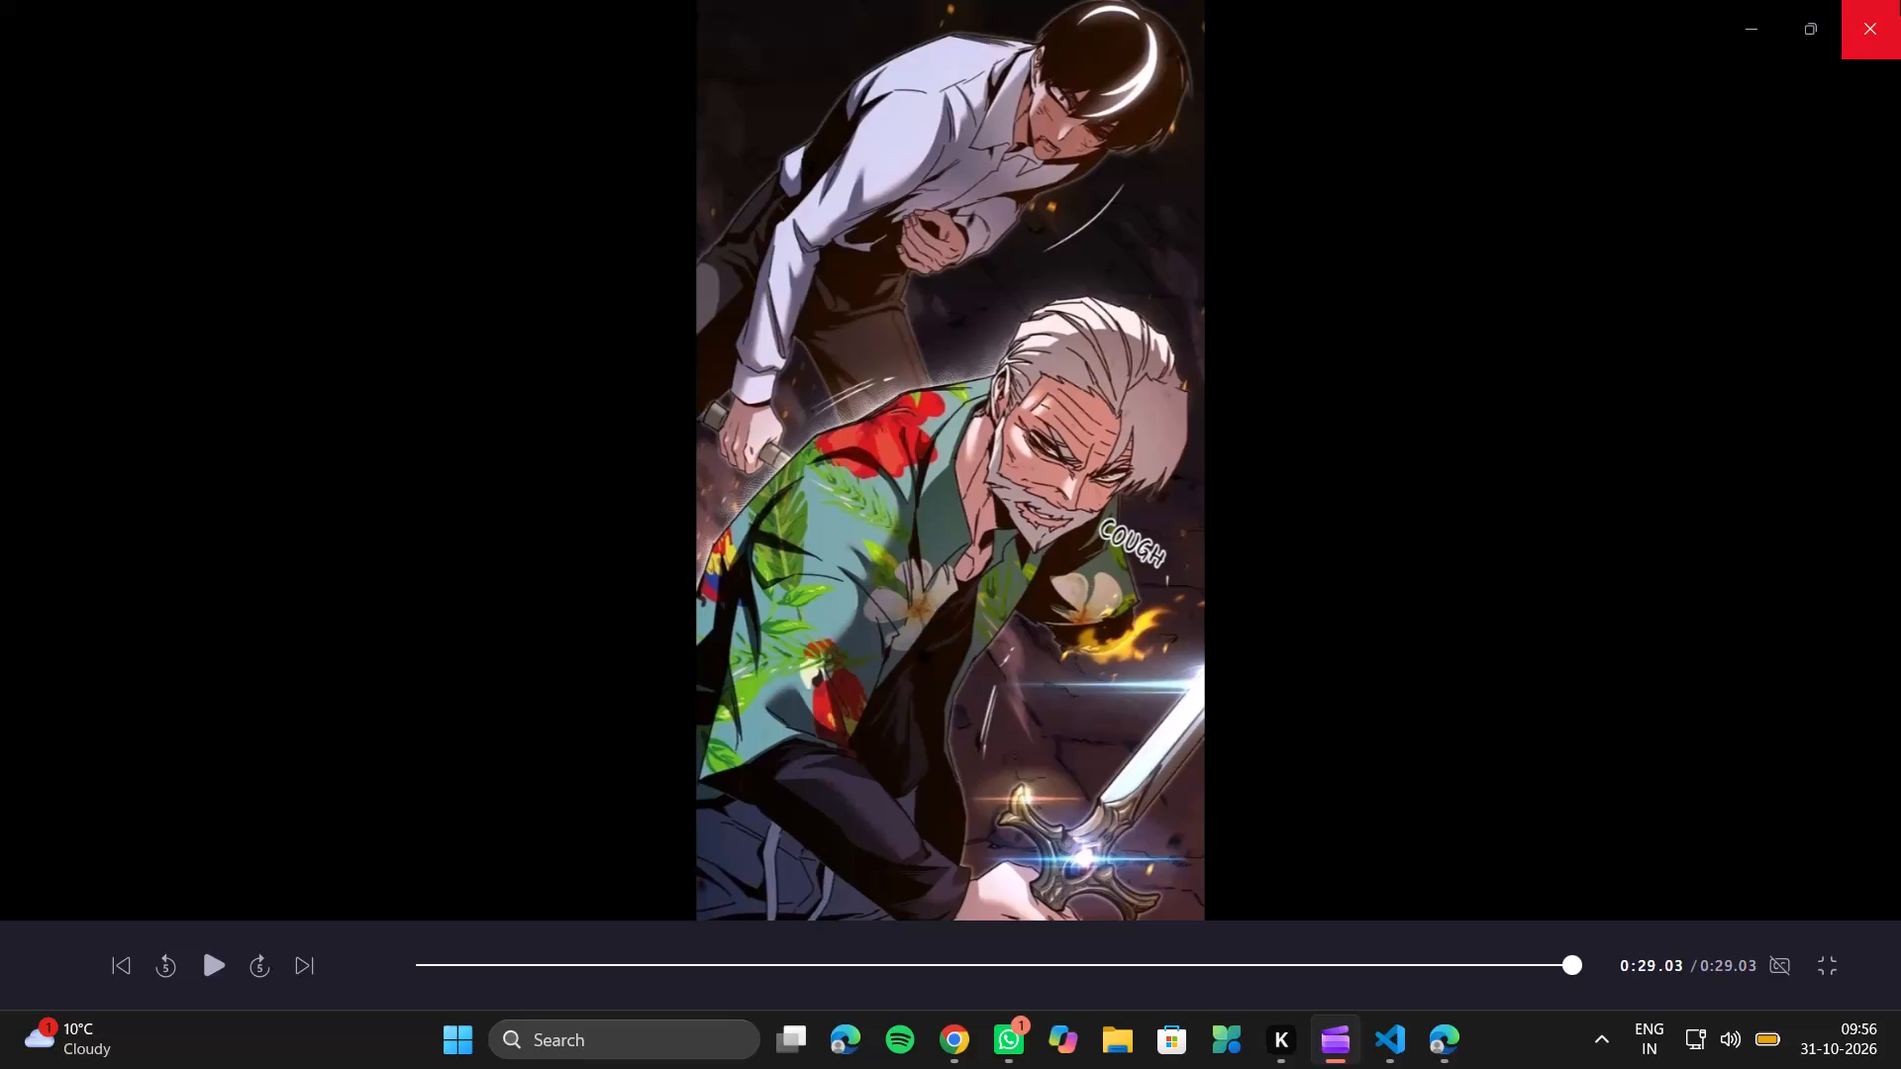
# Exit the full-screen preview, extend the final image clip to about 0:29.53 and split it at 0:28.88.
pyautogui.click(1829, 958)
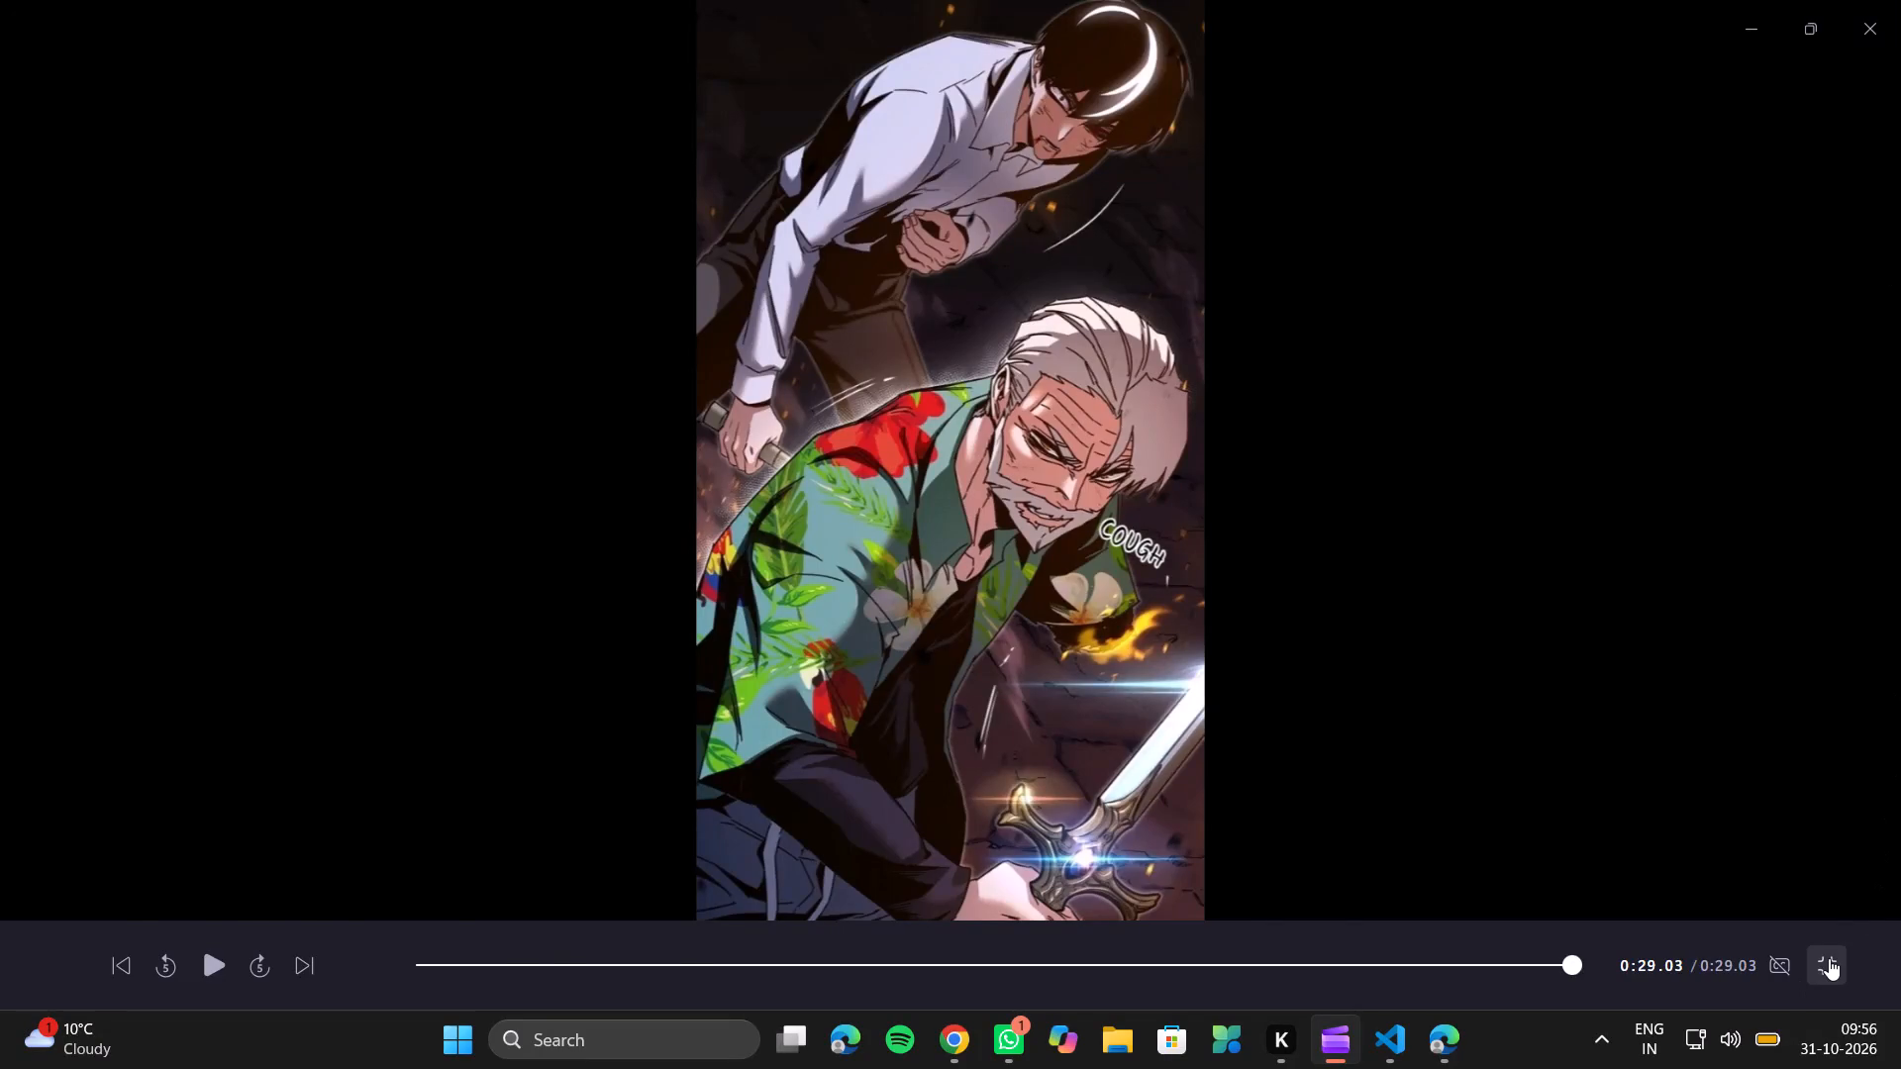
pyautogui.moveTo(1137, 832); pyautogui.dragTo(1197, 831)
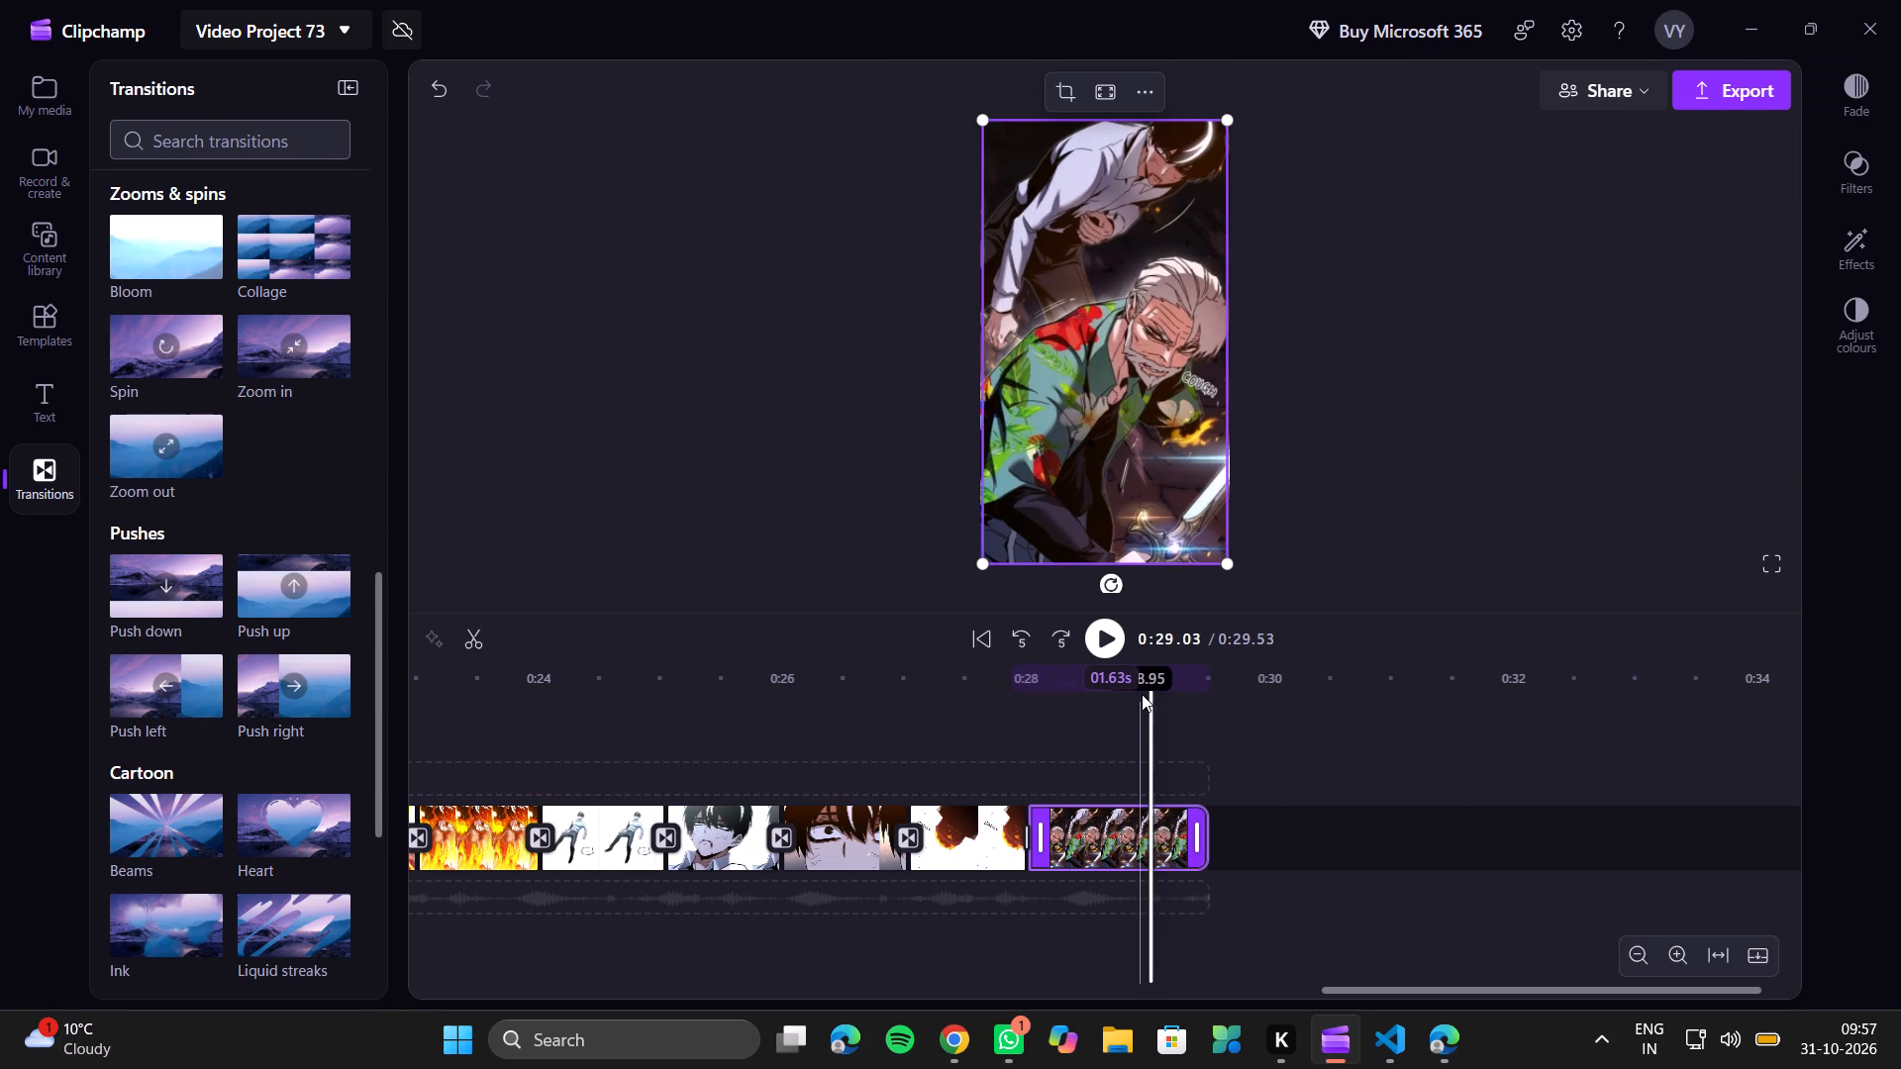
pyautogui.moveTo(1144, 680); pyautogui.dragTo(1132, 684)
pyautogui.press('s')
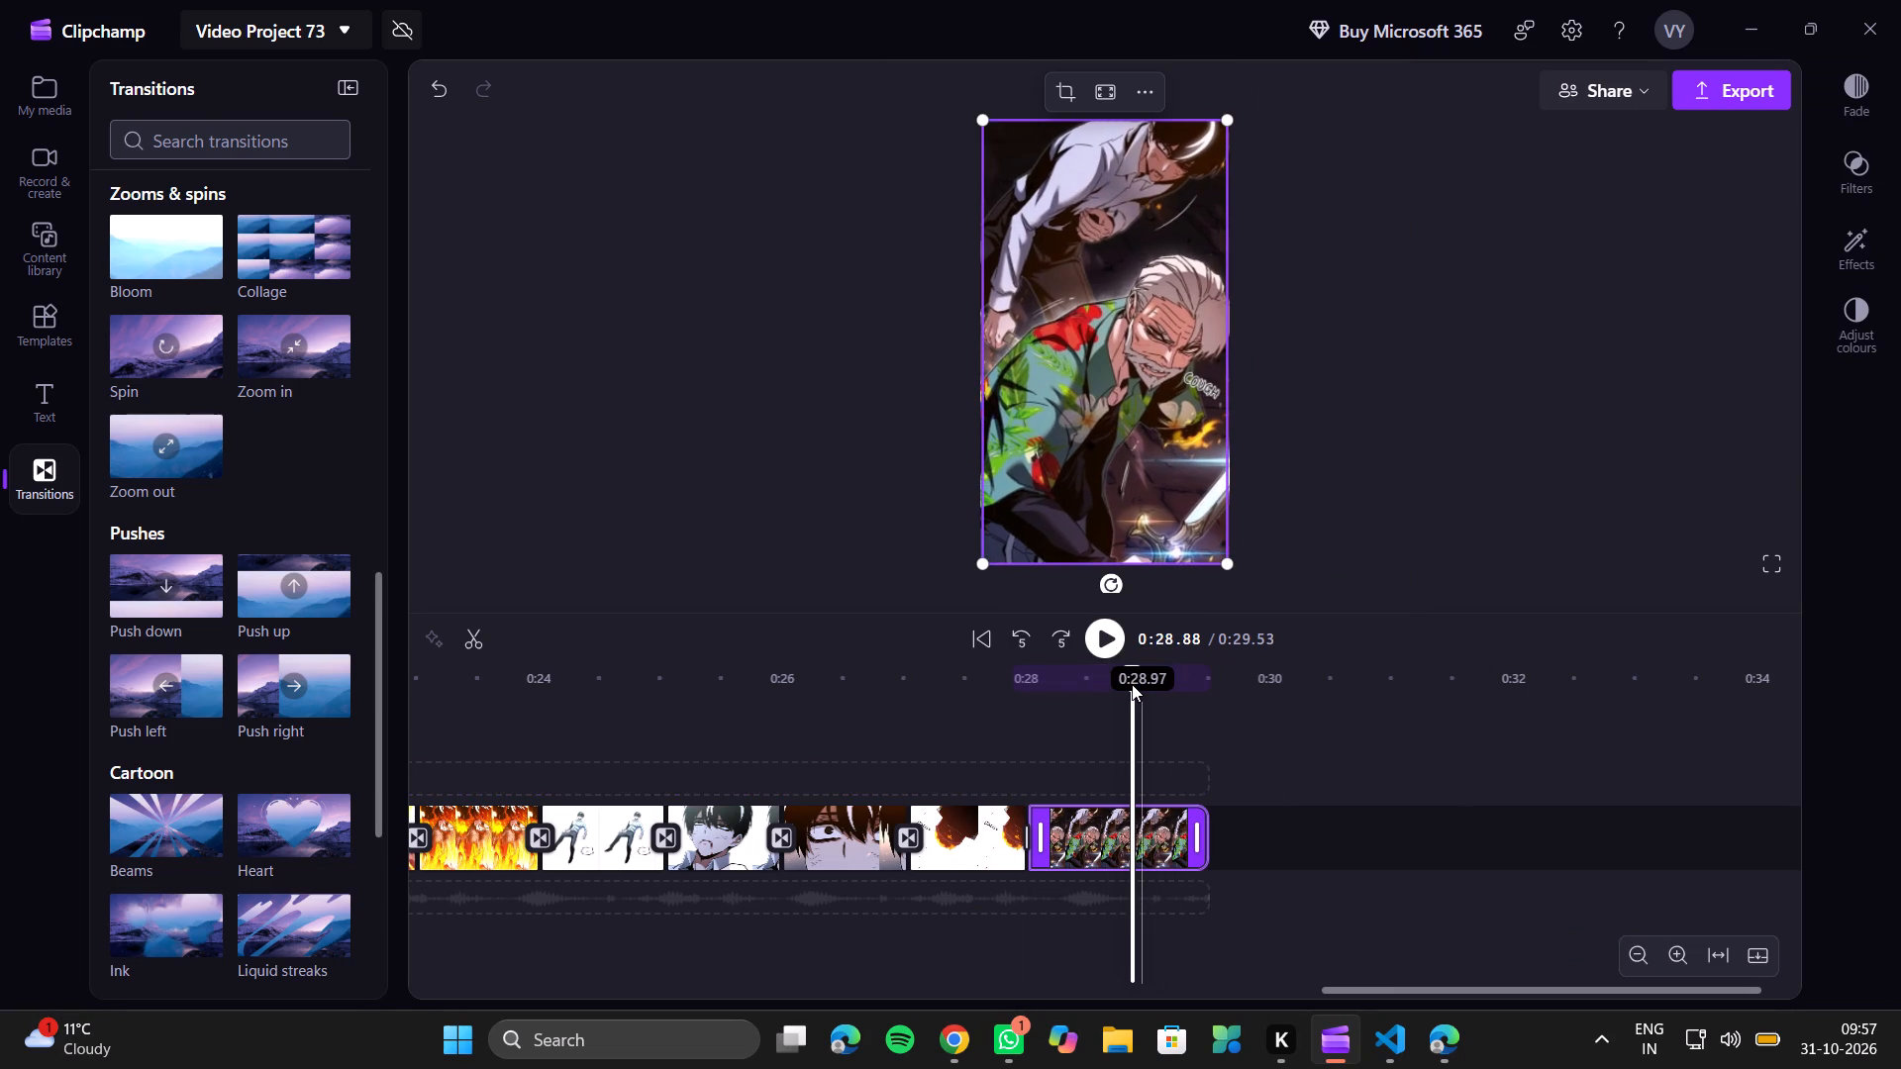
# Extend the second part of the split clip so that it ends at about 0:29.88.
pyautogui.moveTo(1199, 814); pyautogui.dragTo(1227, 822)
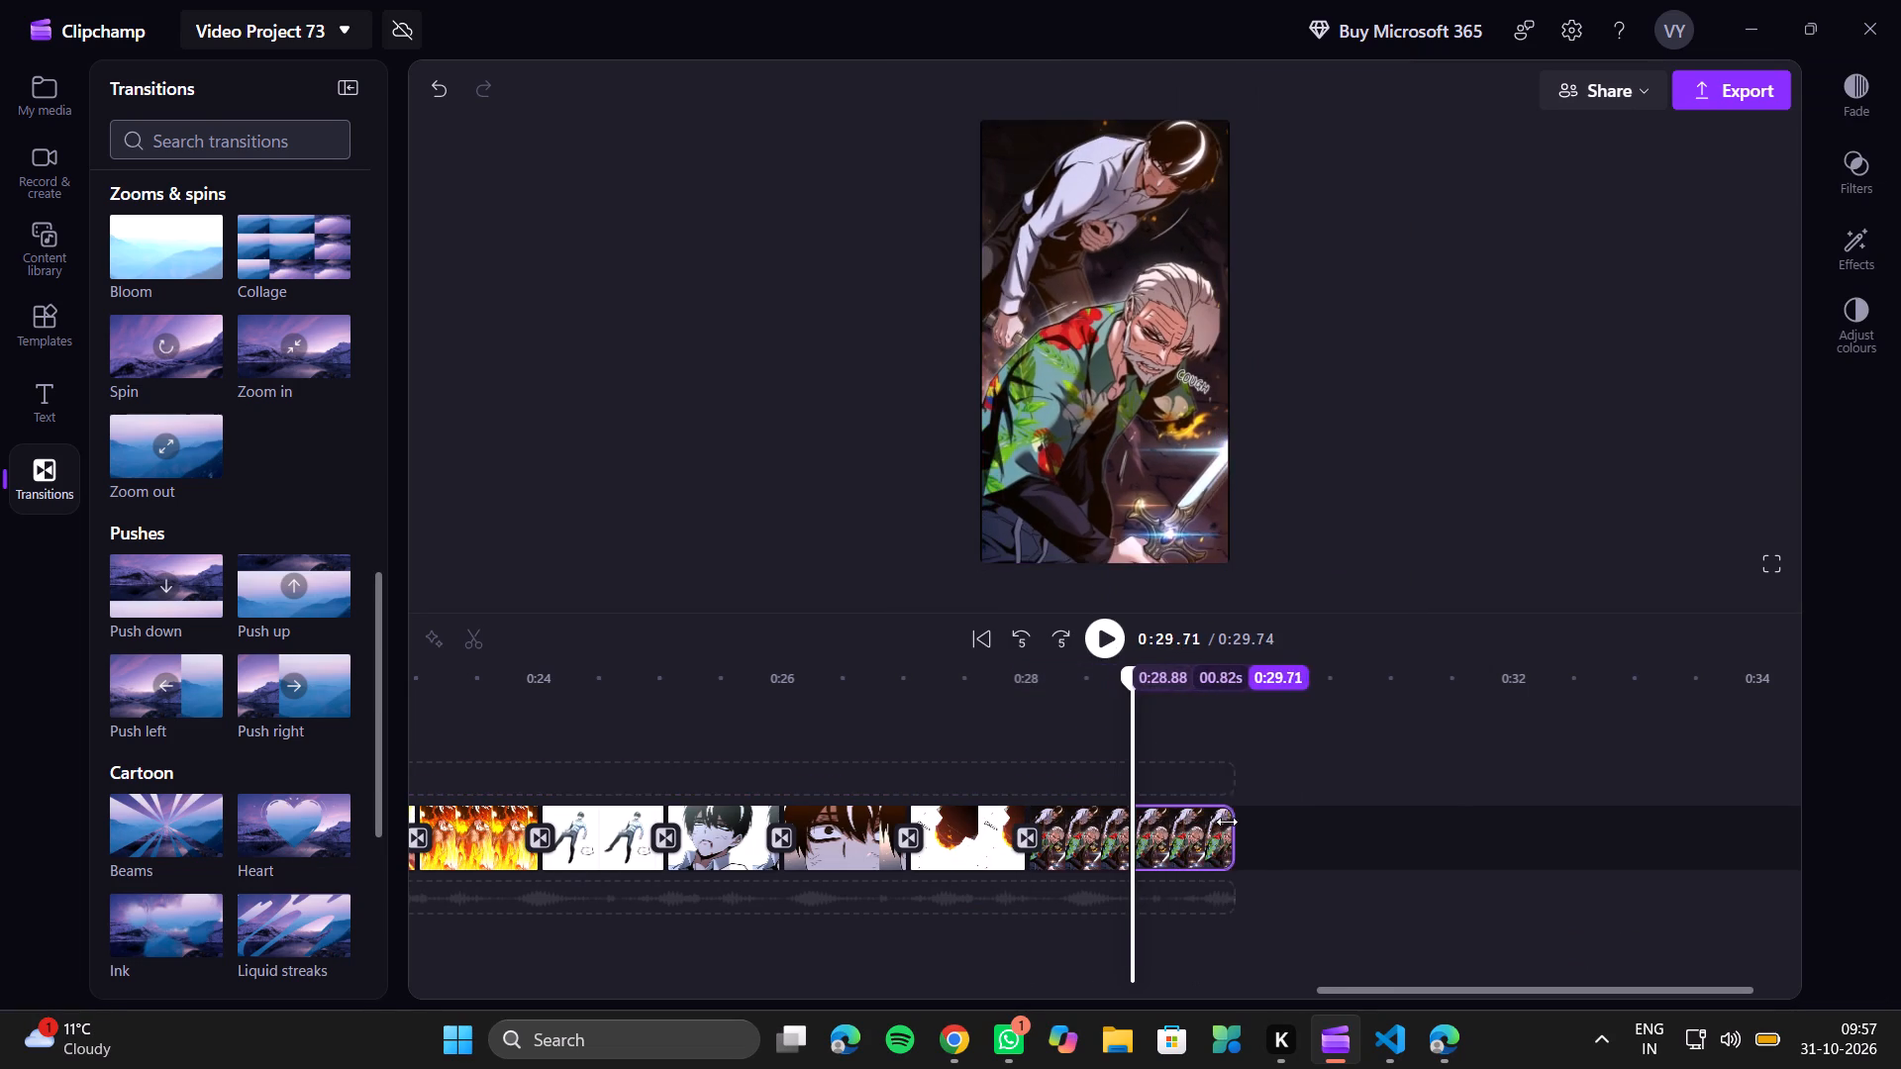
pyautogui.moveTo(1227, 822); pyautogui.dragTo(1242, 823)
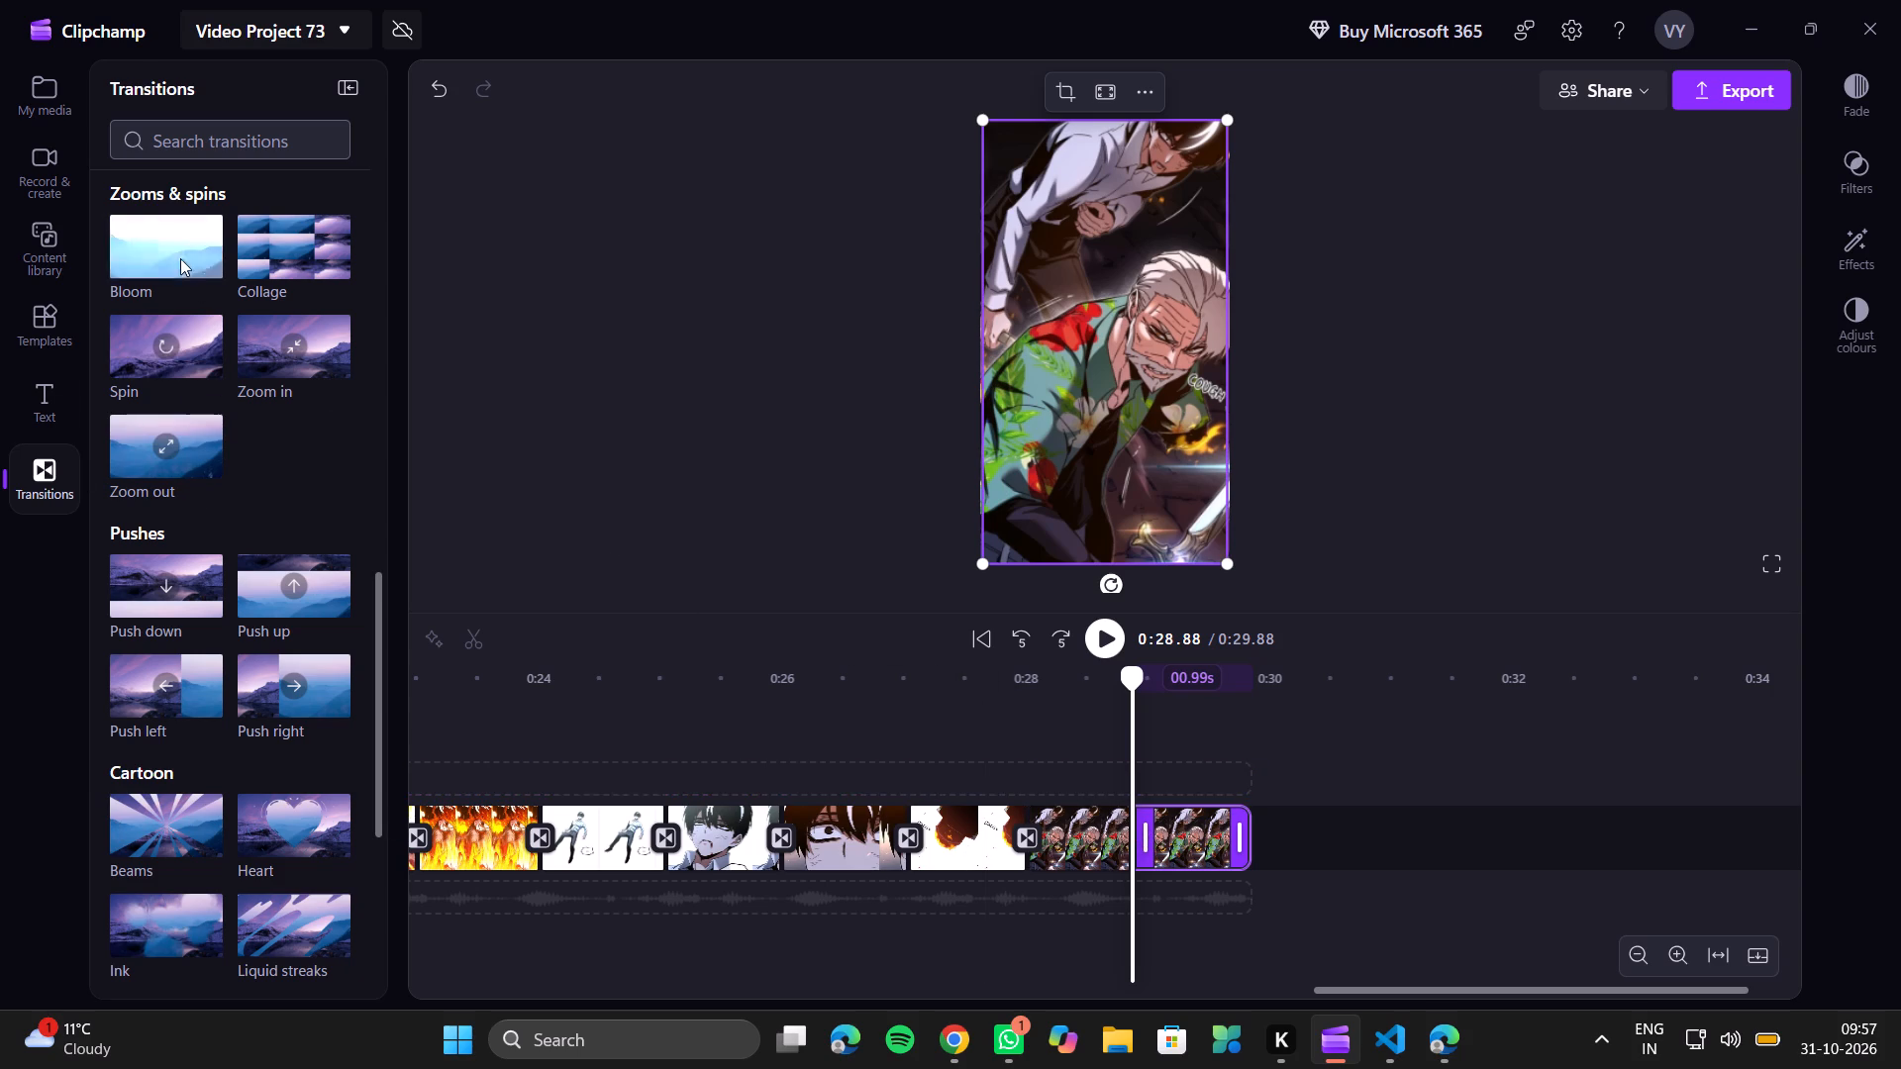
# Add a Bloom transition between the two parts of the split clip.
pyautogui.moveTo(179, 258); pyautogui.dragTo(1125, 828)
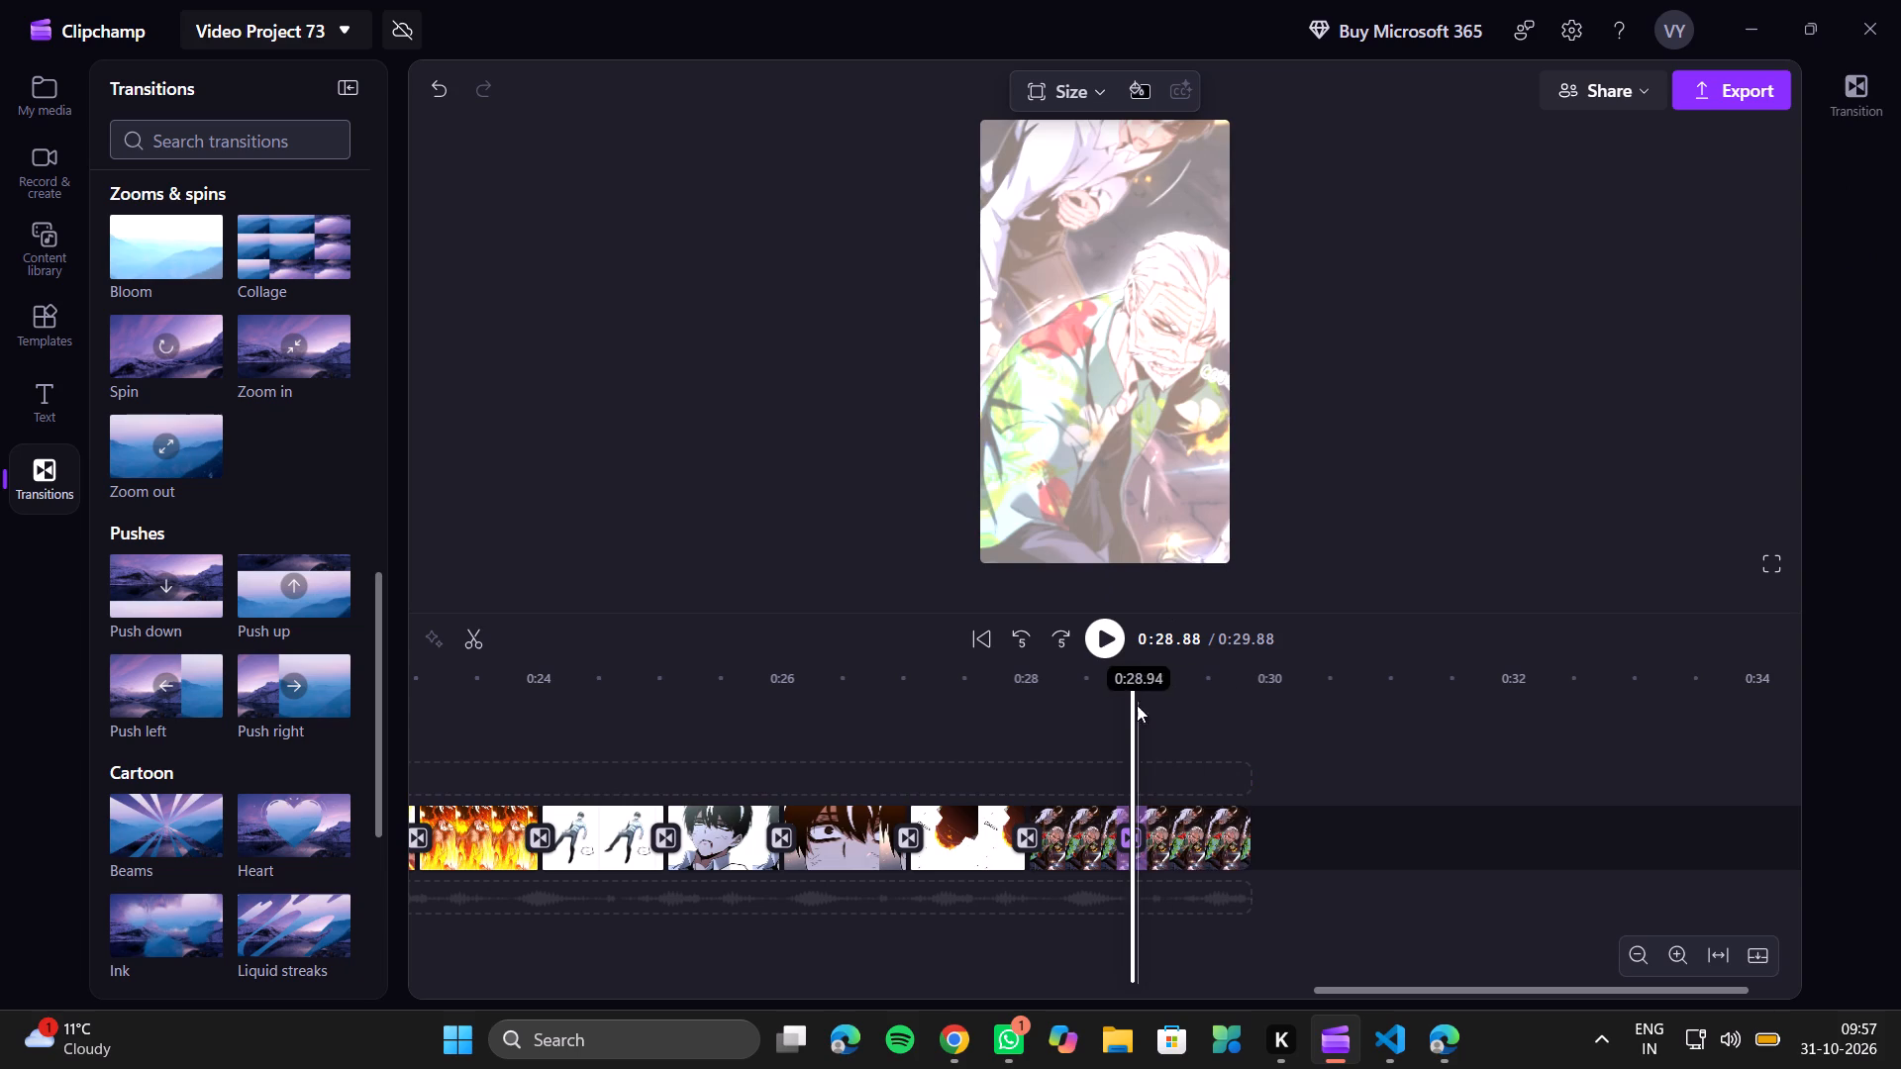
# Increase the Slow zoom speed of the last clip to just under half, keep Reverse on, and preview the ending.
pyautogui.moveTo(1133, 687); pyautogui.dragTo(1175, 696)
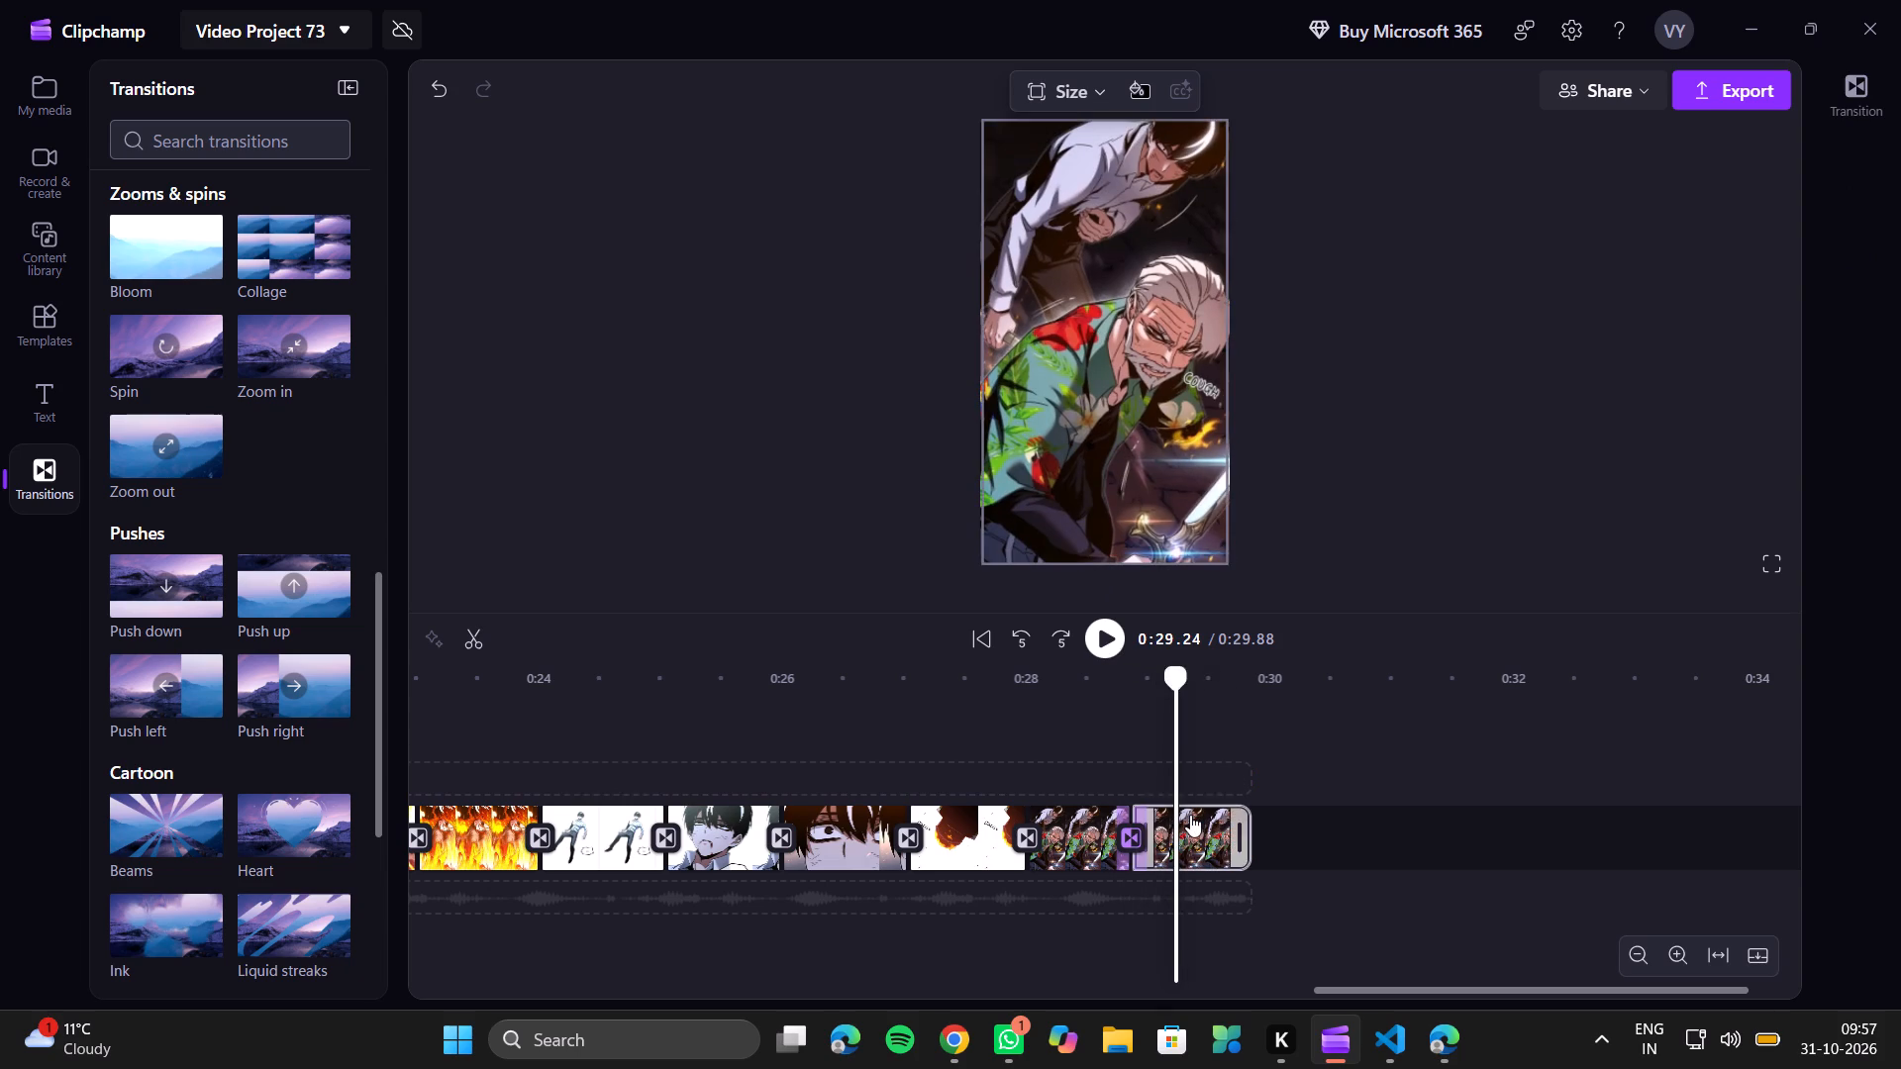
pyautogui.click(1190, 815)
pyautogui.click(1841, 236)
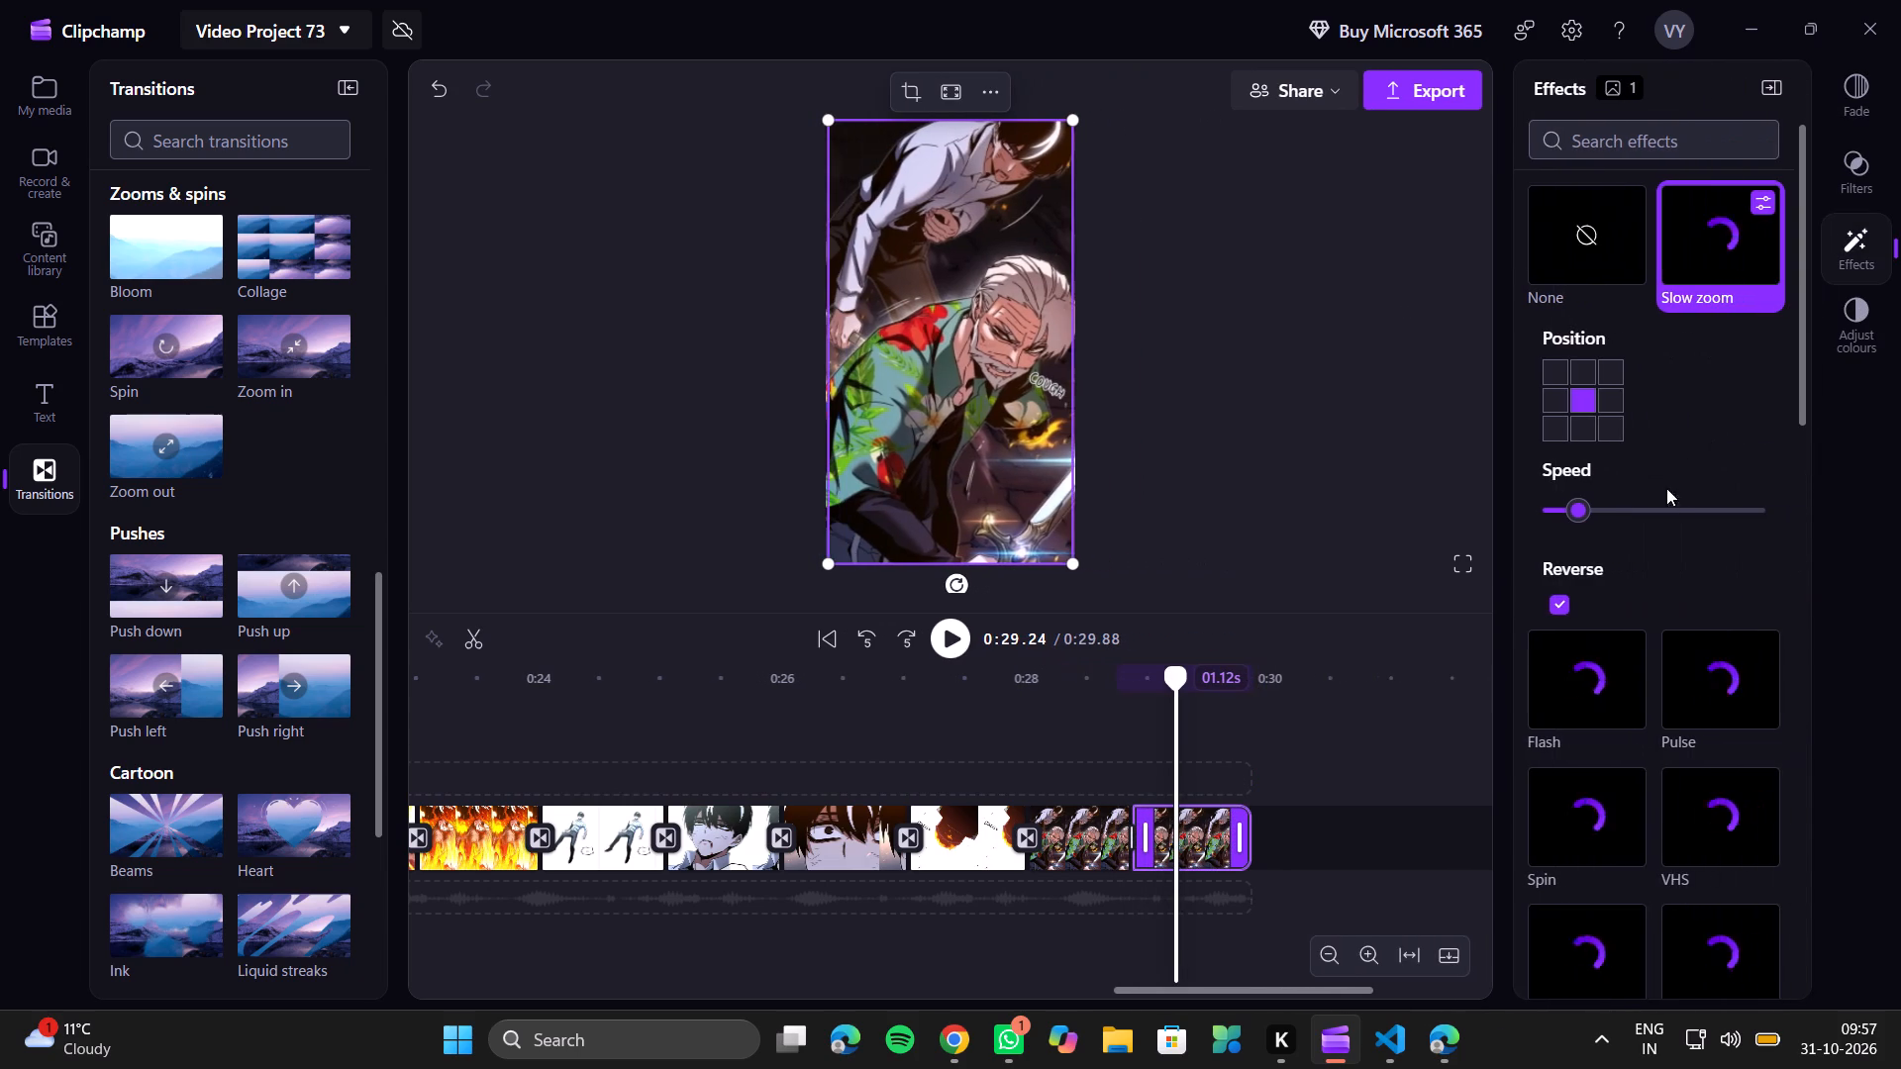
pyautogui.moveTo(1609, 509); pyautogui.dragTo(1649, 514)
pyautogui.click(1568, 604)
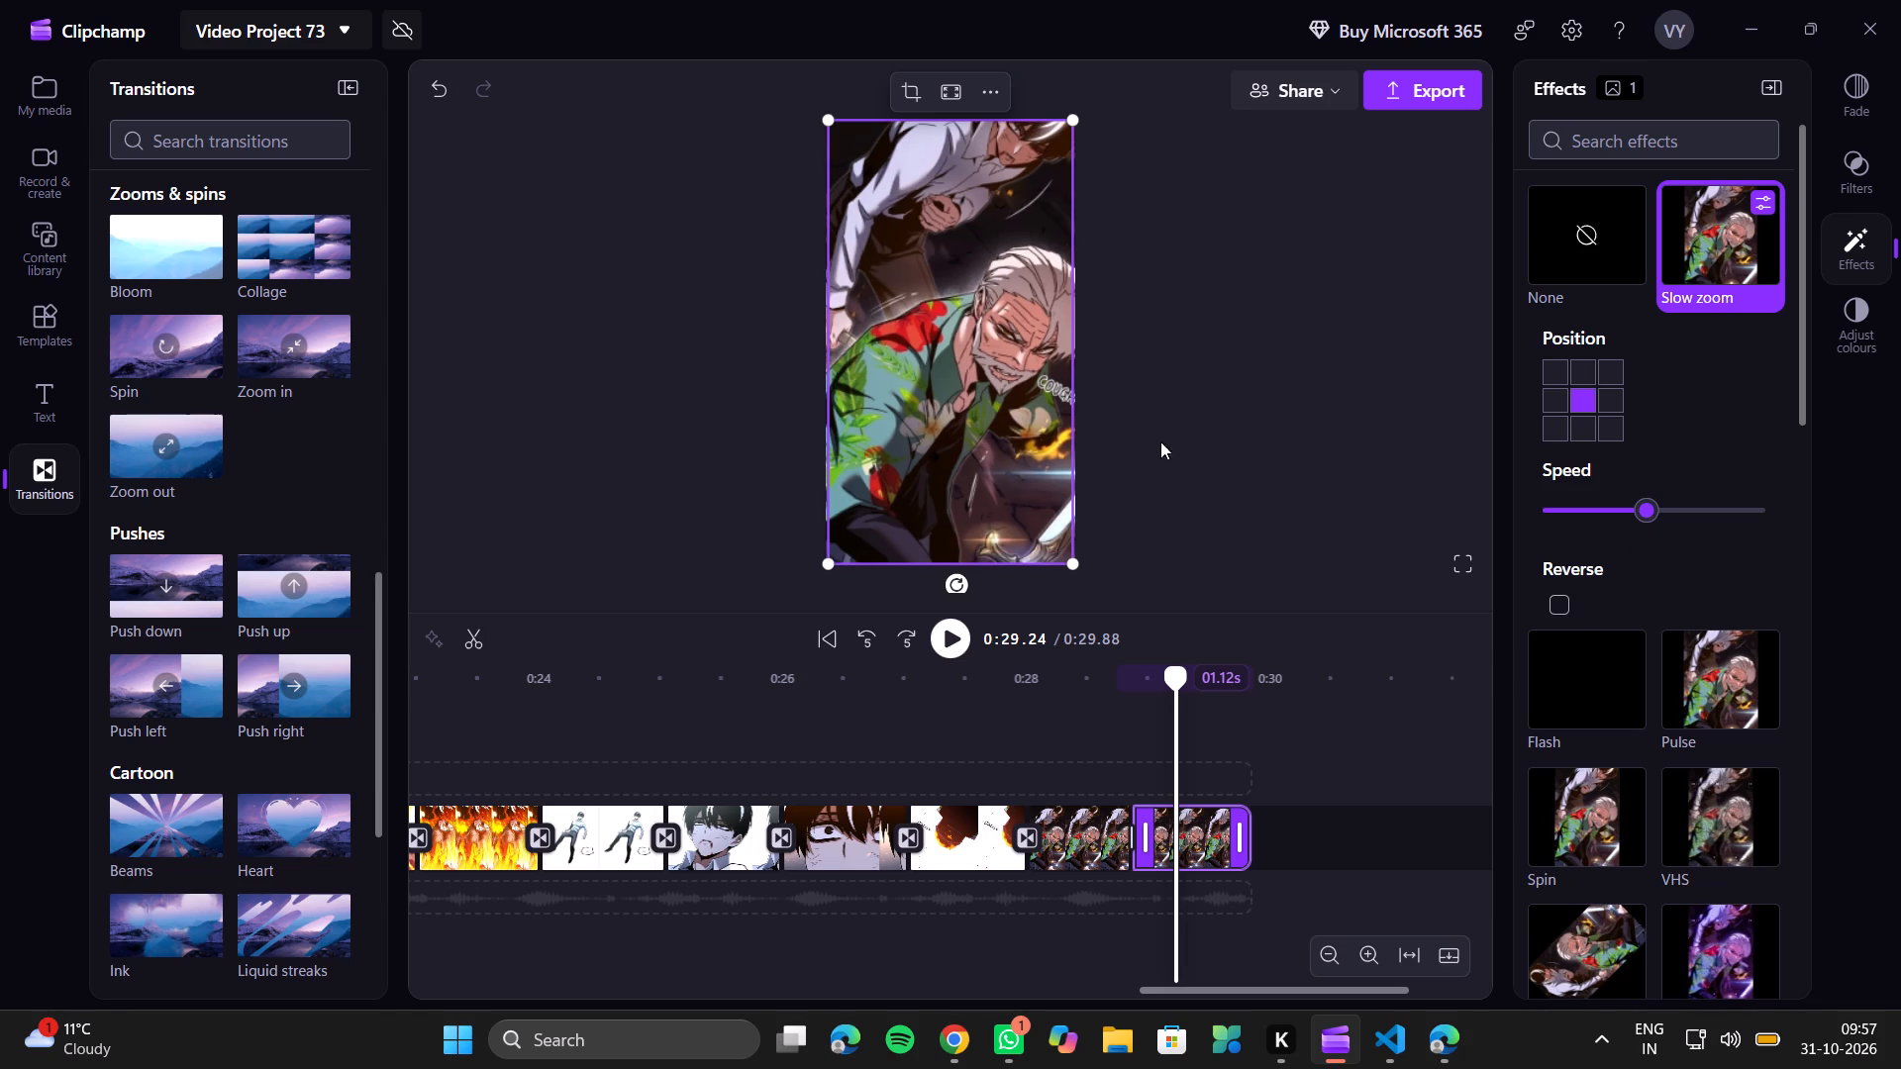
pyautogui.click(1543, 595)
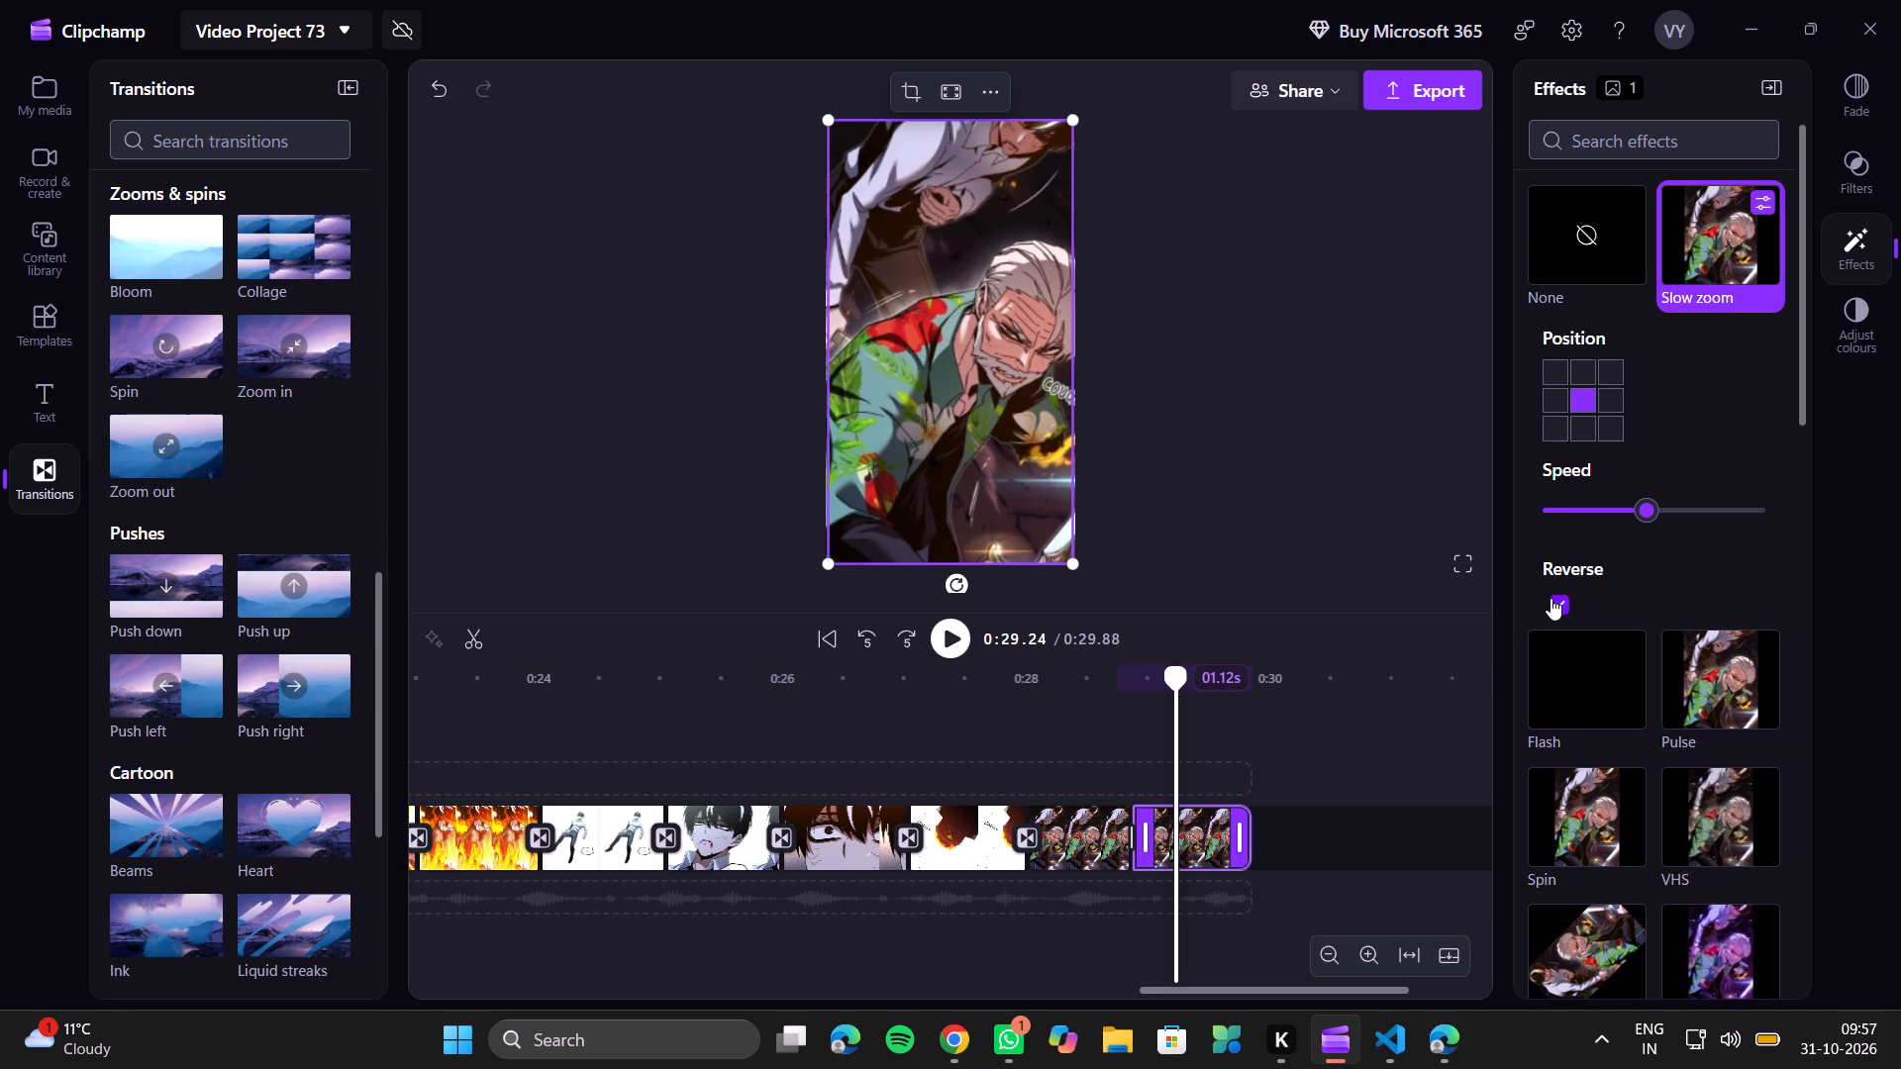
pyautogui.click(1040, 710)
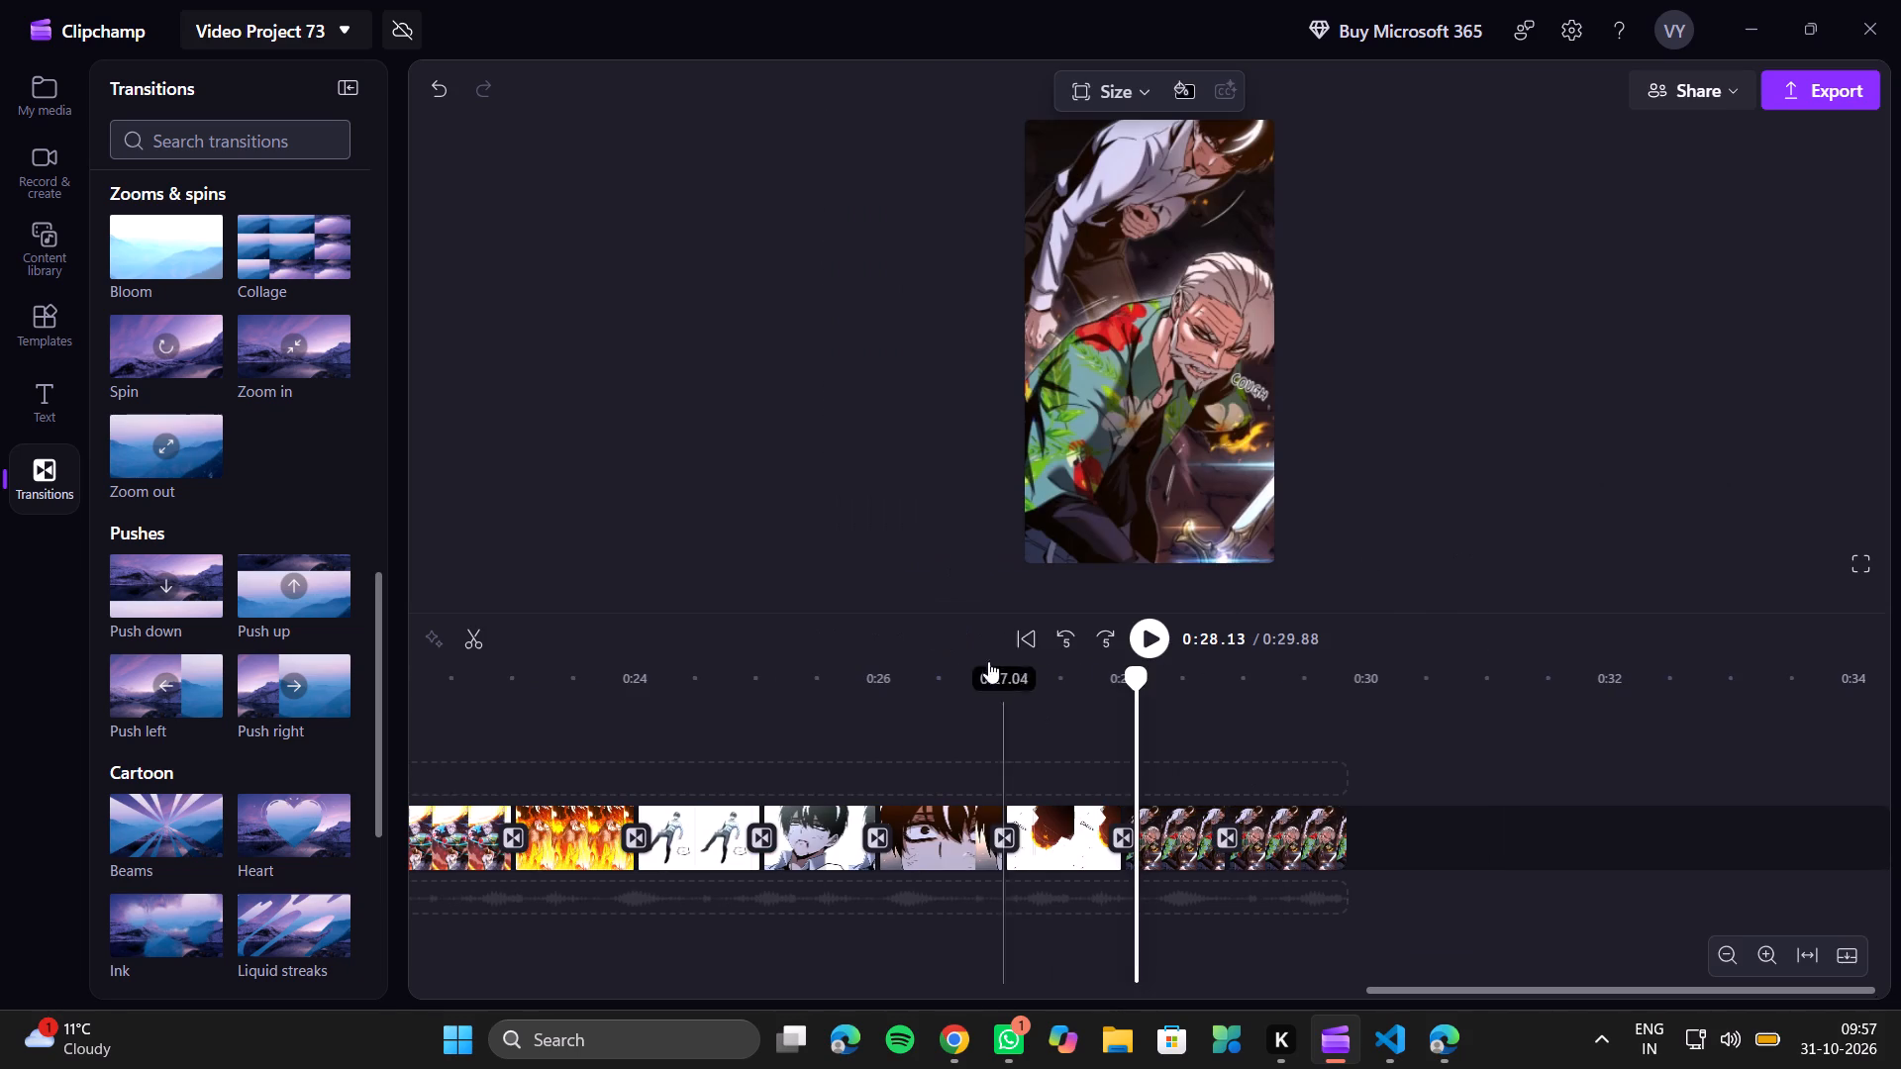
pyautogui.click(1144, 627)
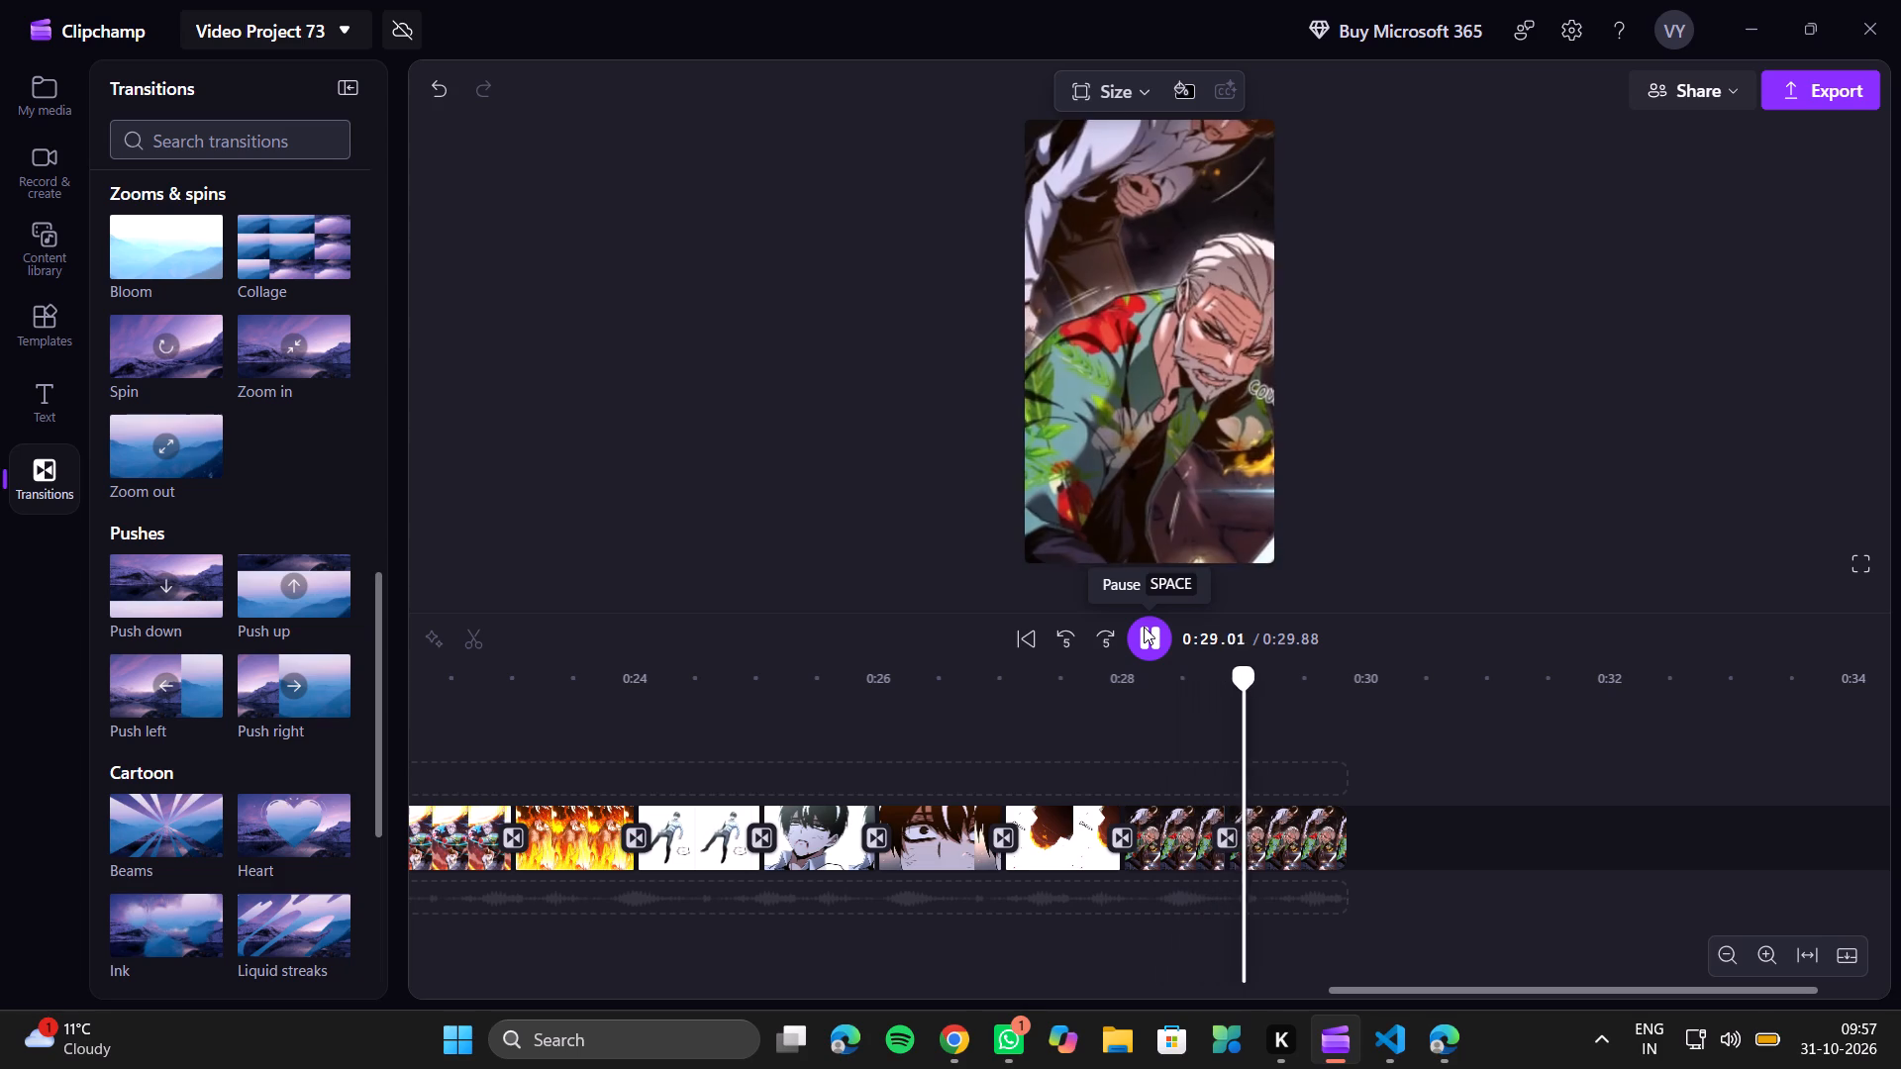
# Turn off Reverse in the last clip's Slow zoom effect and preview the ending.
pyautogui.click(1290, 830)
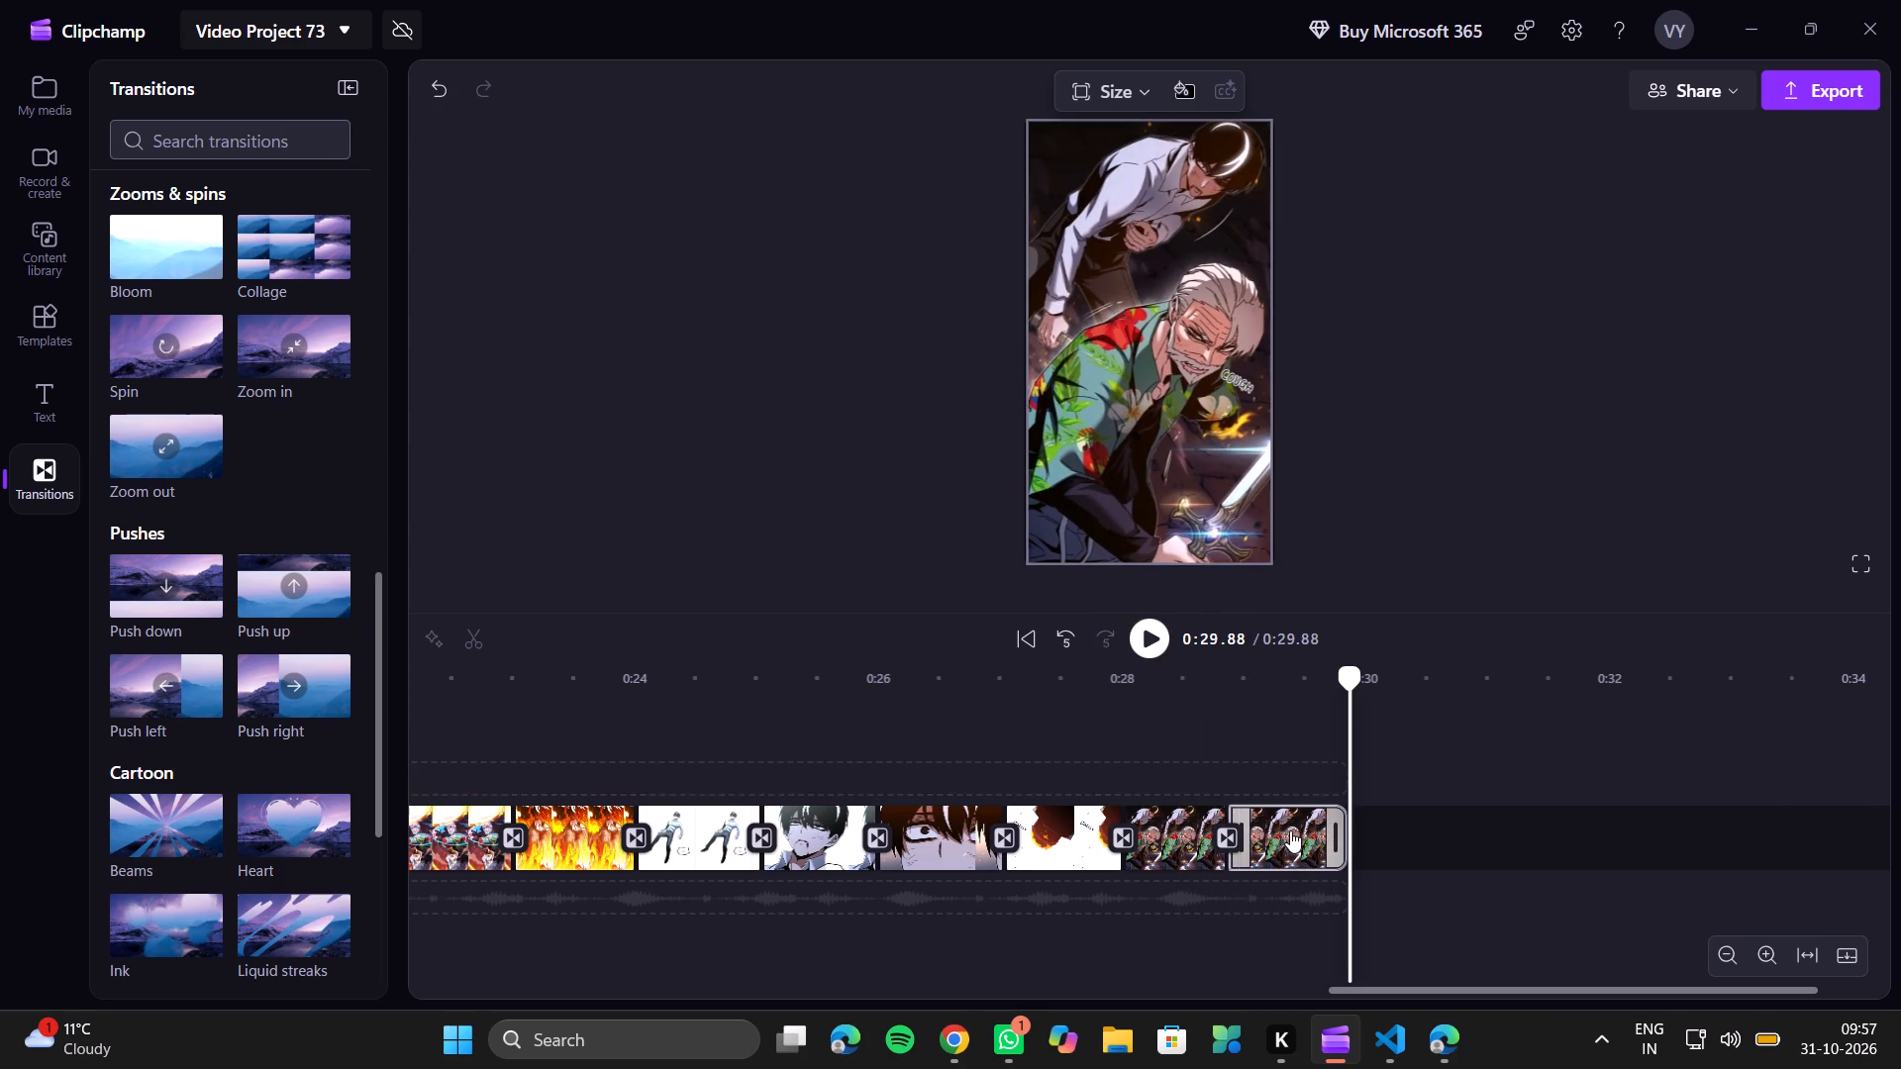
pyautogui.click(1873, 261)
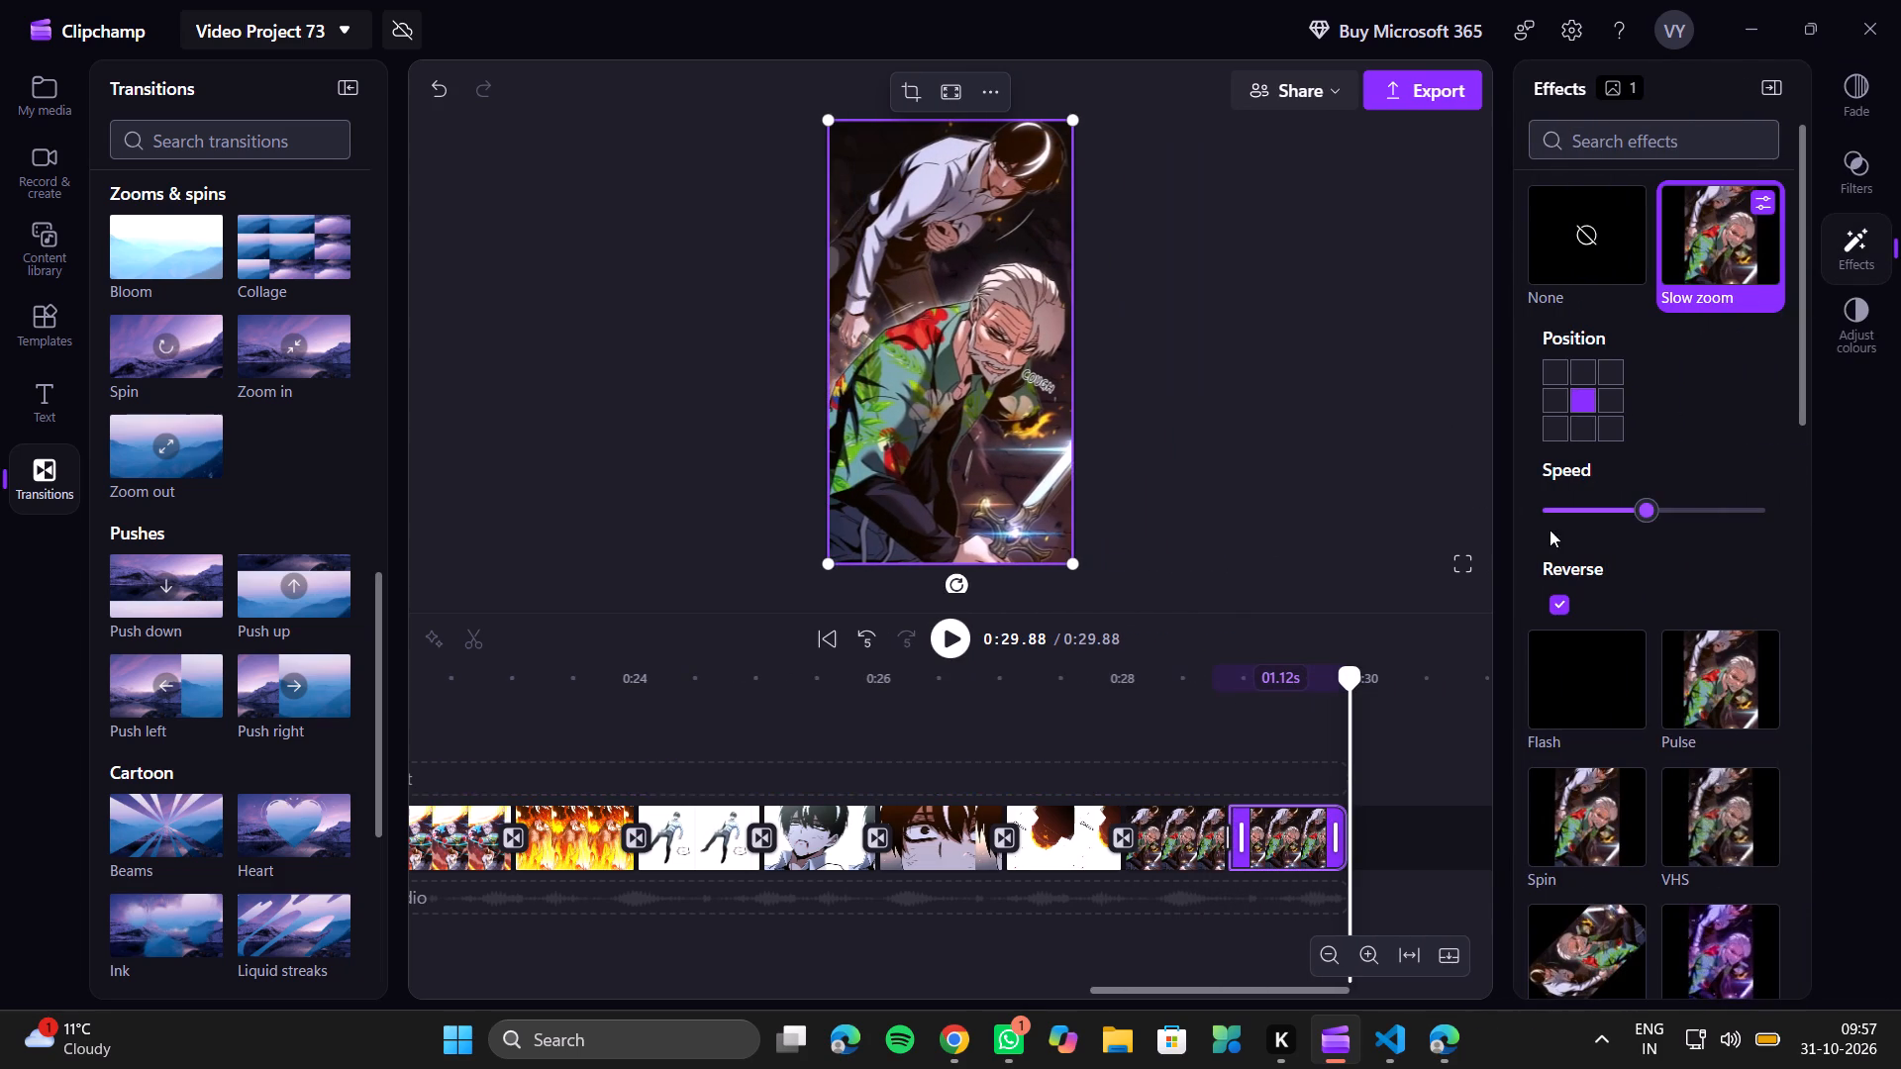
pyautogui.click(1551, 602)
pyautogui.click(1151, 736)
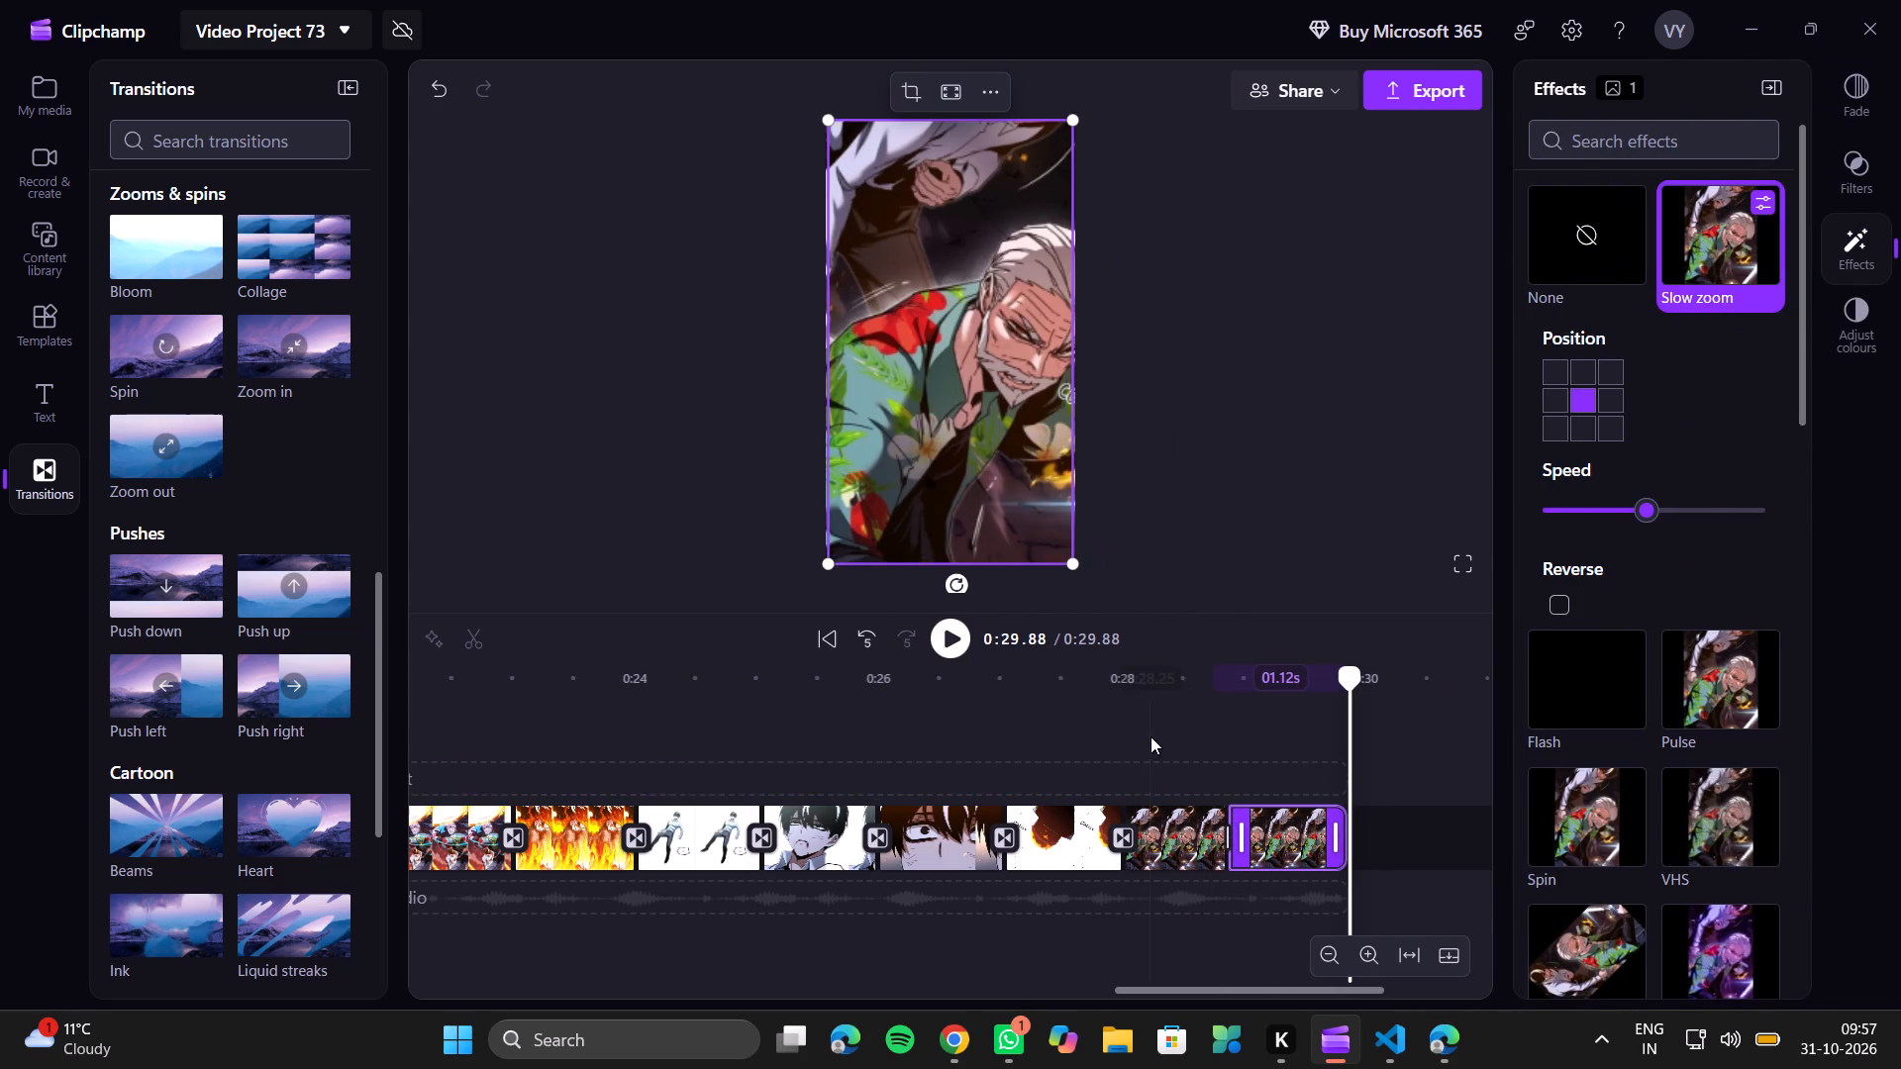
pyautogui.click(1136, 629)
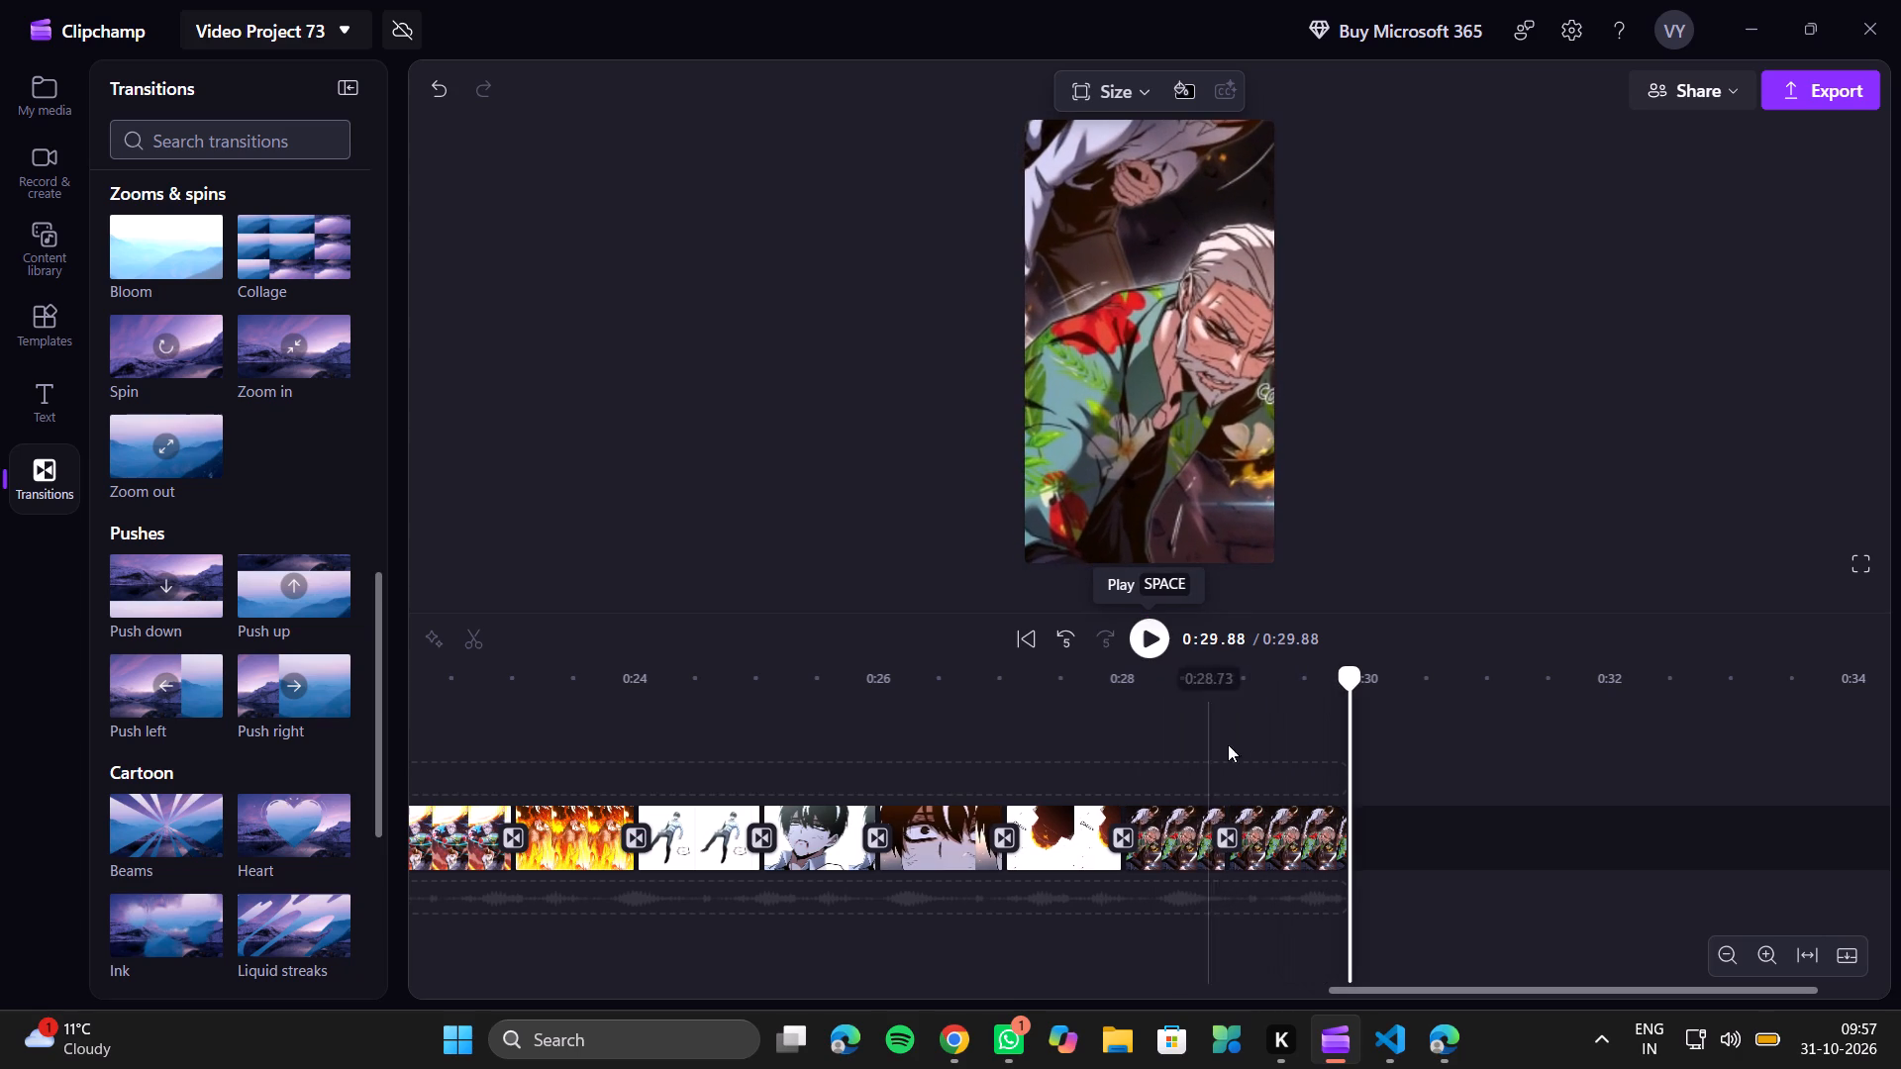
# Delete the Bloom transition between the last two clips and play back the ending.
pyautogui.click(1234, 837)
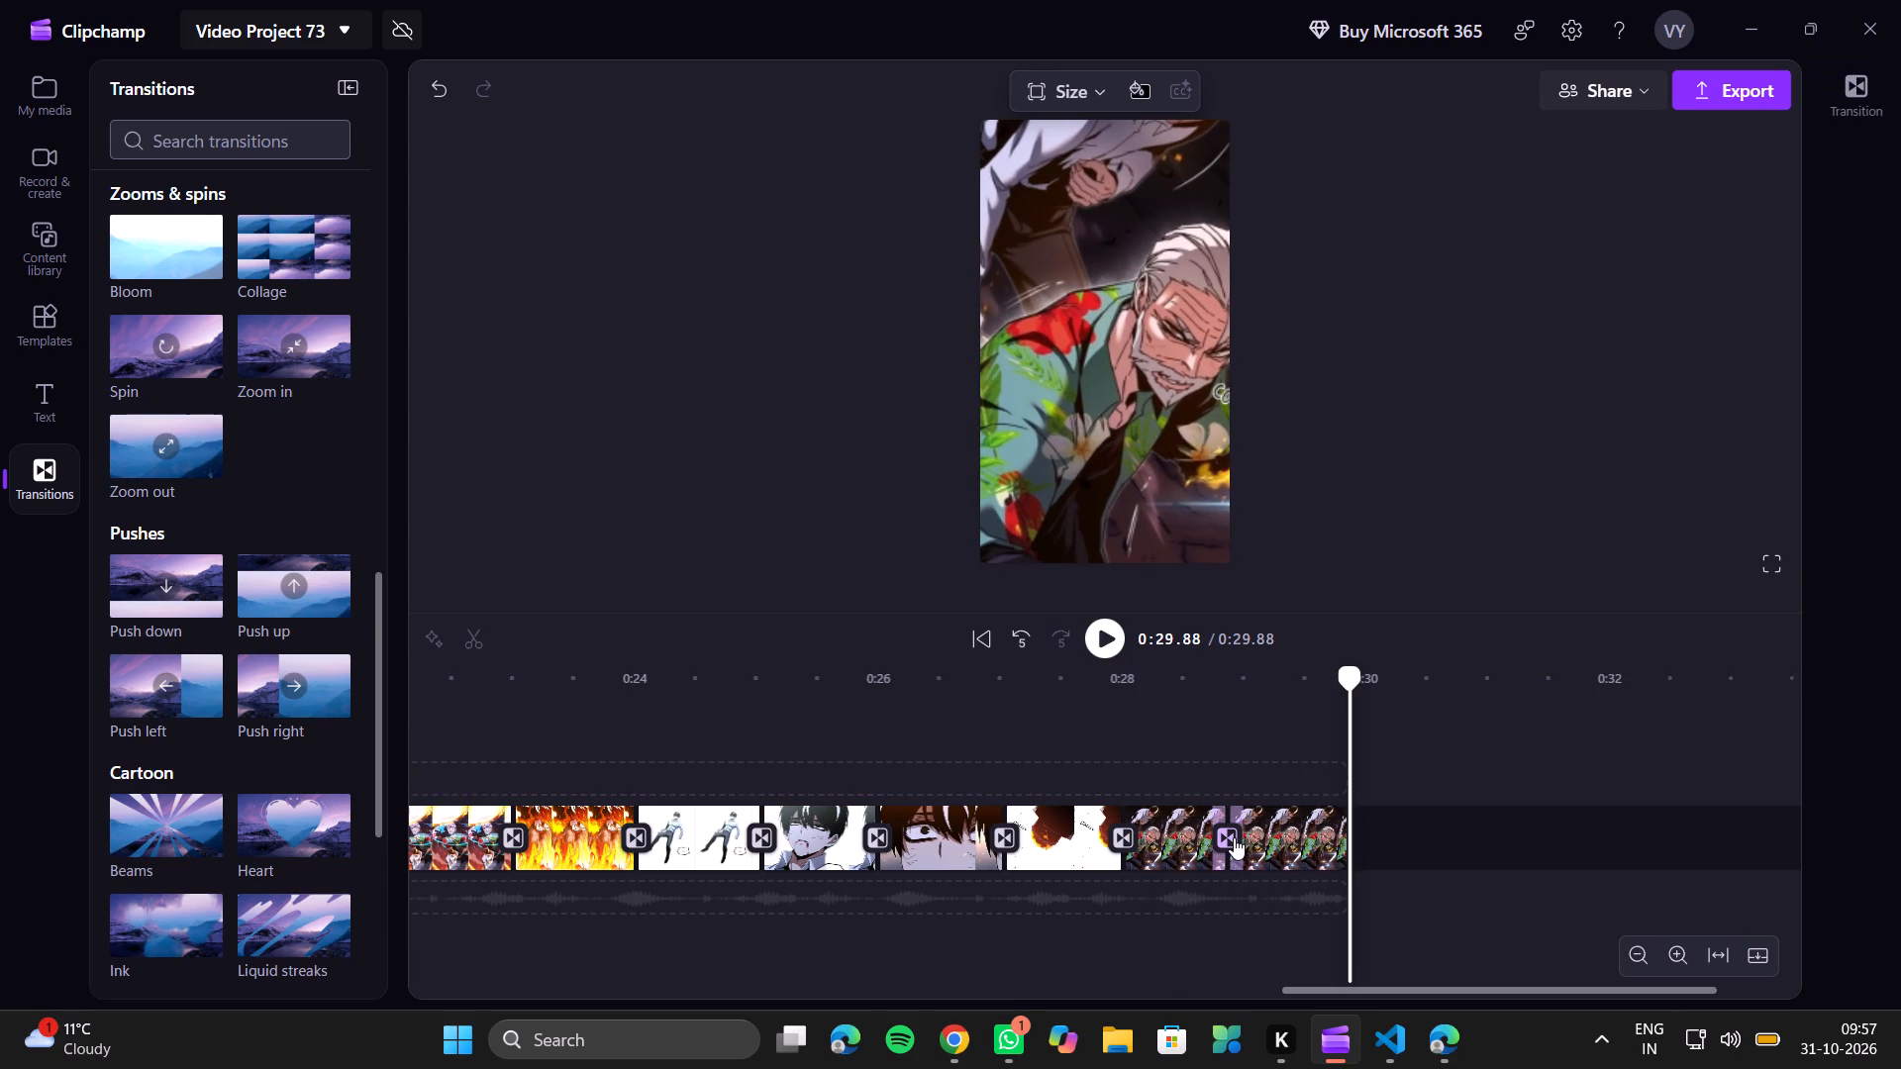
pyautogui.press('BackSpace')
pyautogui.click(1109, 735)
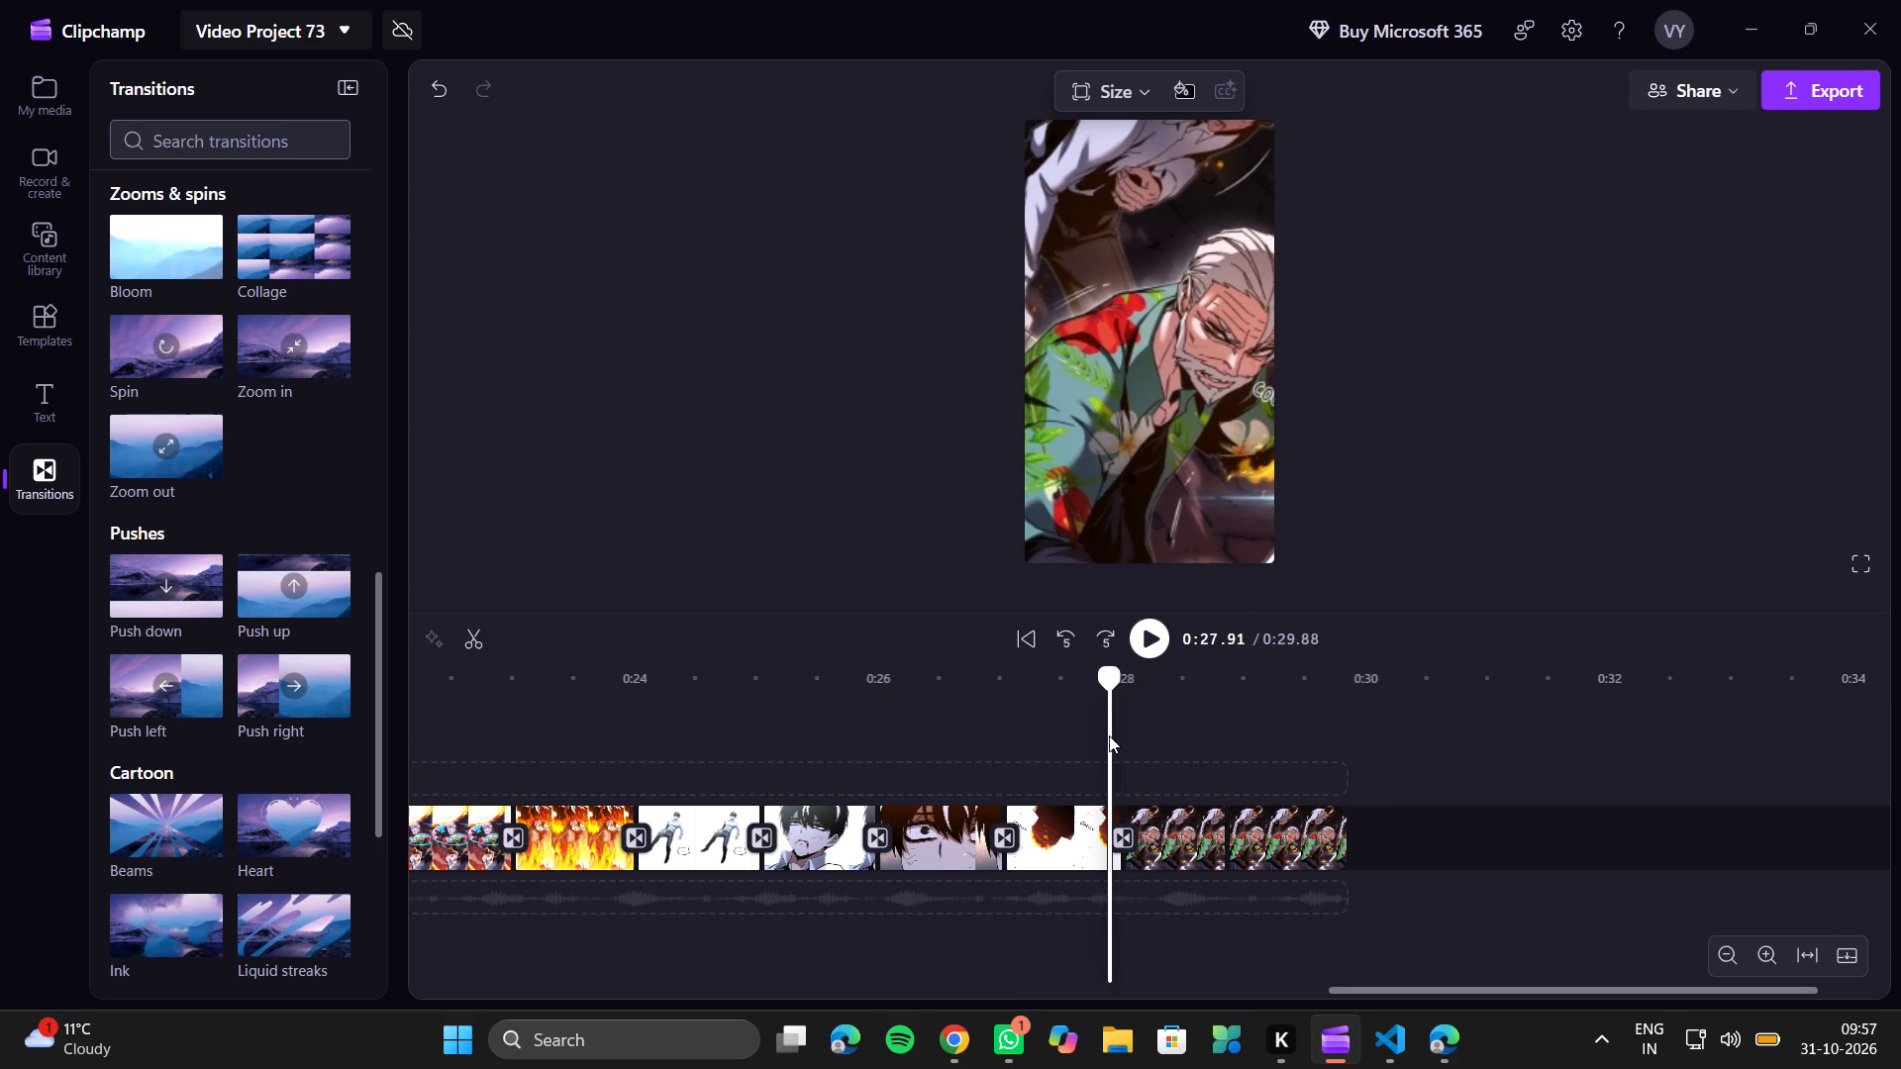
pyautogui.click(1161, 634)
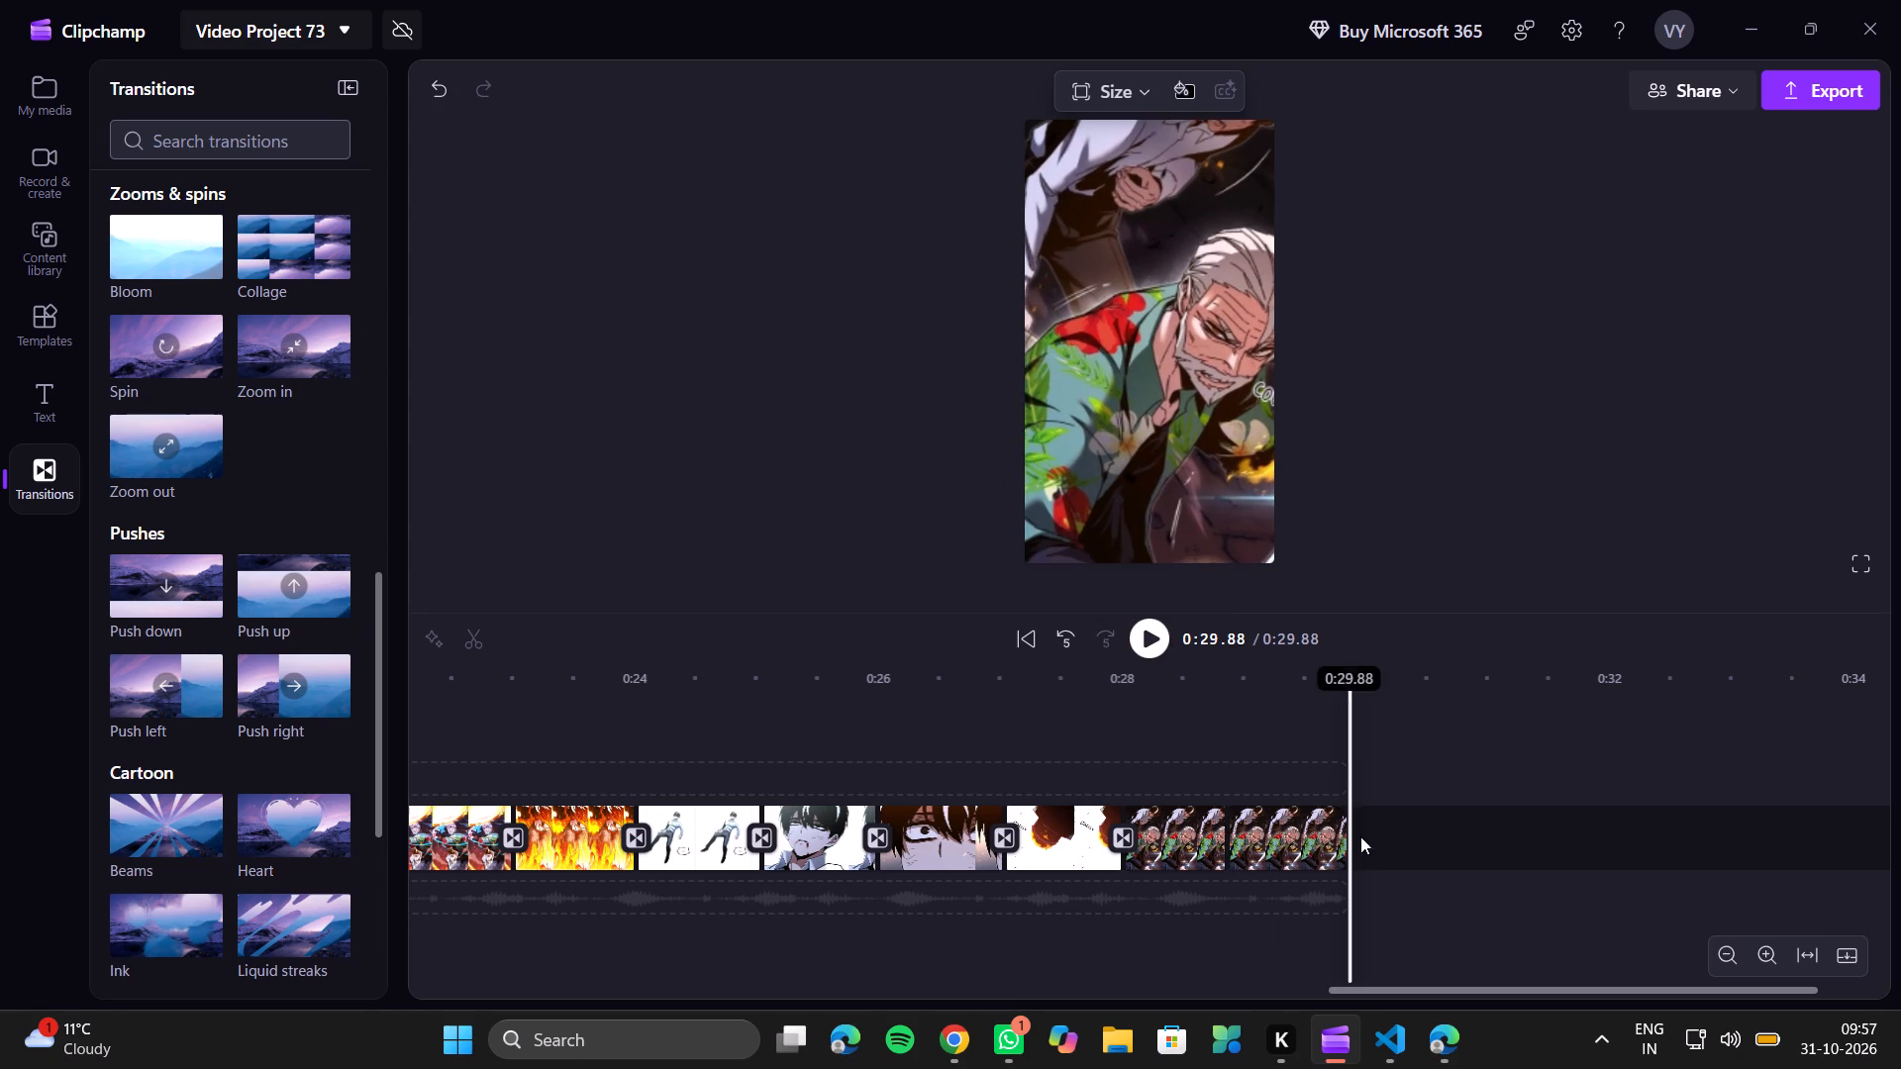
# Set the last clip's Slow zoom position to middle right and play back the ending twice.
pyautogui.moveTo(1357, 668); pyautogui.dragTo(1330, 678)
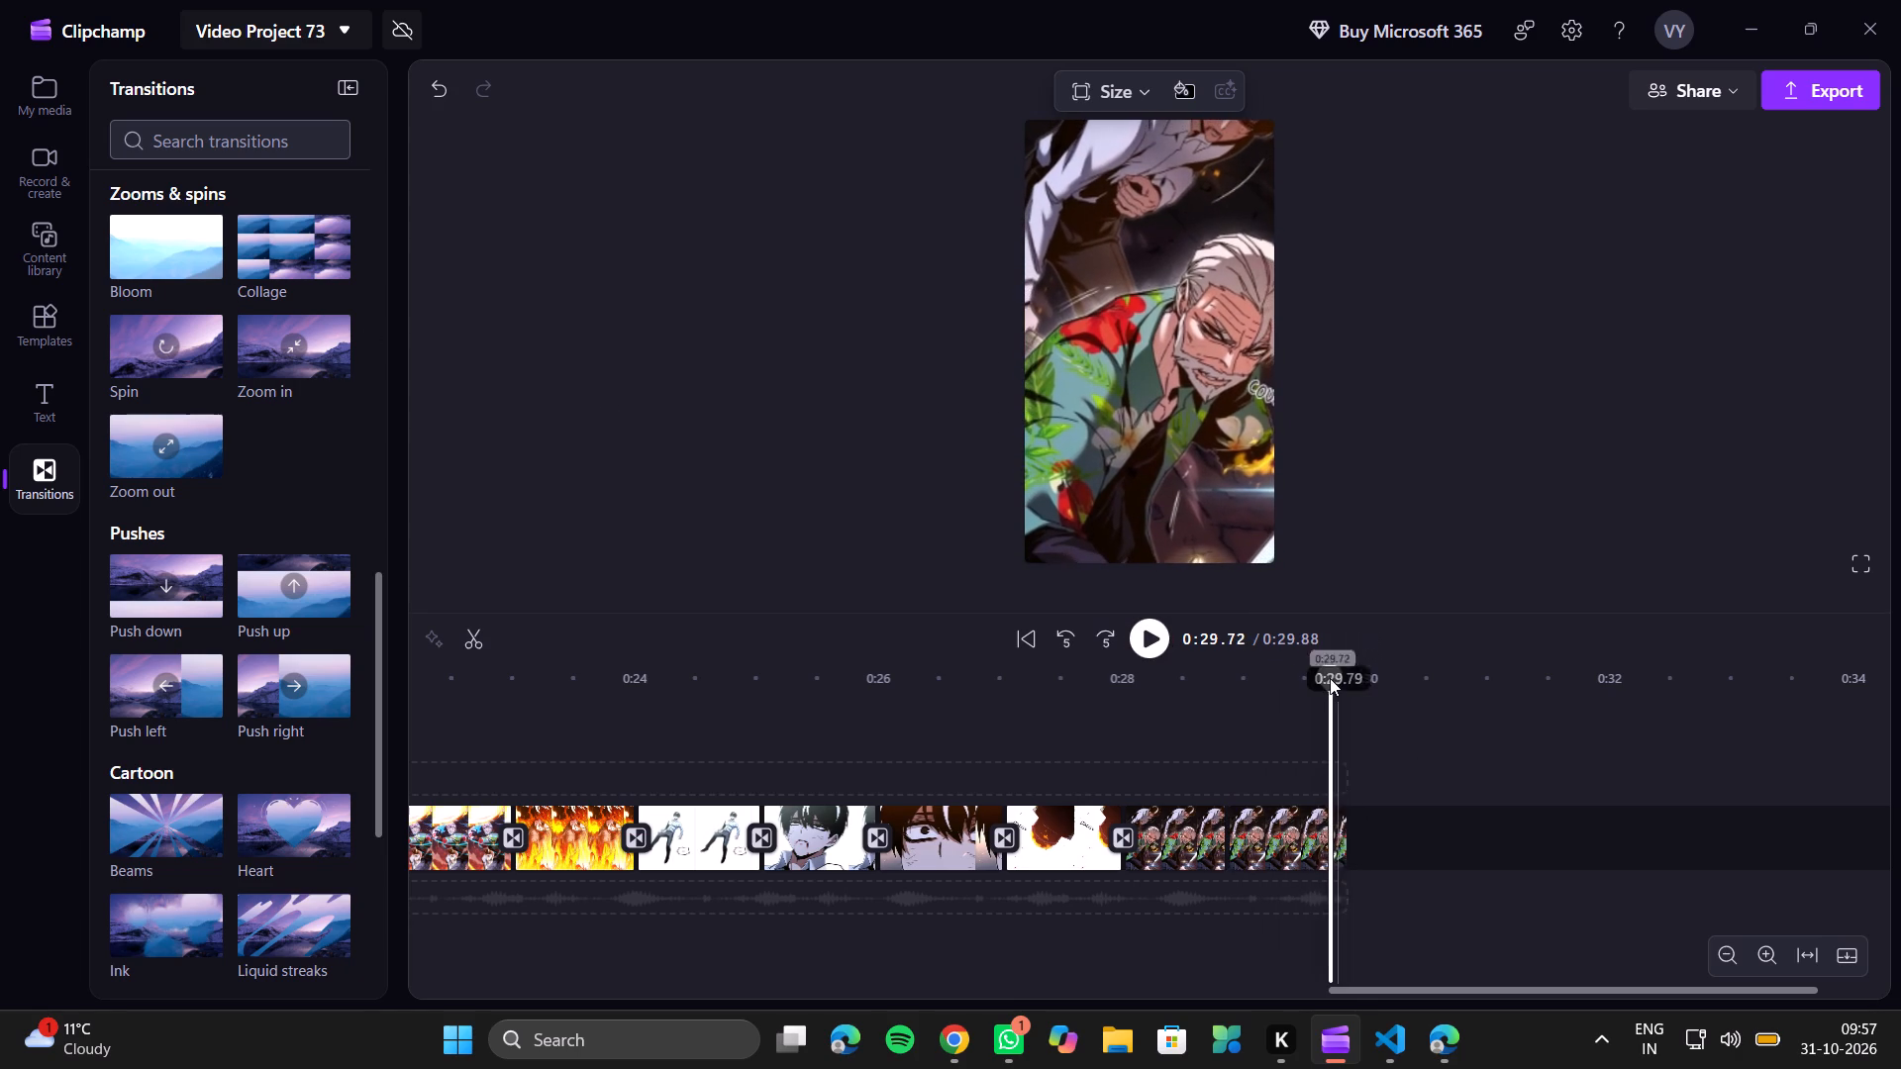
pyautogui.click(1290, 845)
pyautogui.click(1873, 254)
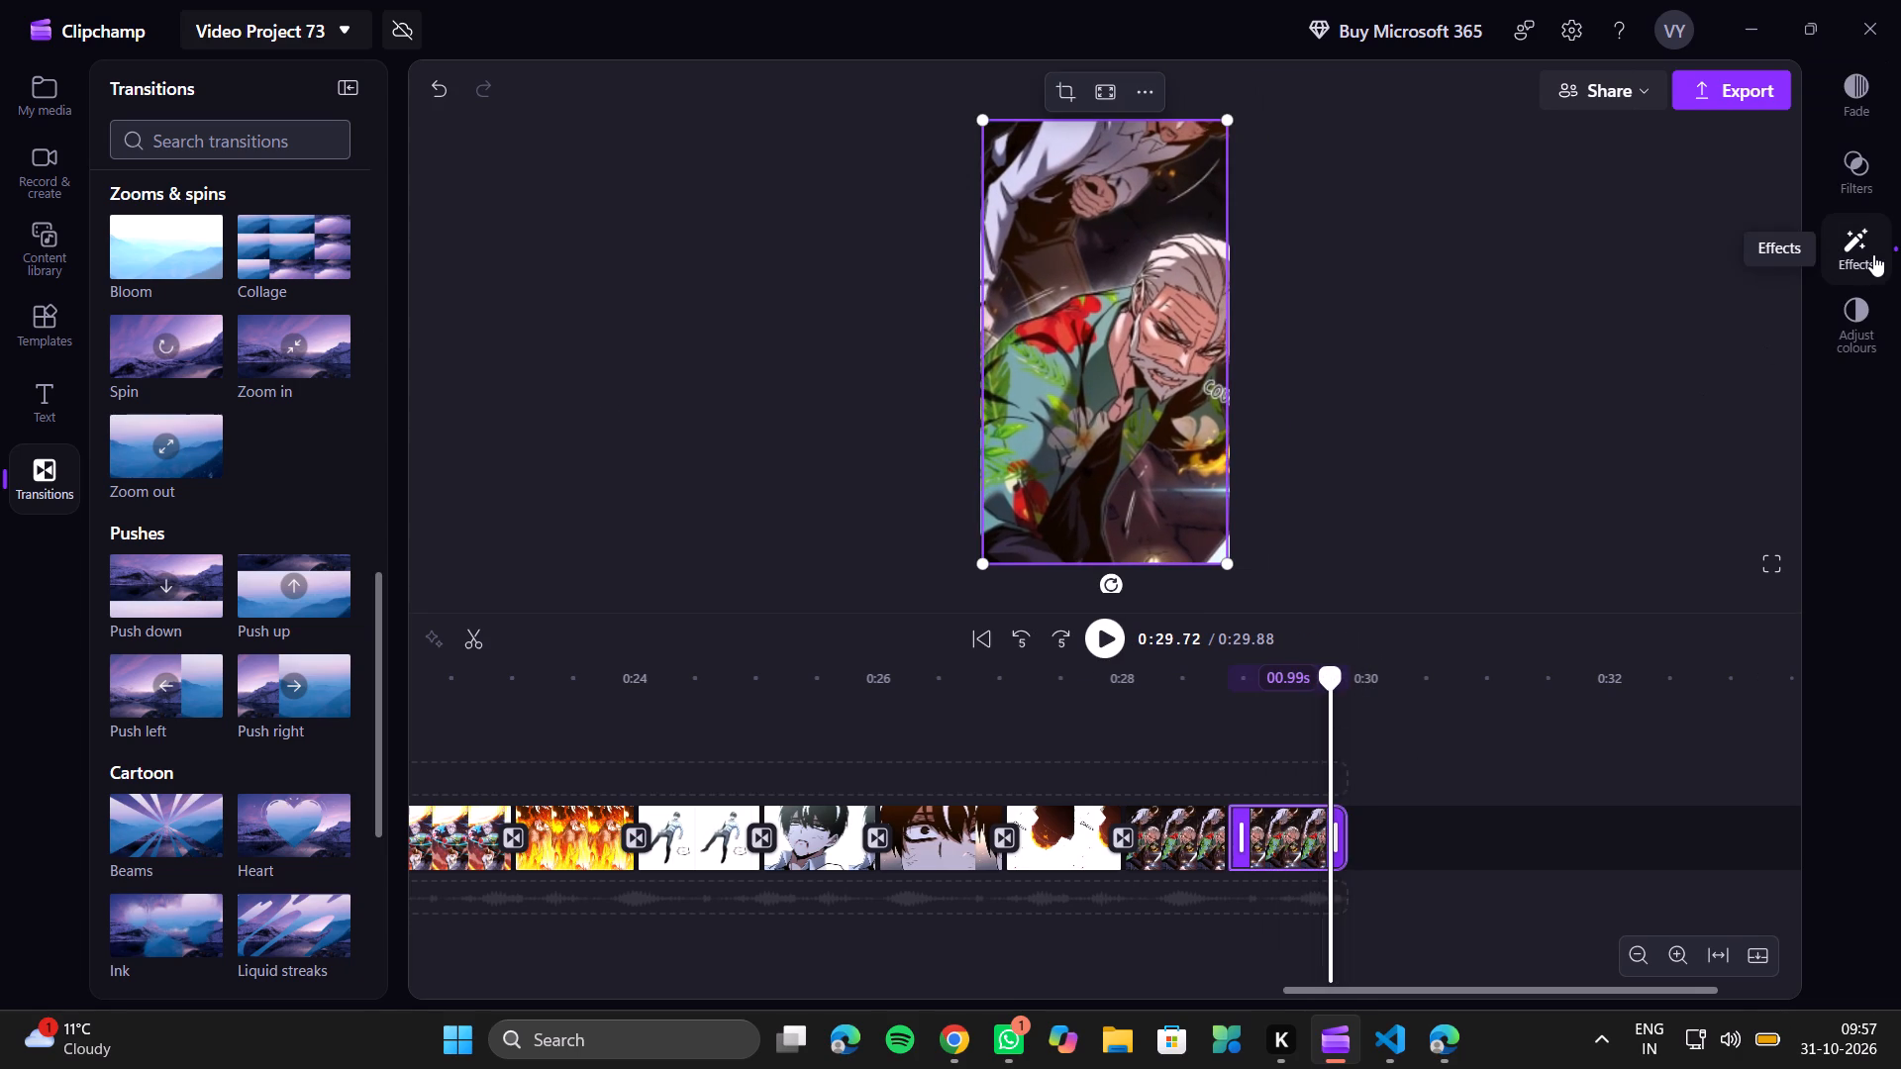
pyautogui.click(1608, 399)
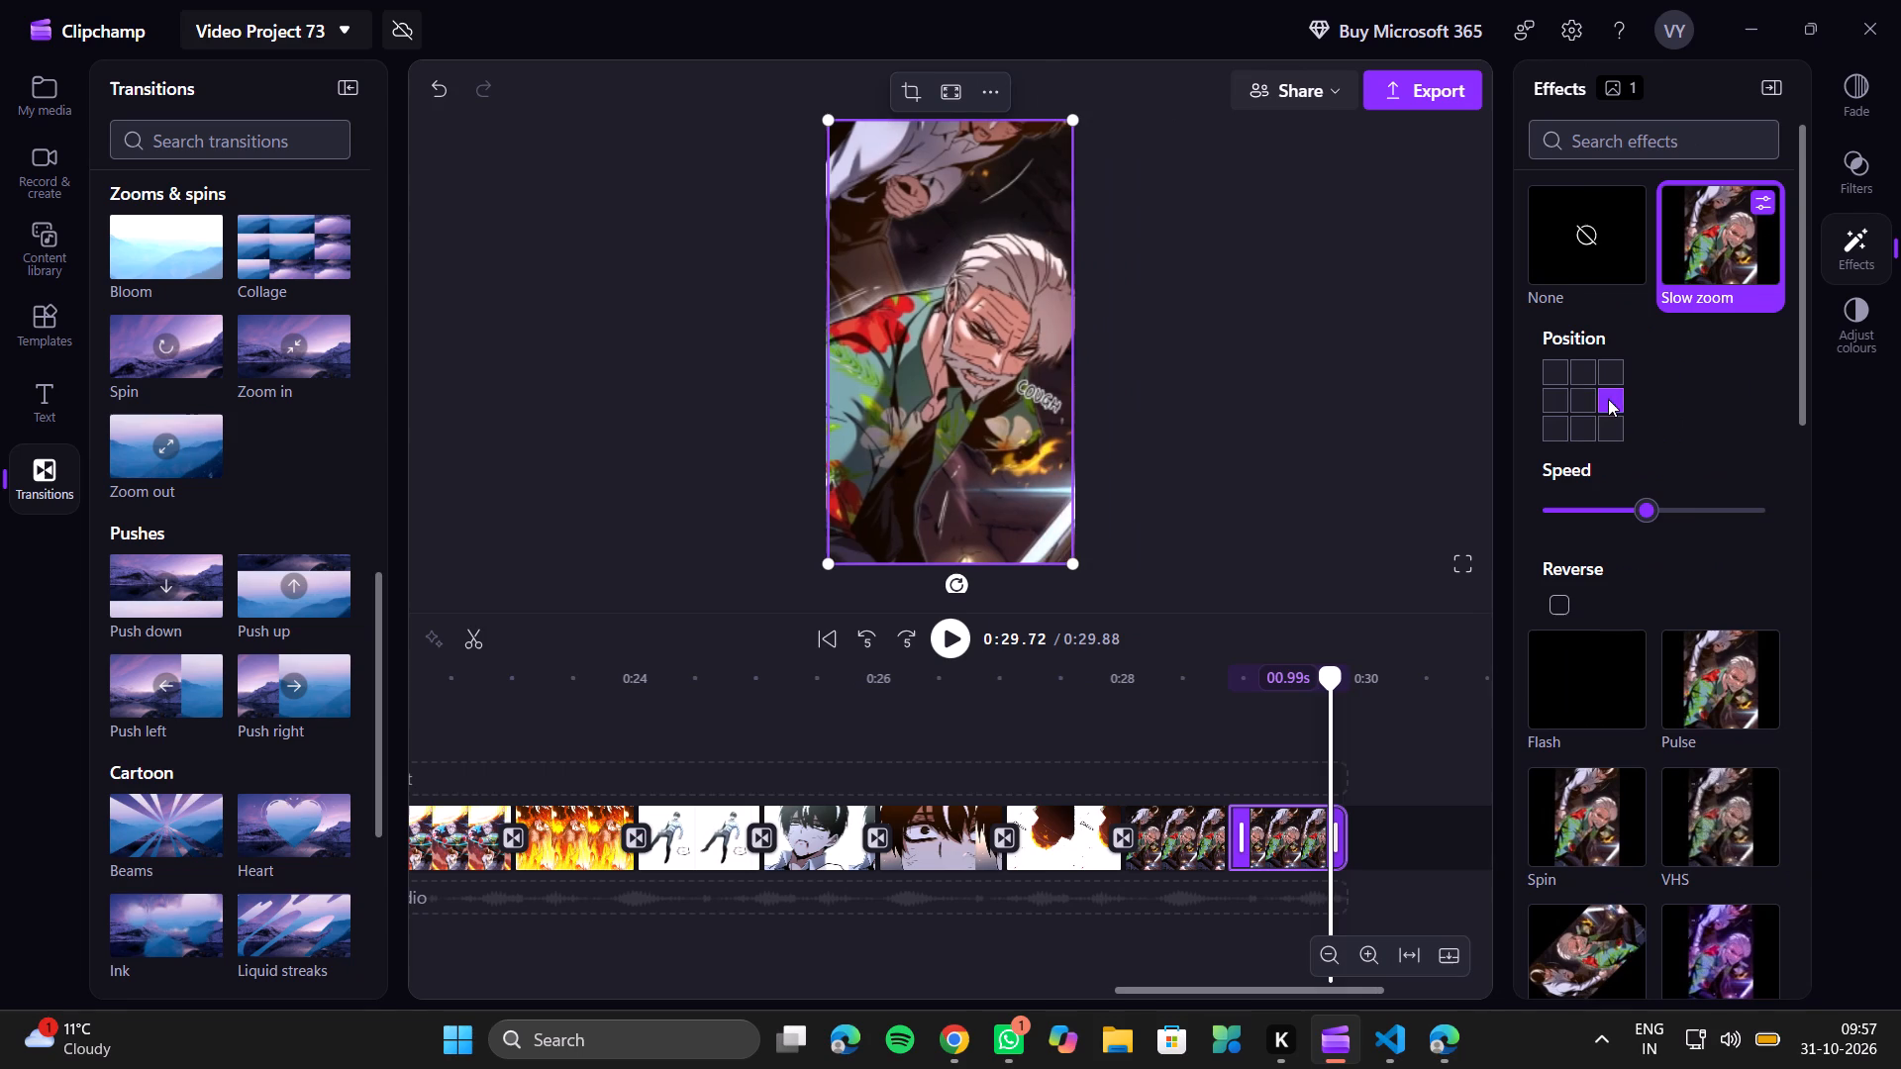
pyautogui.click(1186, 731)
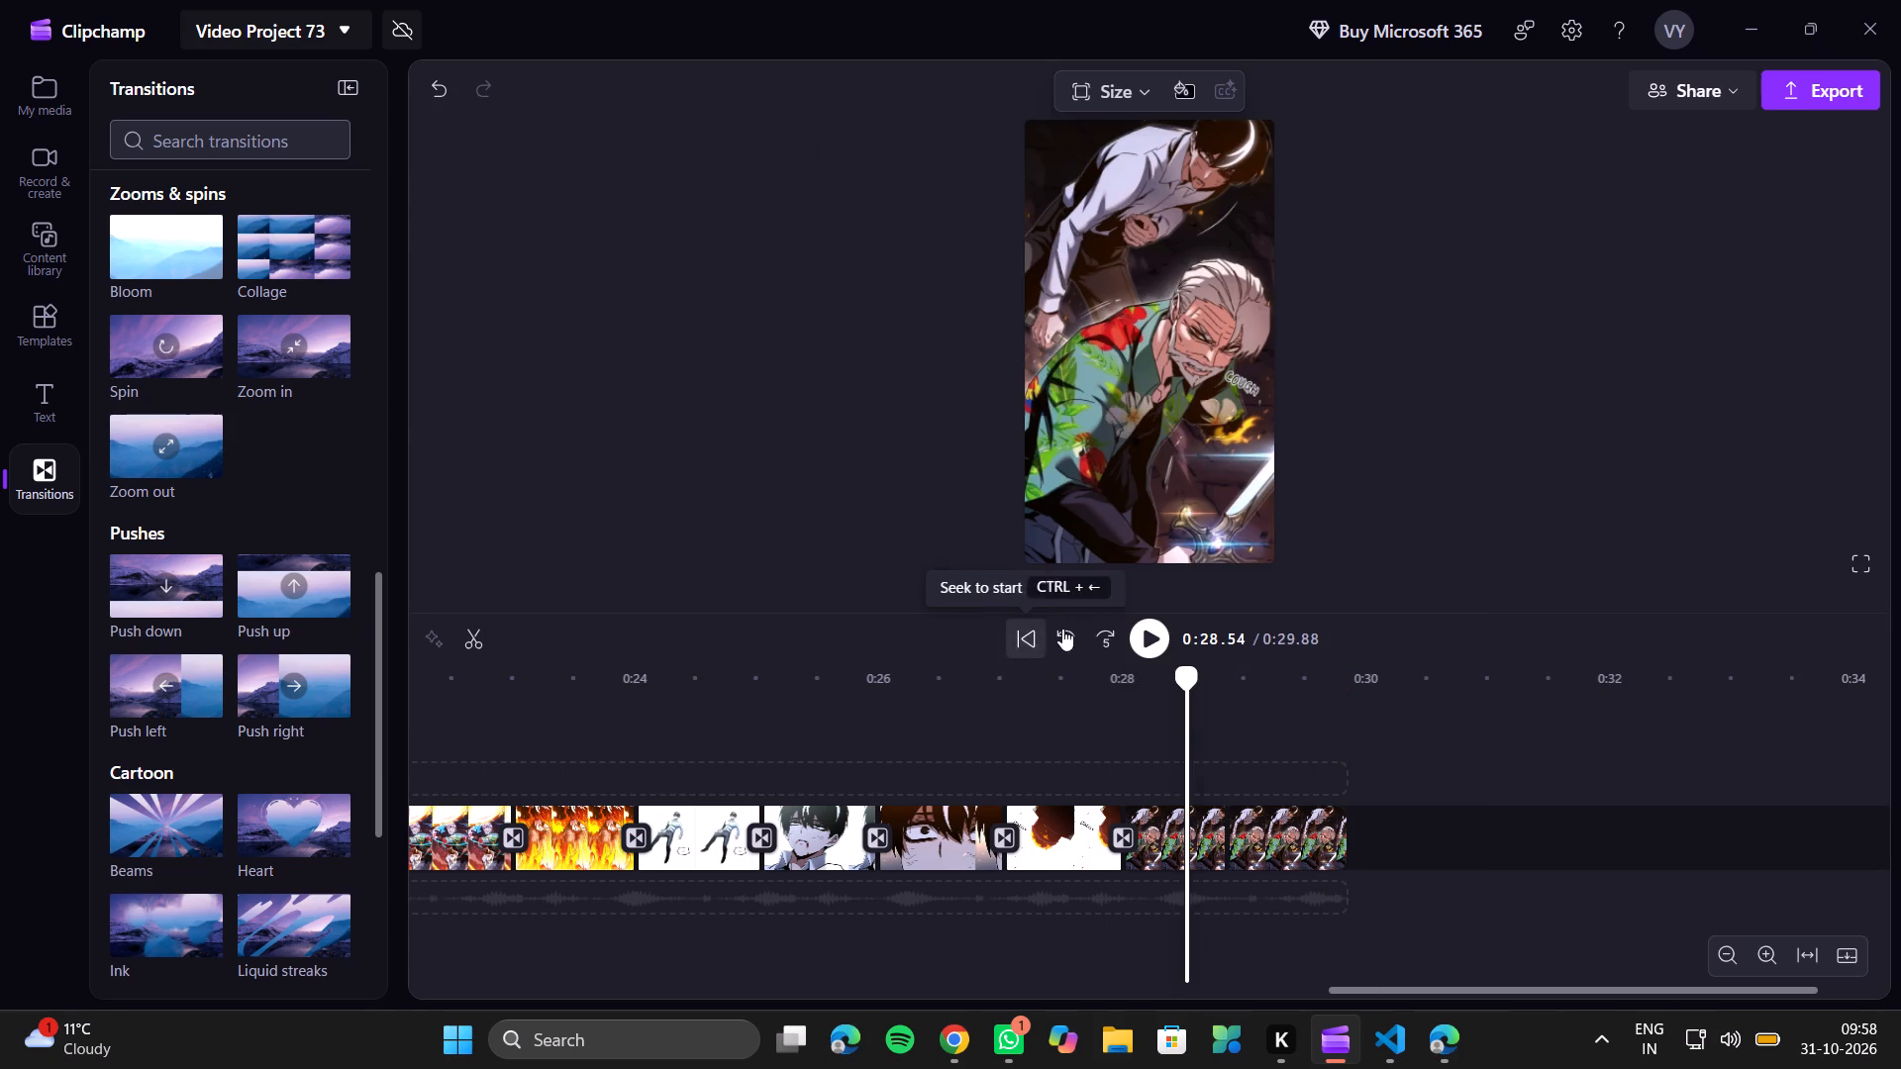
pyautogui.click(1120, 630)
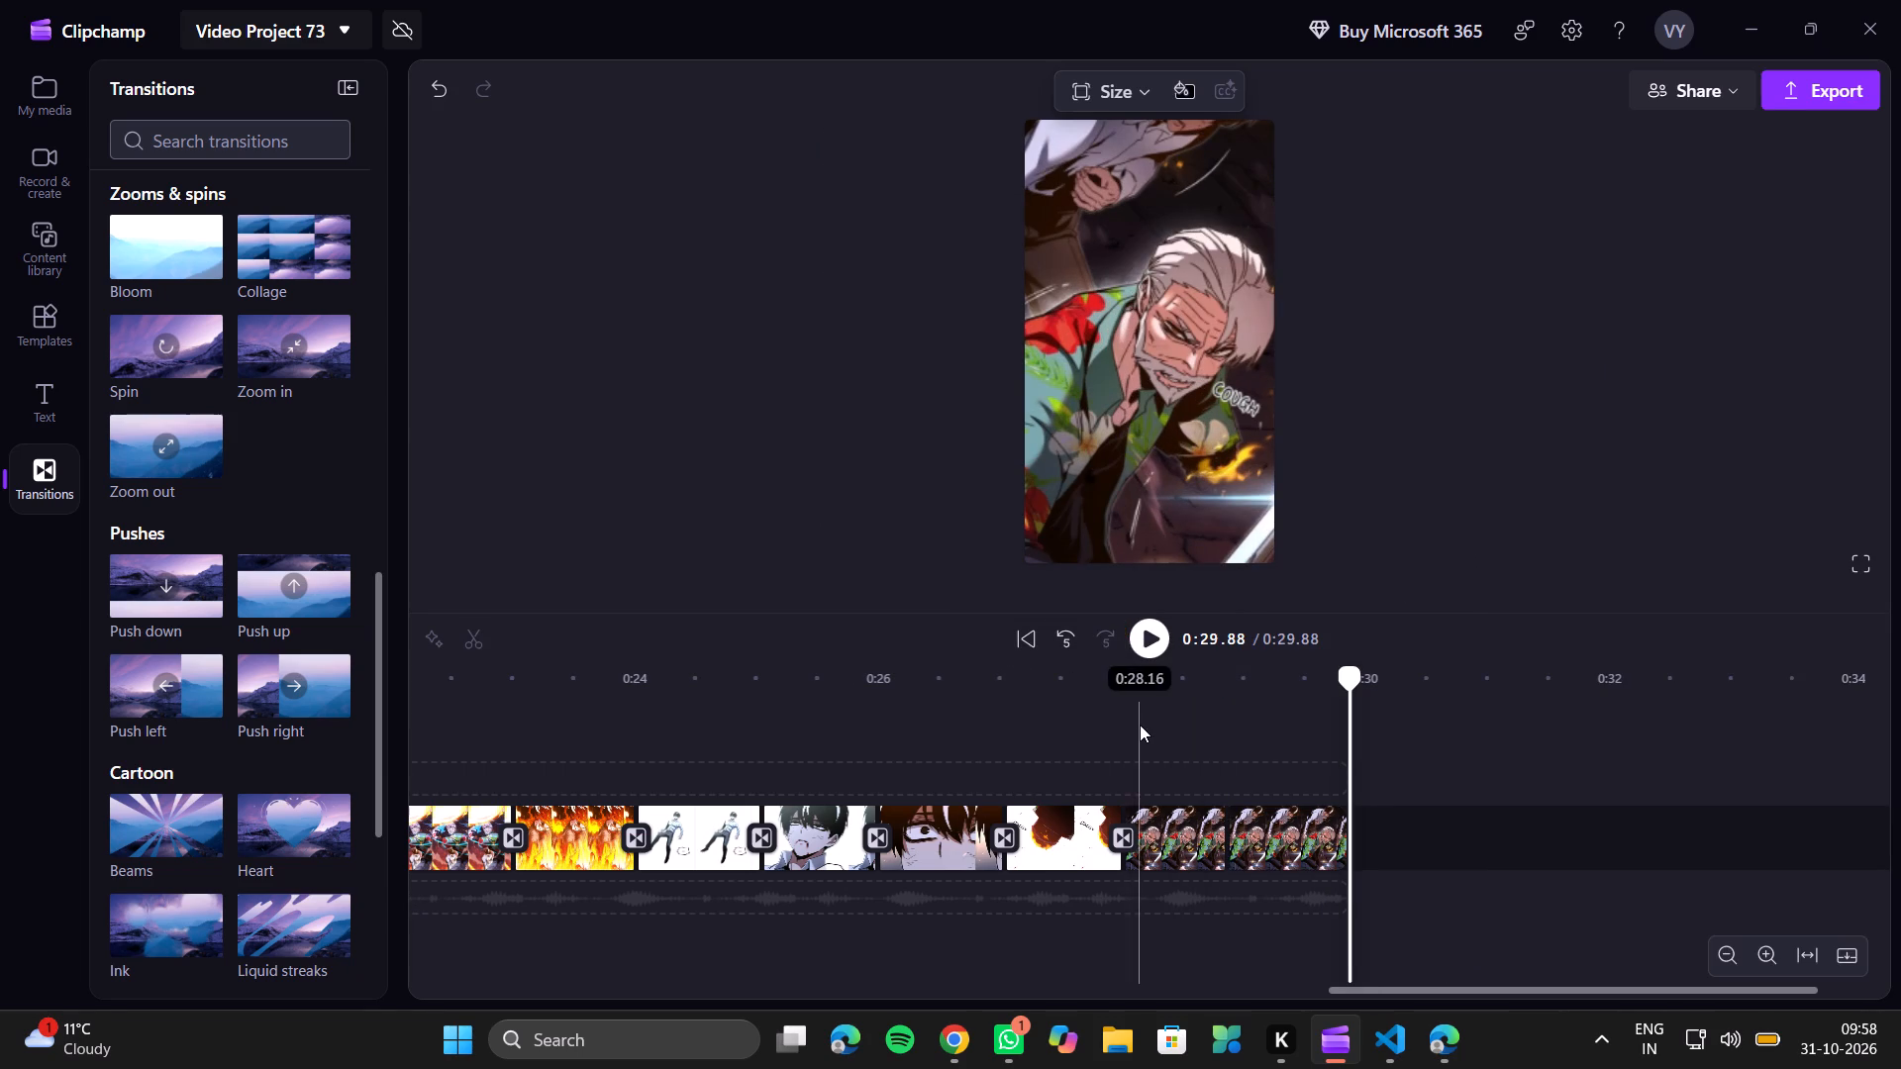
pyautogui.click(1140, 725)
pyautogui.click(1136, 632)
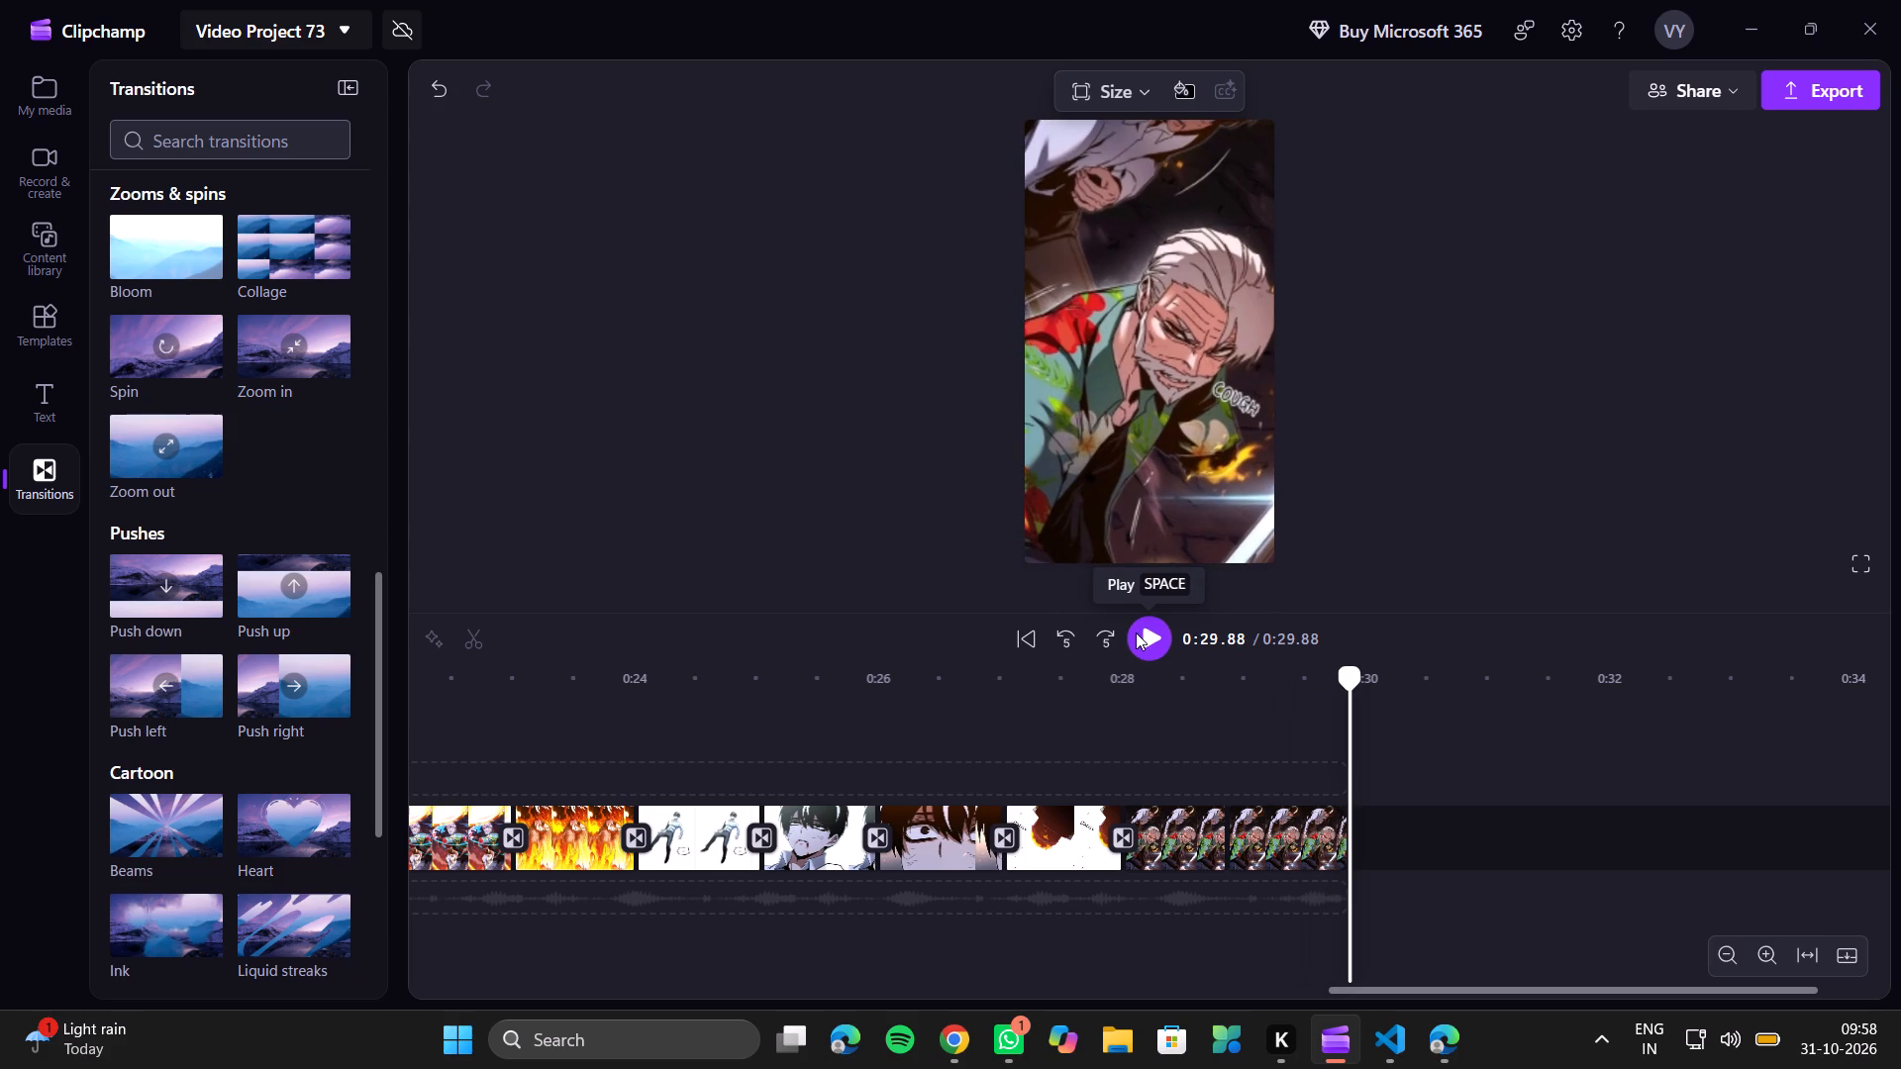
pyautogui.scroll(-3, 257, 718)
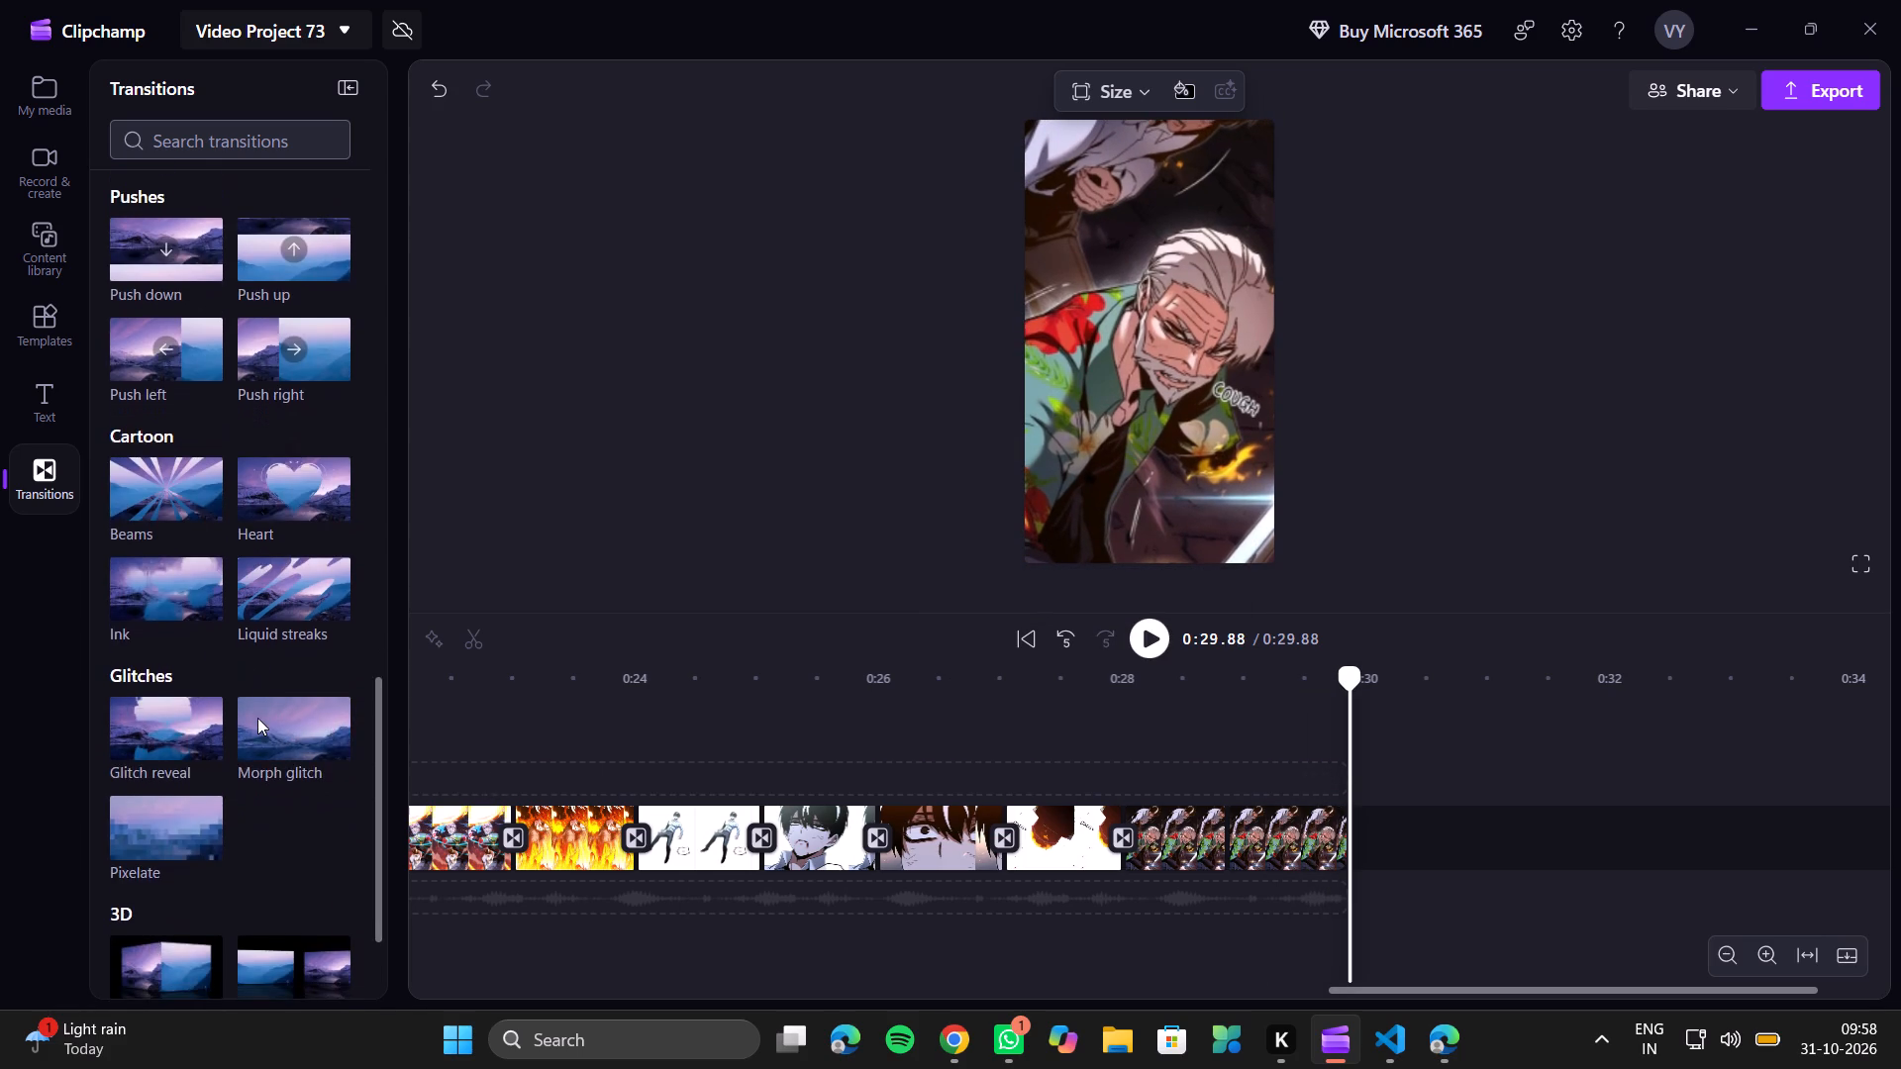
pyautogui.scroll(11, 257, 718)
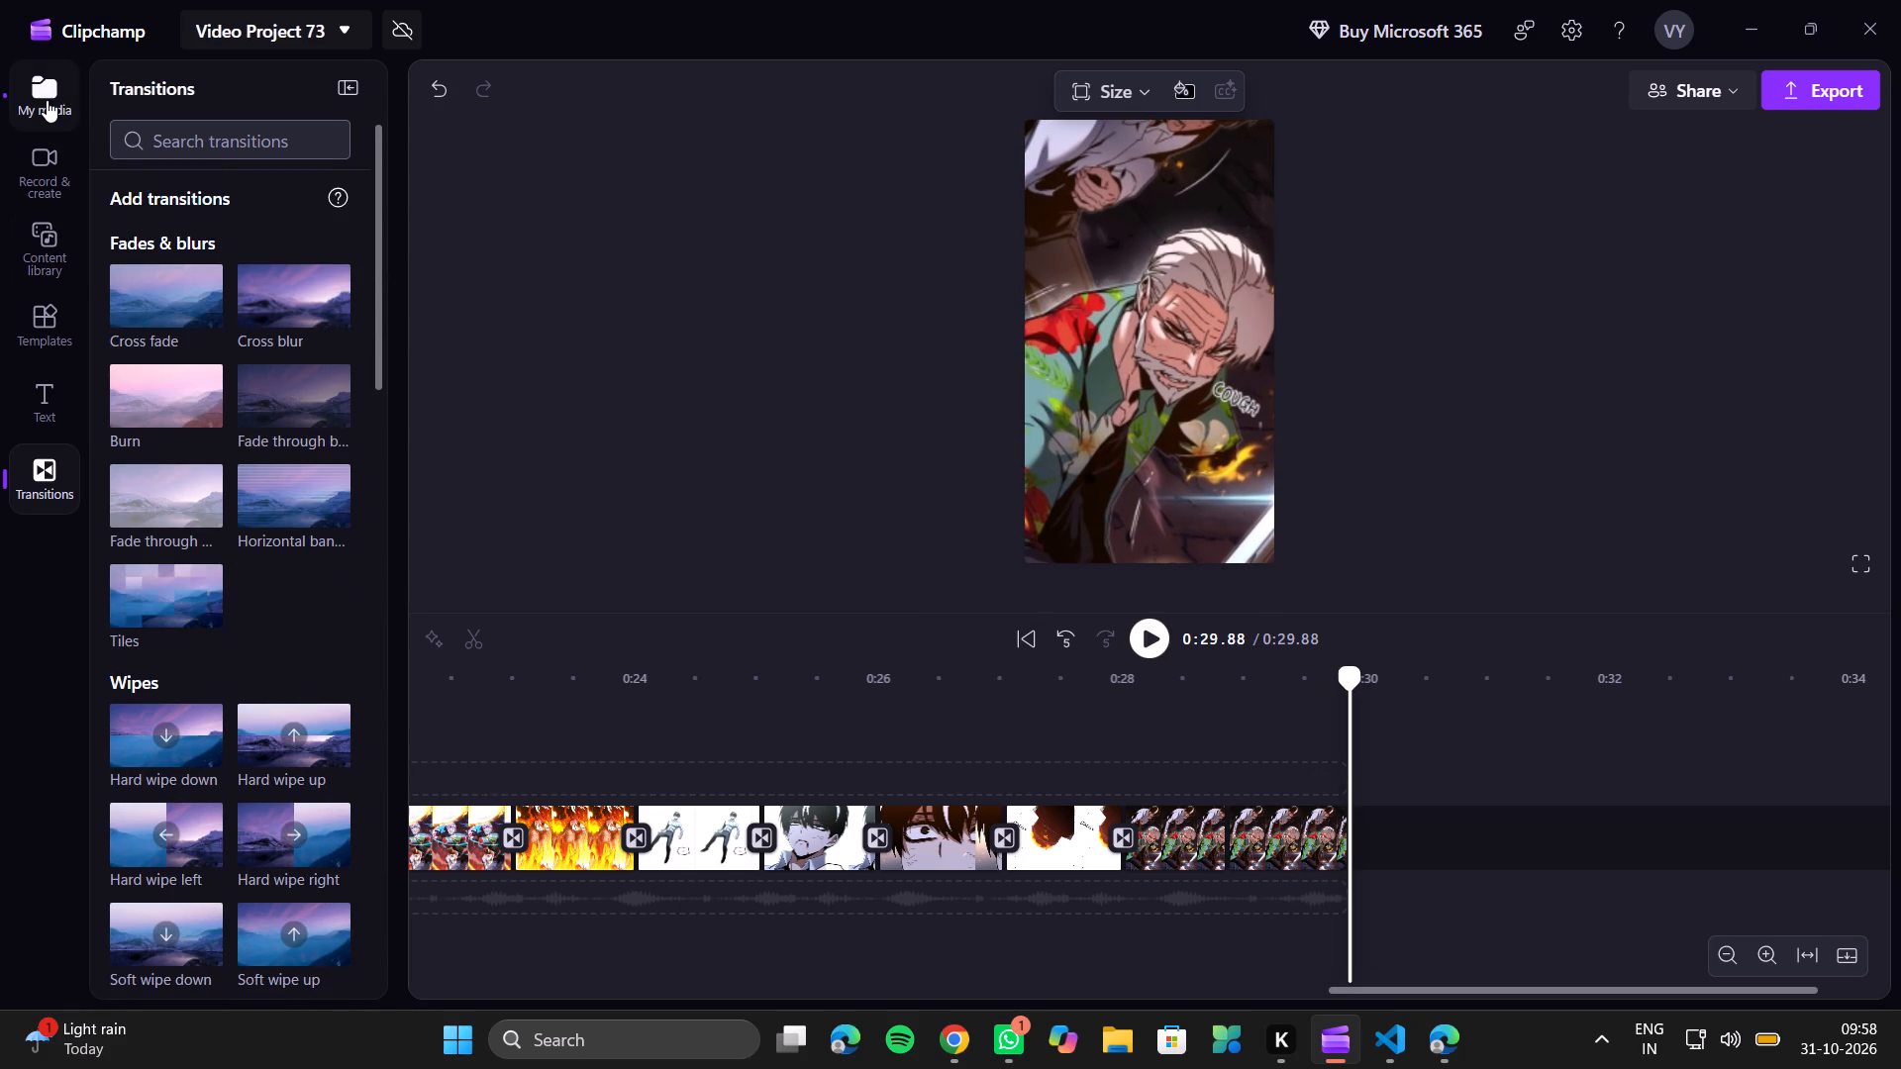
# Import the screen recording with the black-and-white armoured figure thumbnail from the Screen Recordings folder into the project media.
pyautogui.click(47, 100)
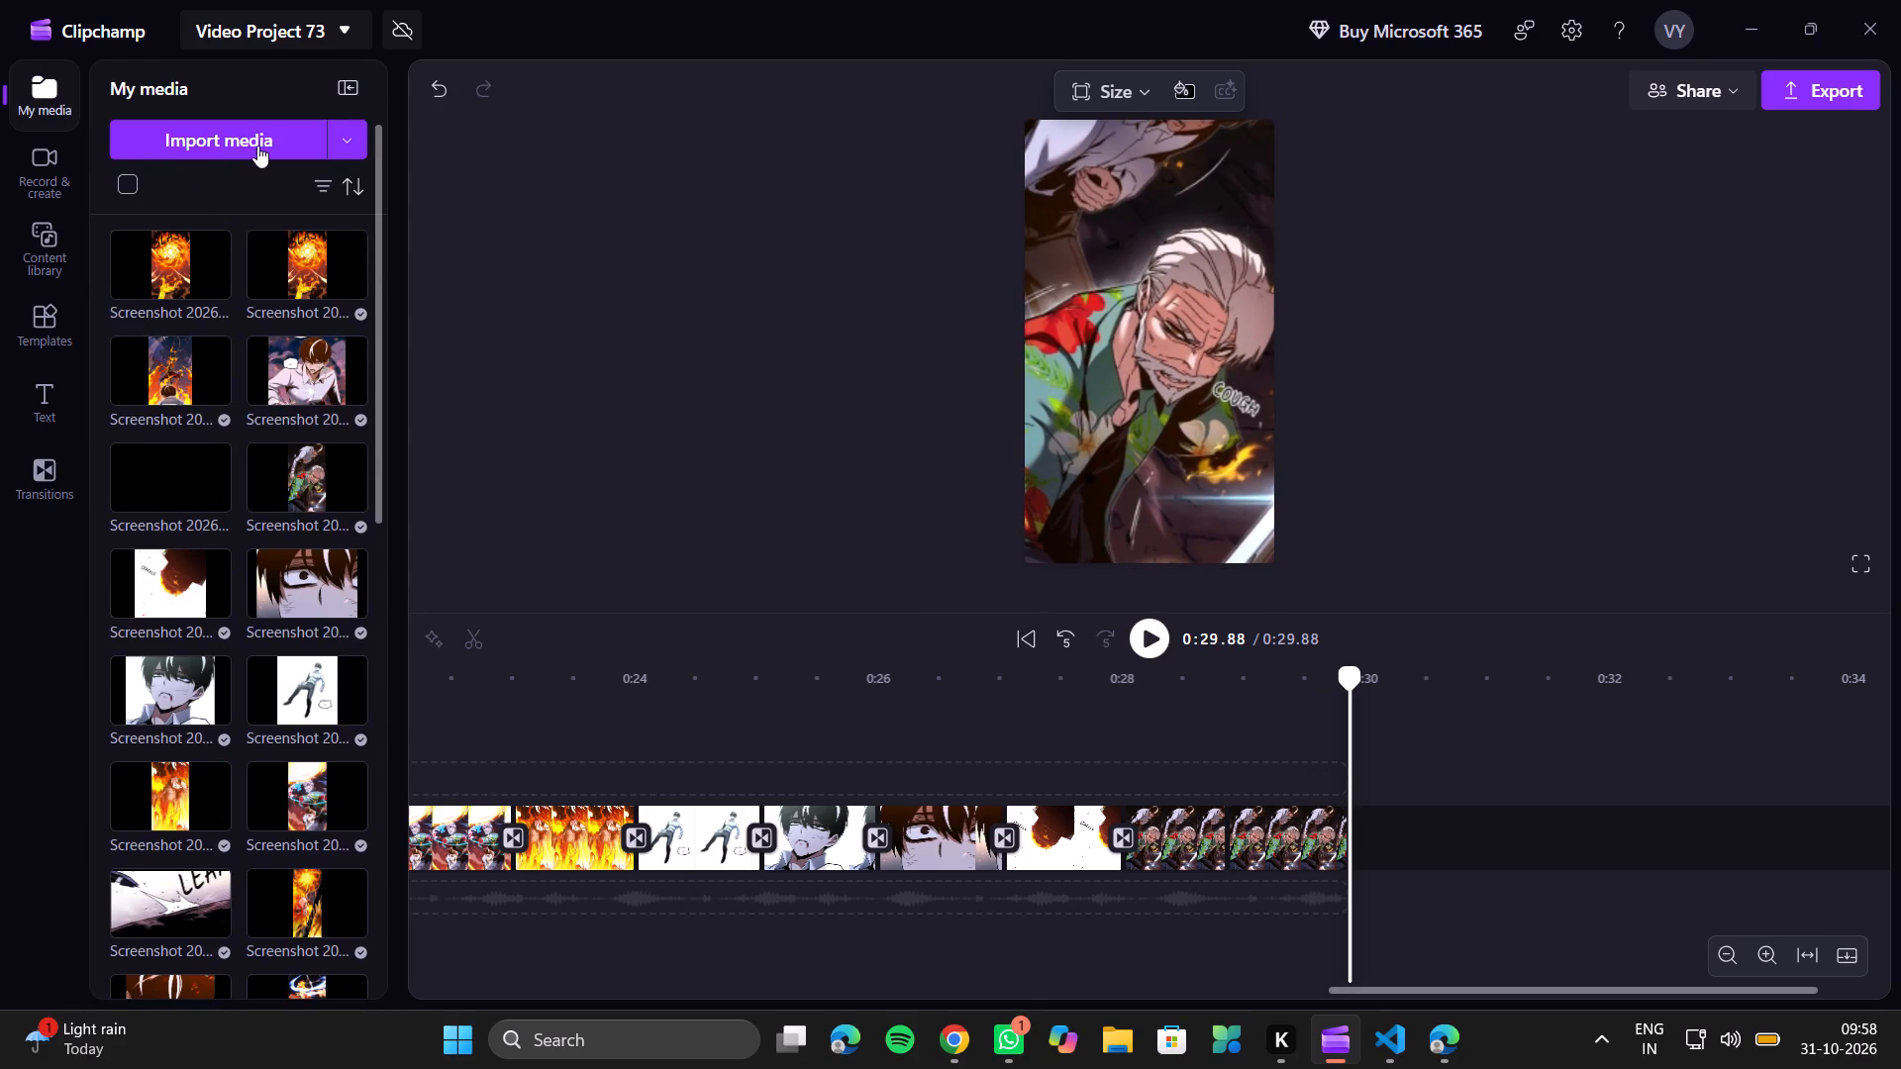
pyautogui.click(257, 146)
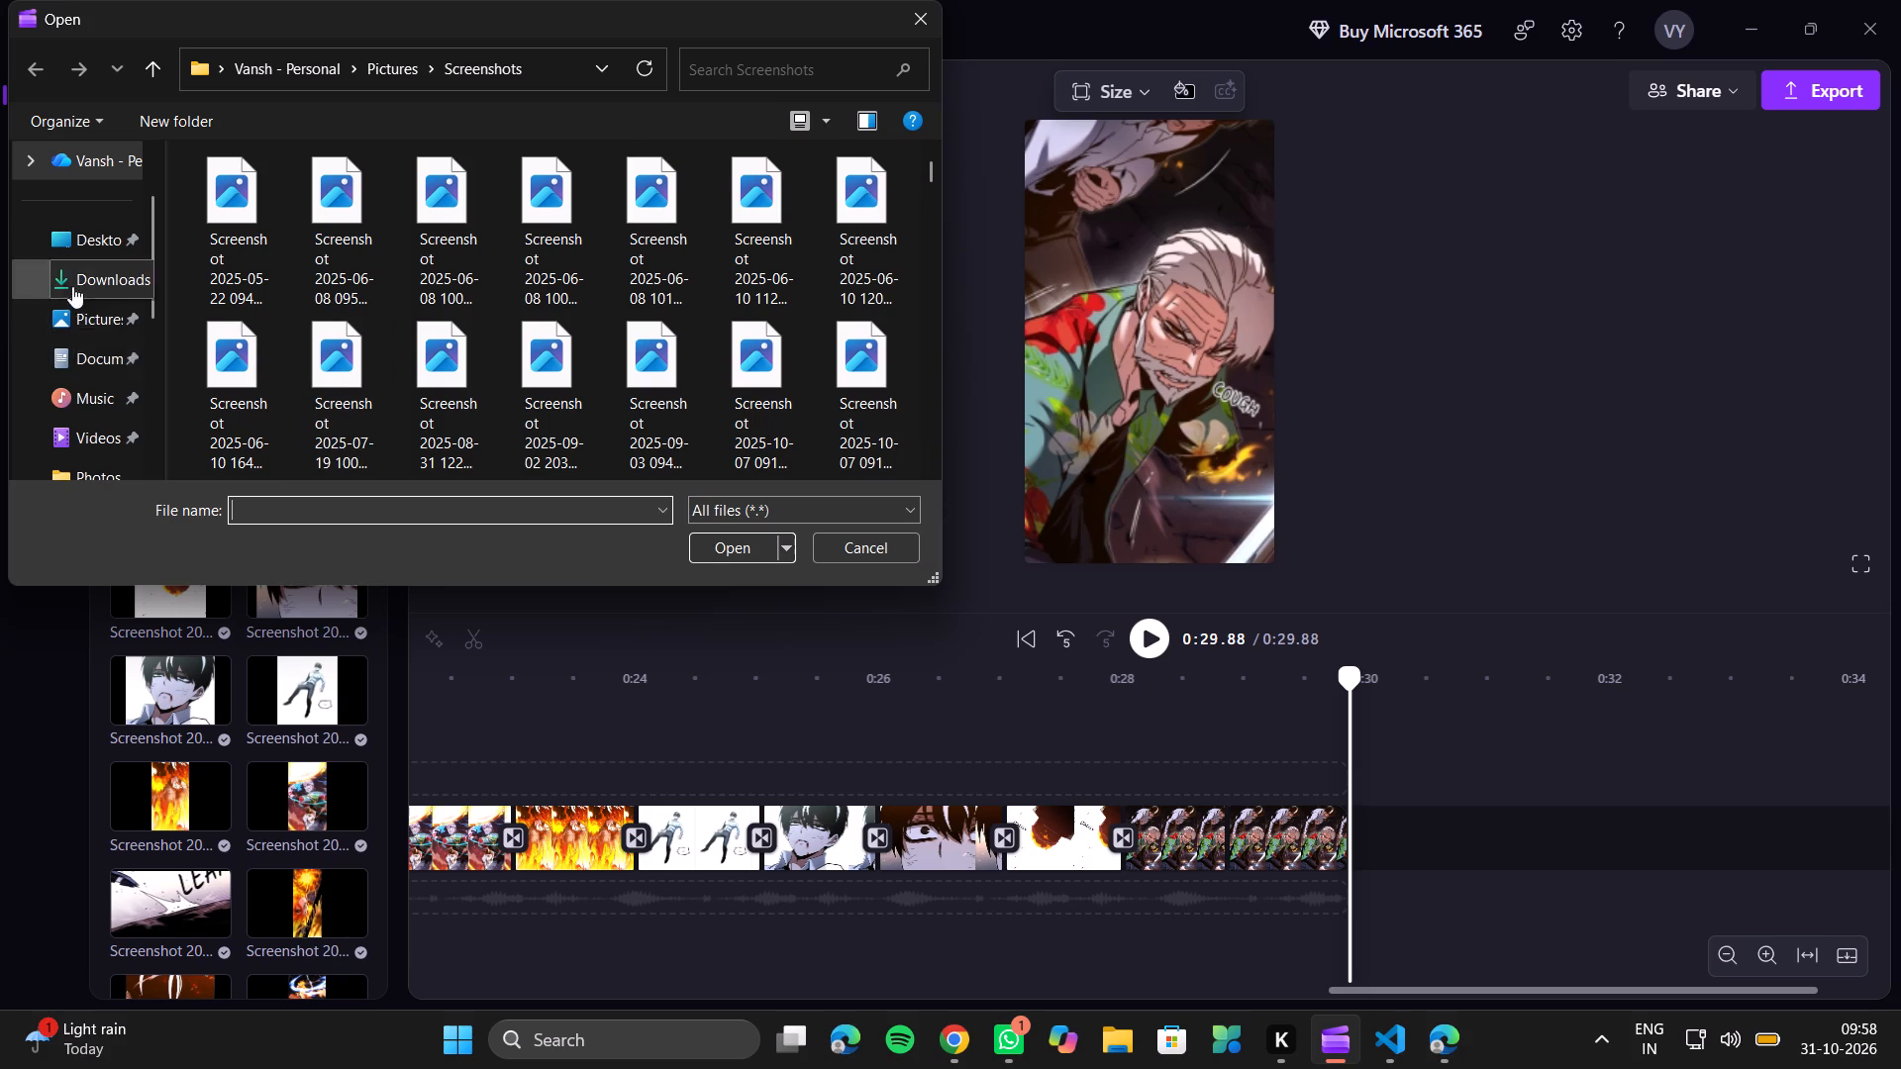
pyautogui.scroll(-5, 127, 383)
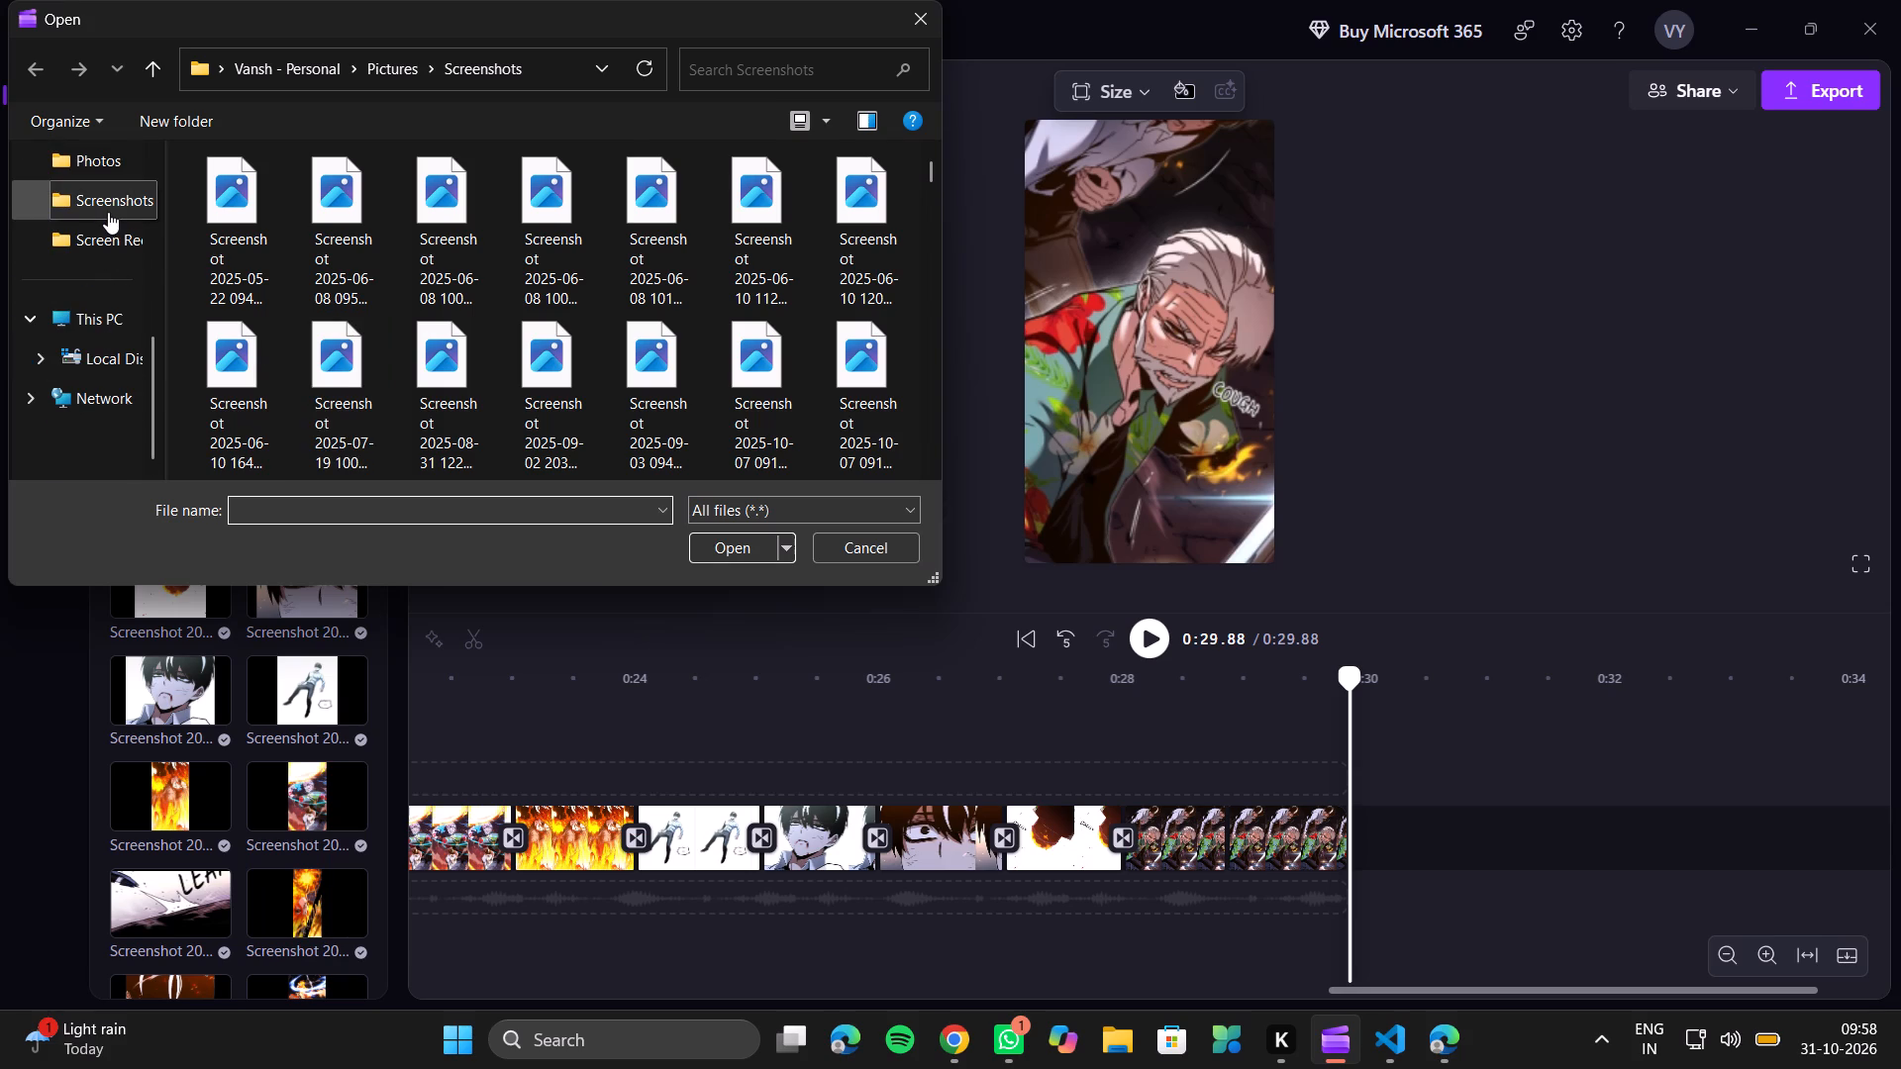
pyautogui.click(107, 252)
pyautogui.click(512, 426)
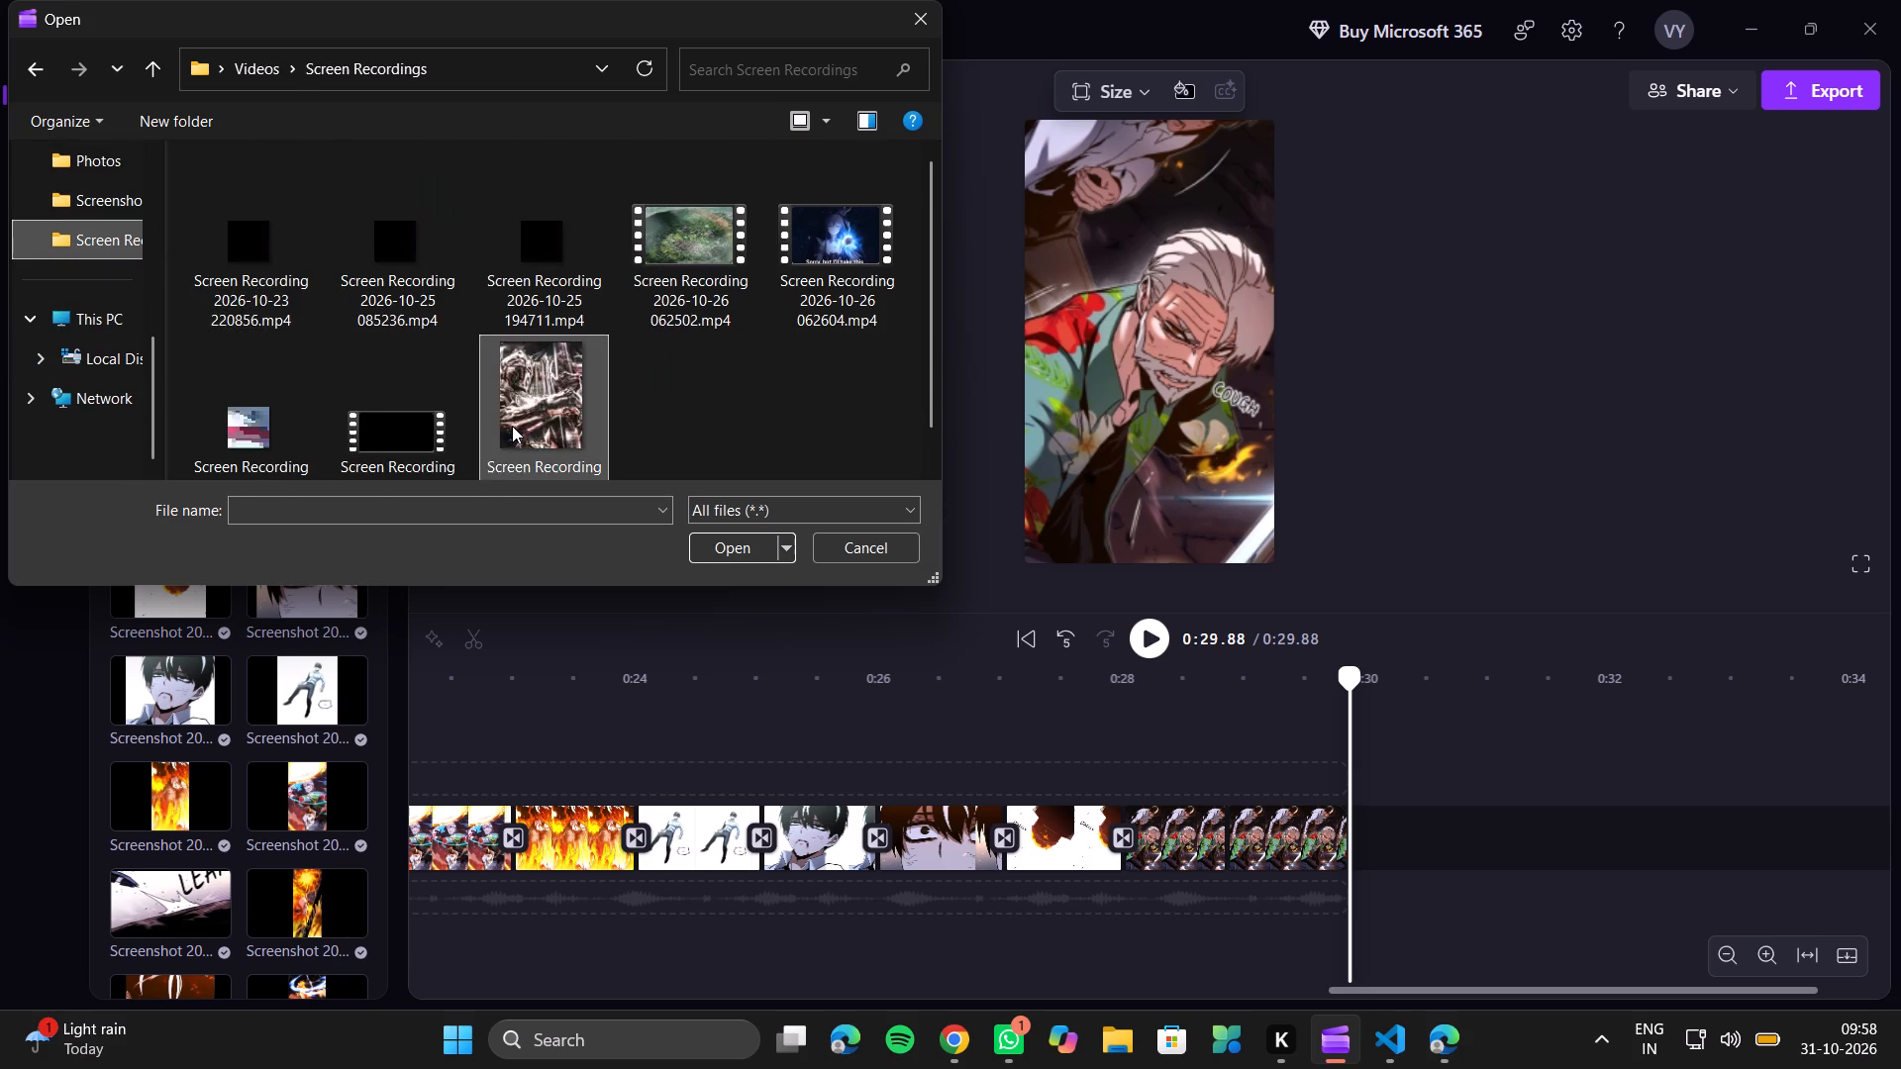
pyautogui.click(715, 537)
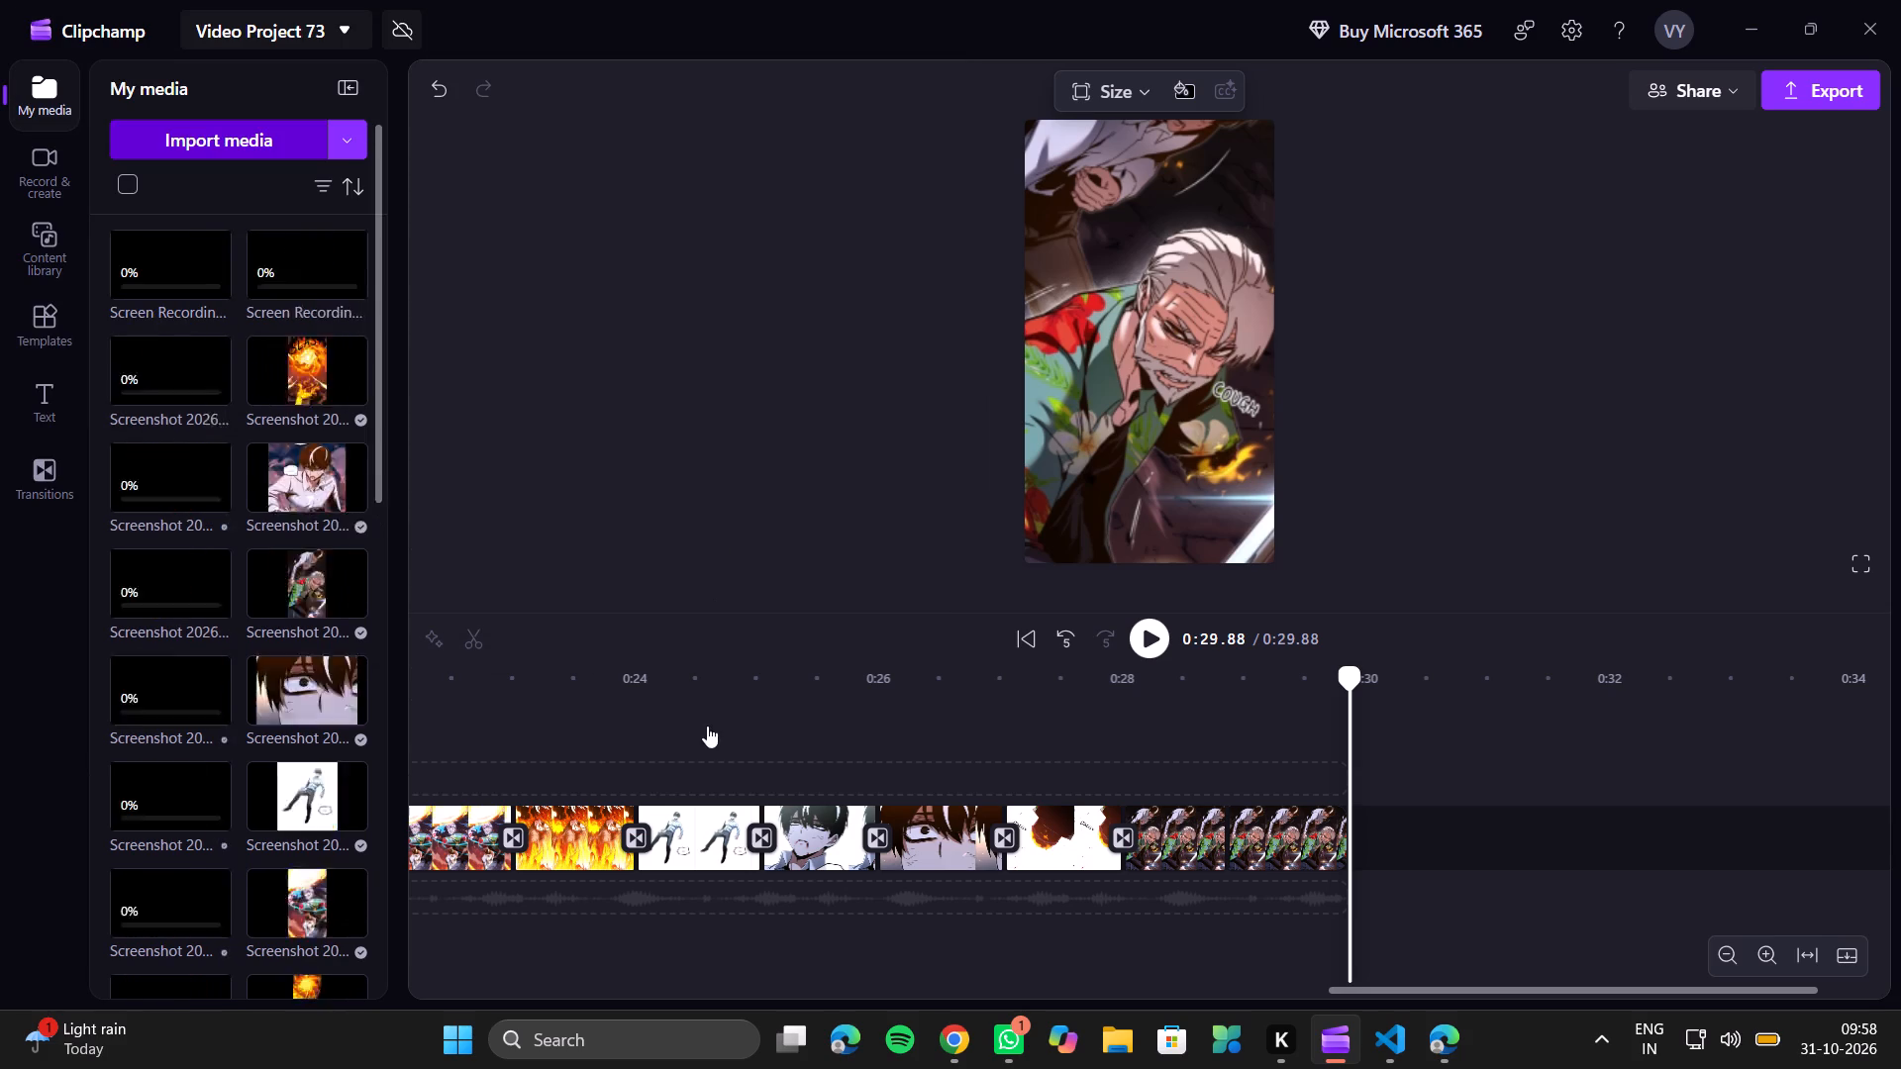
# Add the newly imported 1:27 screen recording to the timeline after the last image clip.
pyautogui.click(205, 278)
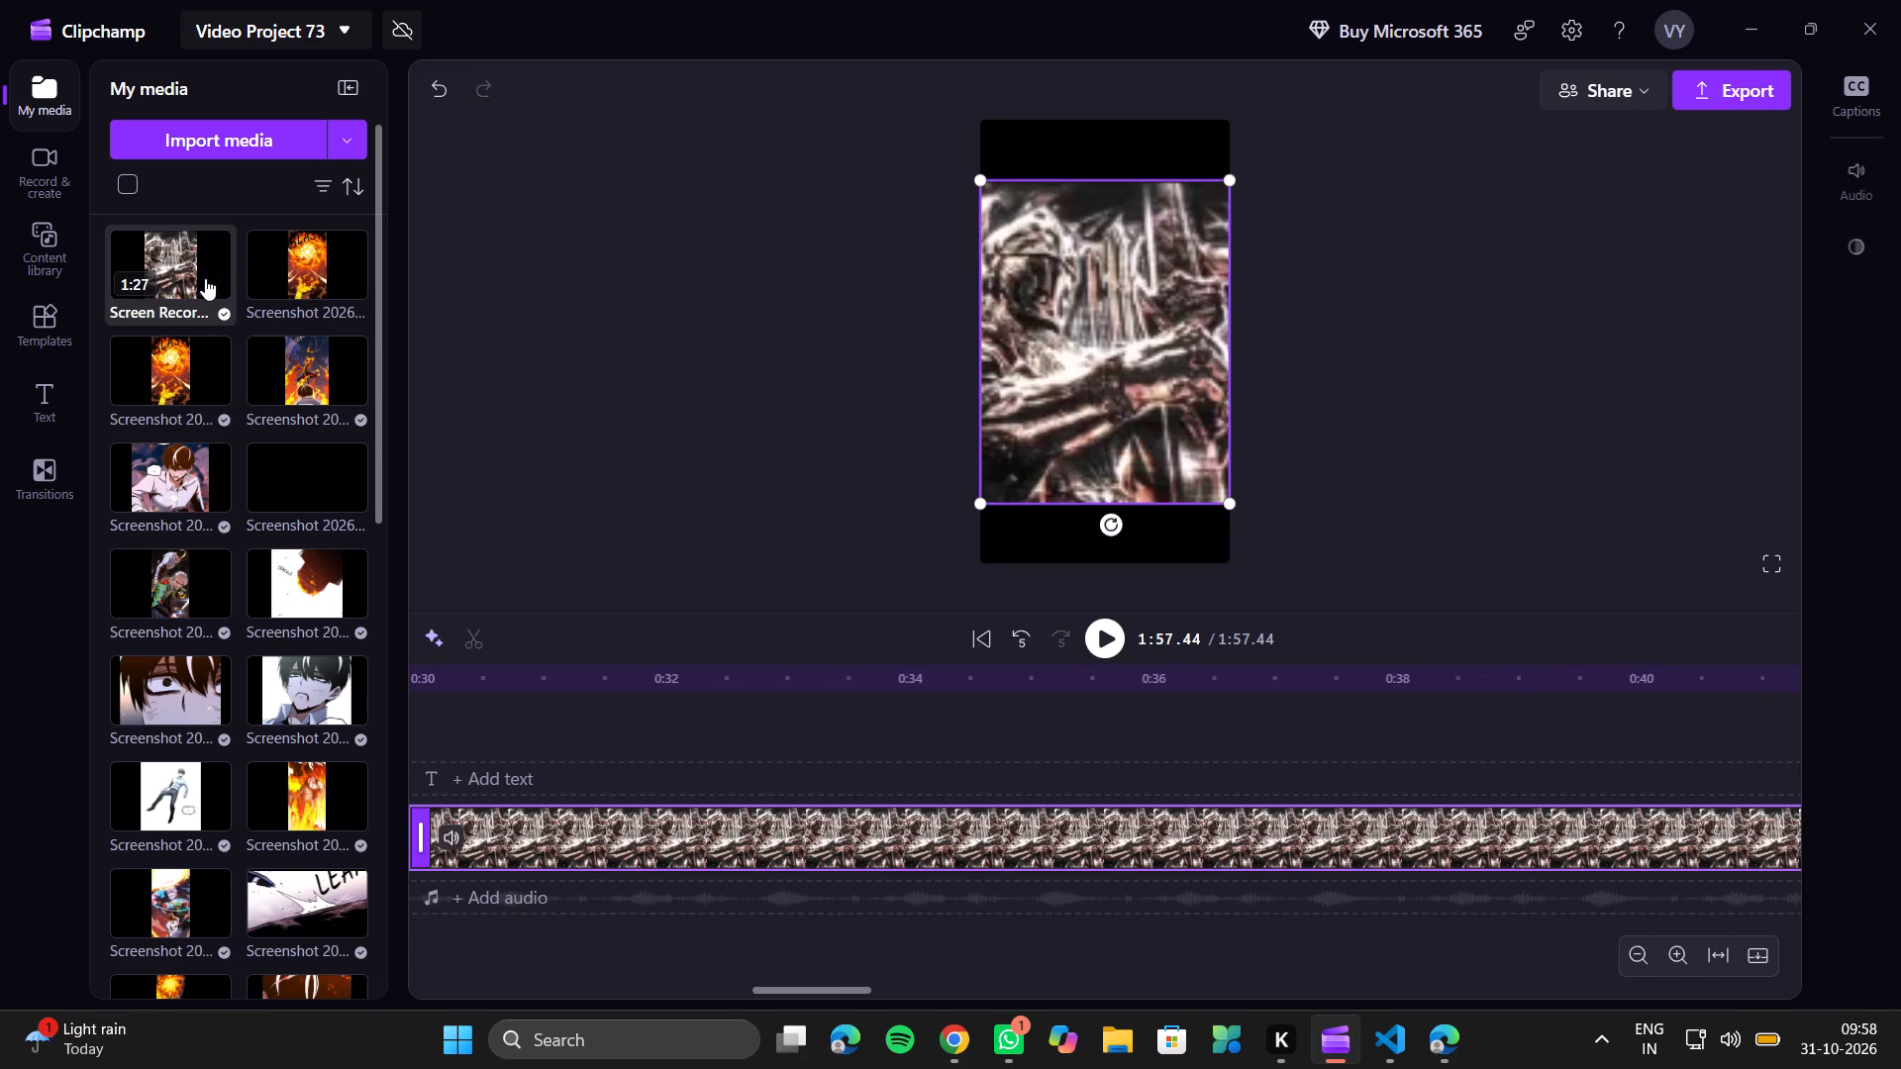
pyautogui.hscroll(3, 715, 834)
pyautogui.hscroll(-4, 715, 834)
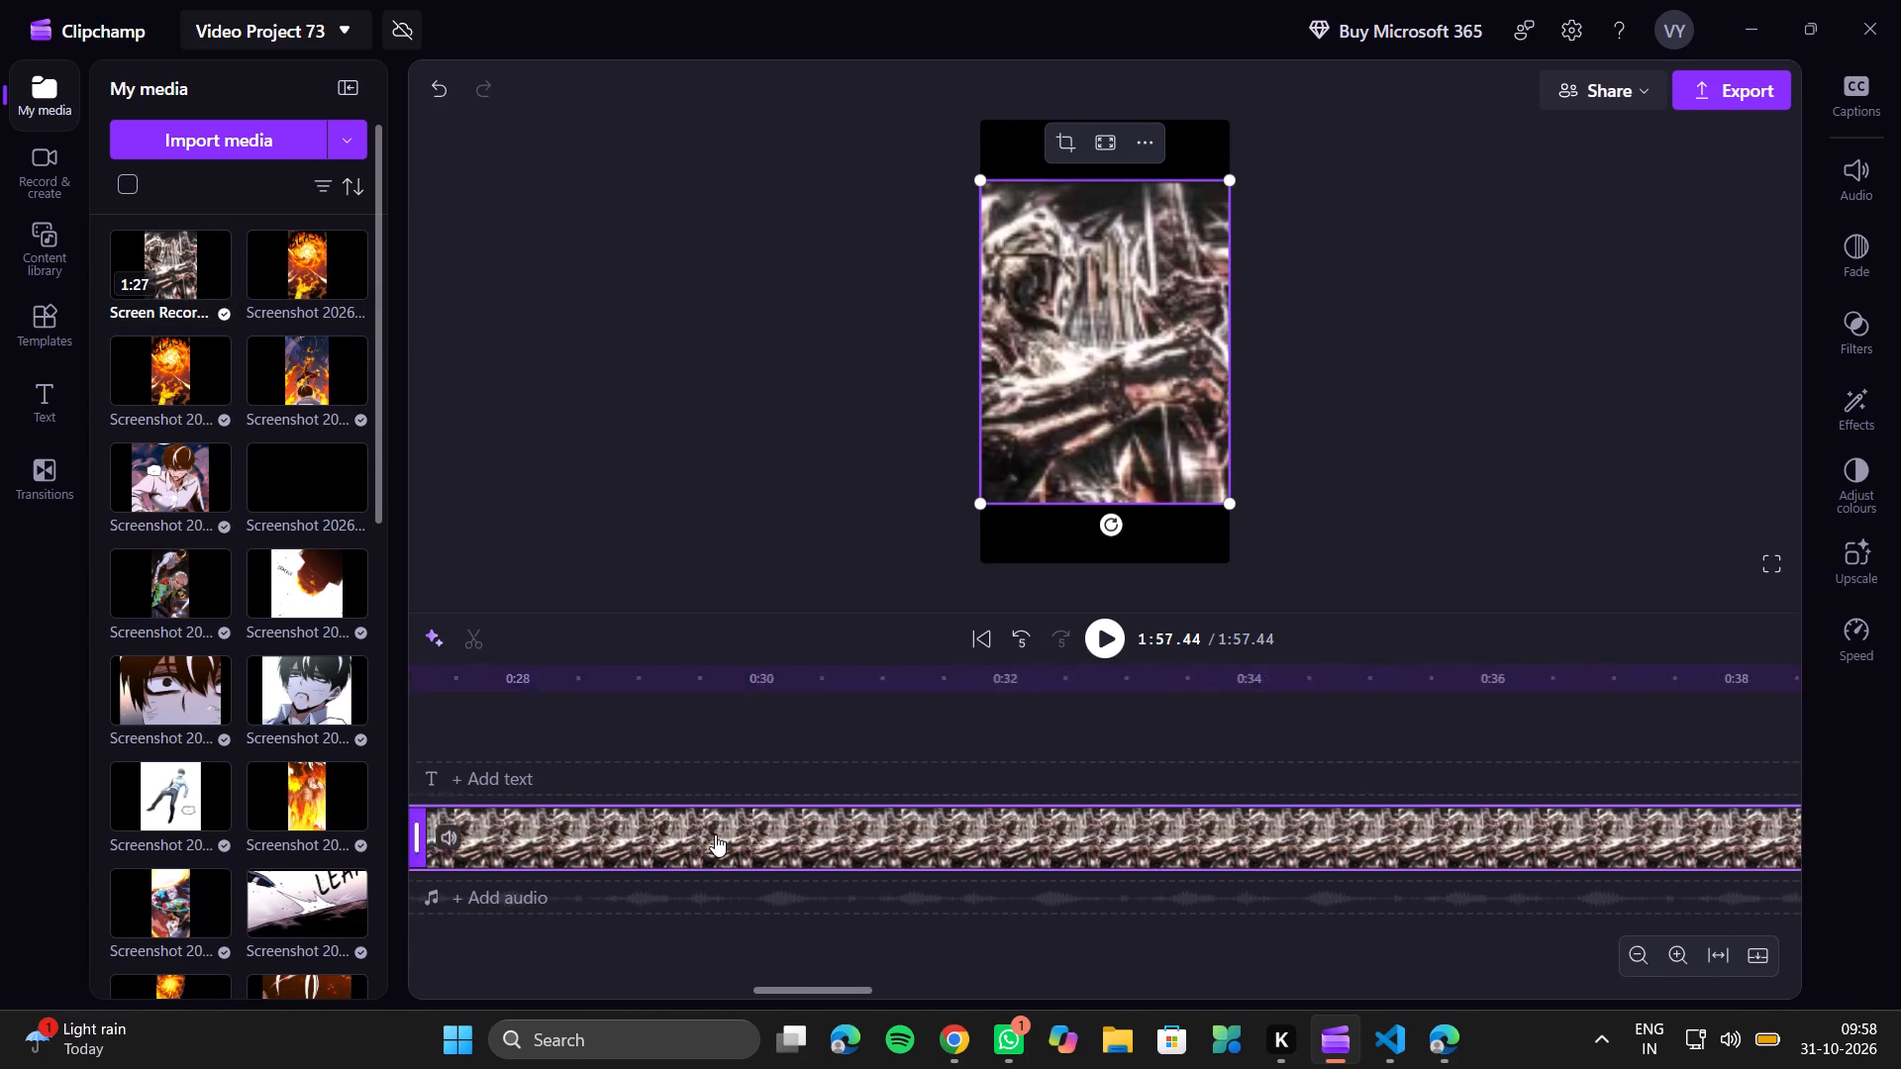
pyautogui.moveTo(991, 868); pyautogui.dragTo(922, 803)
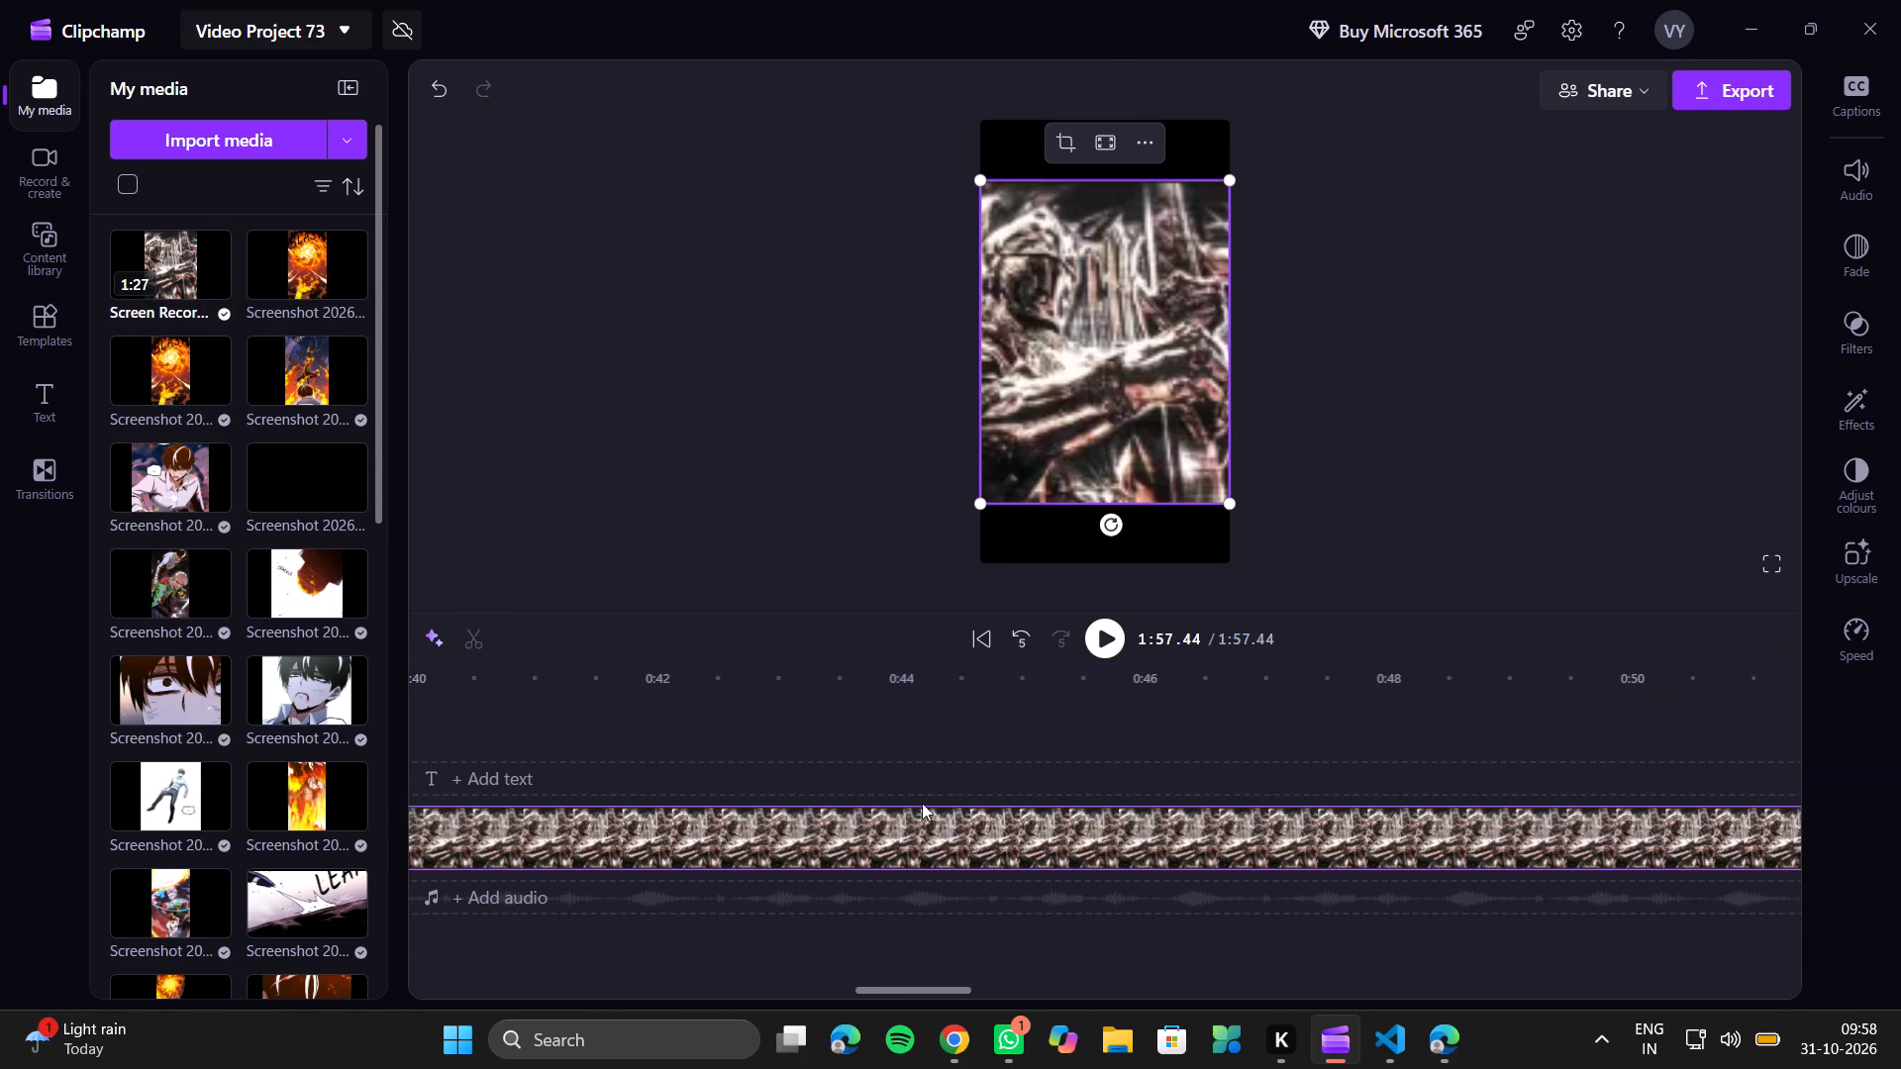
# Move the screen recording onto its own track above the image clips, starting at about 0:27.
pyautogui.moveTo(922, 803); pyautogui.dragTo(861, 760)
pyautogui.hscroll(4, 861, 760)
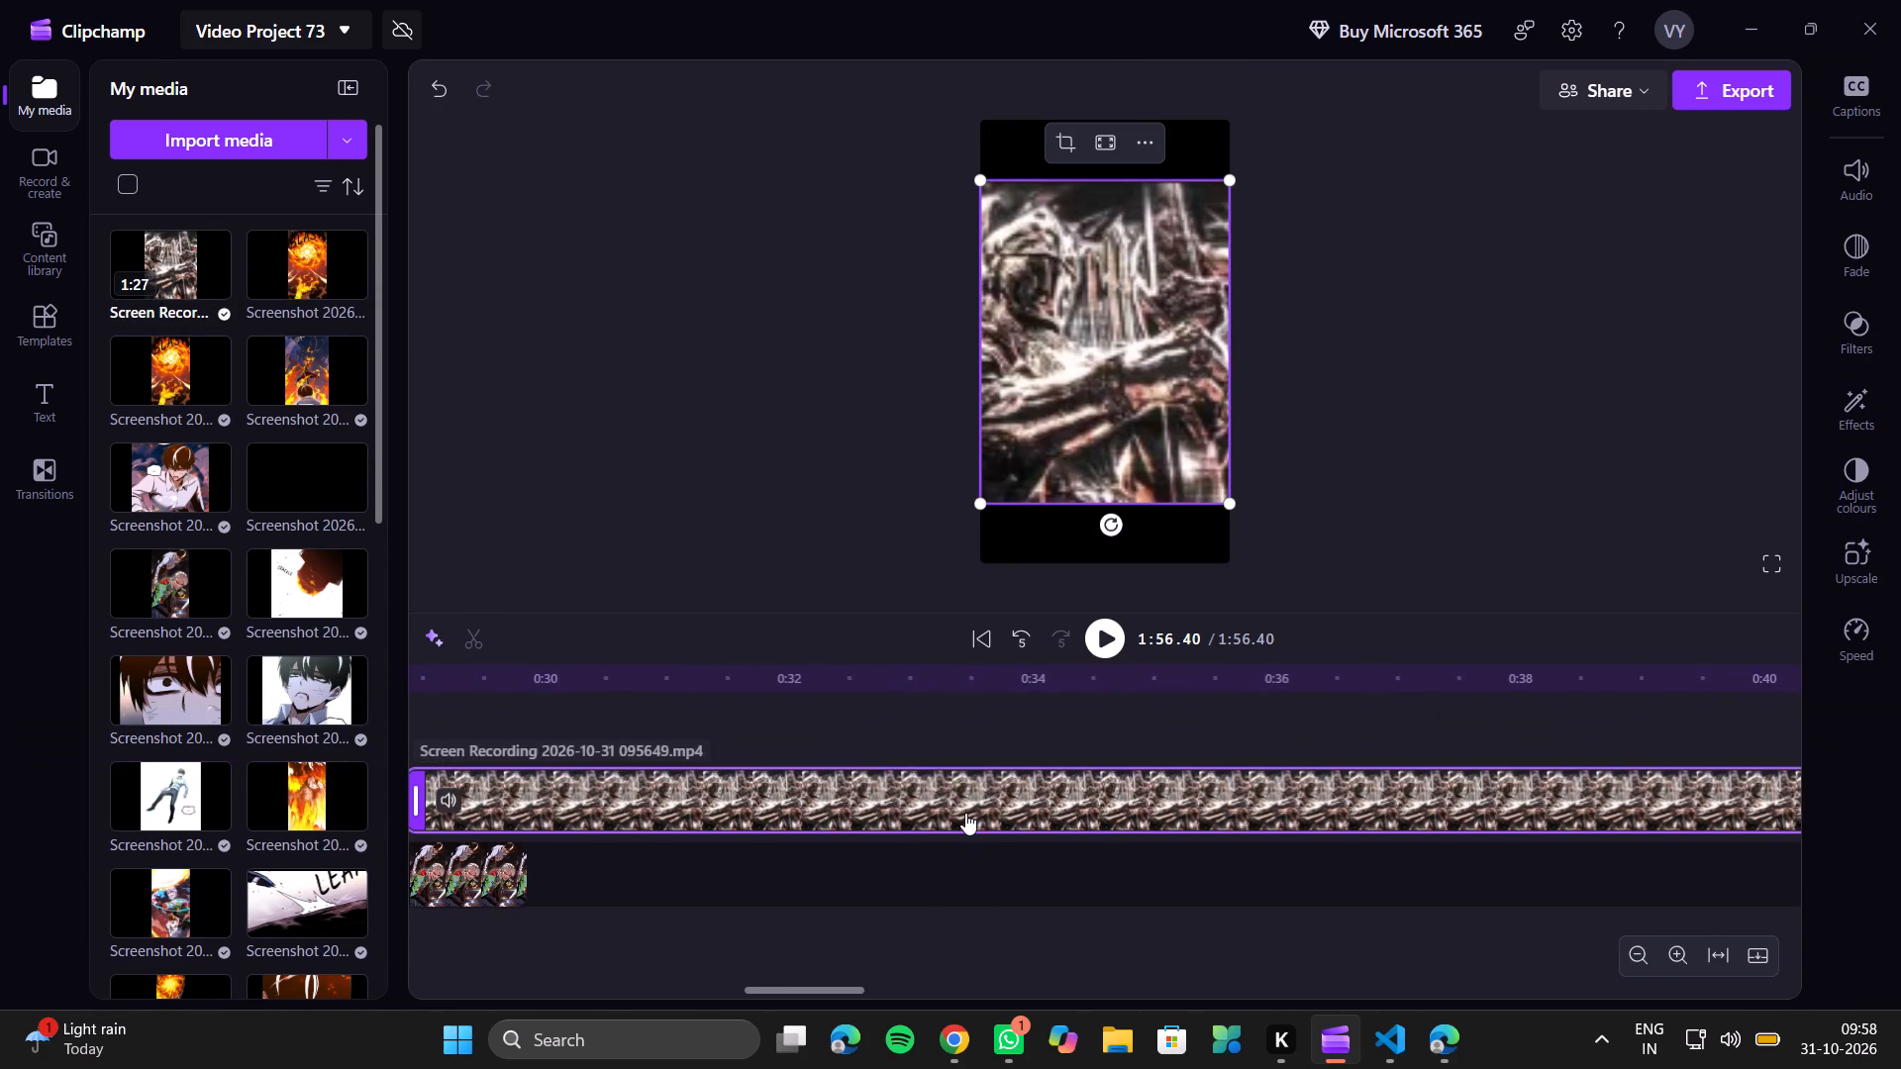
pyautogui.moveTo(965, 813); pyautogui.dragTo(782, 784)
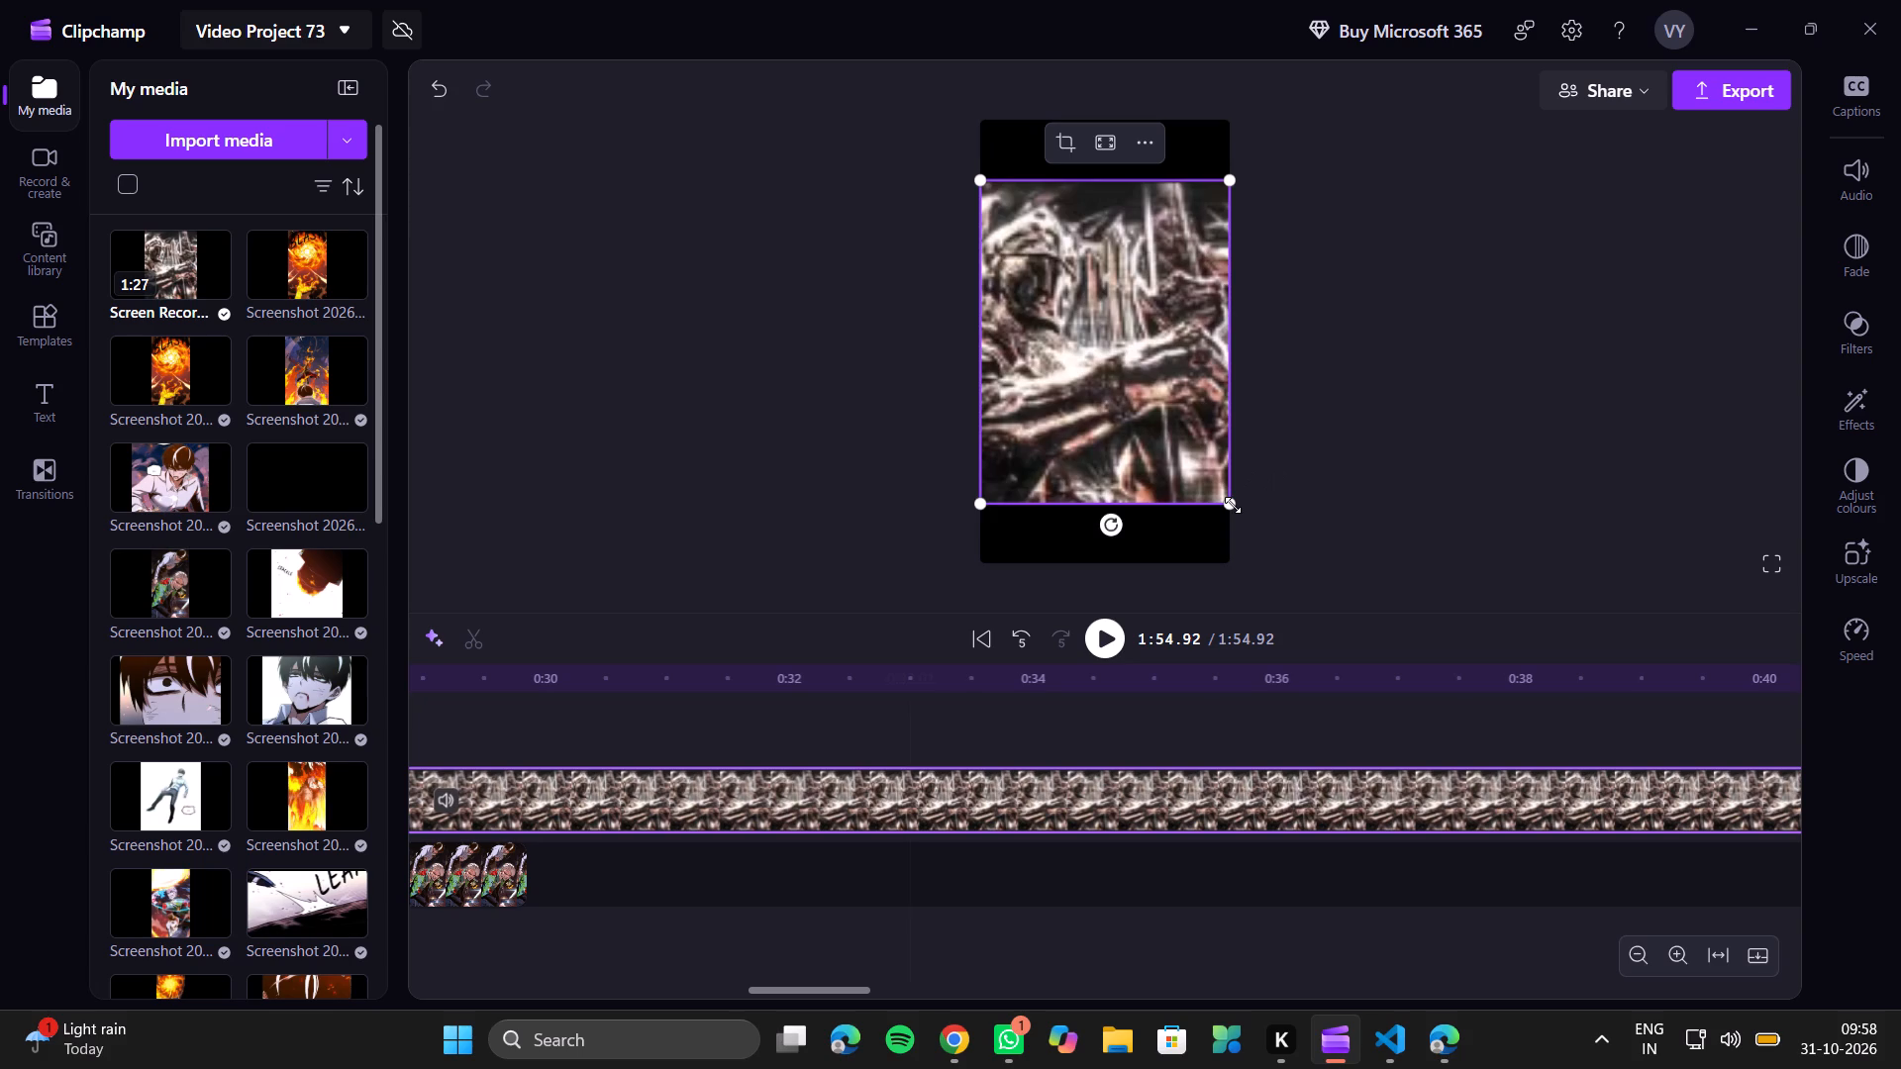
# Shrink the screen recording's picture and place it outside the left edge of the video frame so it is hidden.
pyautogui.moveTo(1233, 505); pyautogui.dragTo(888, 265)
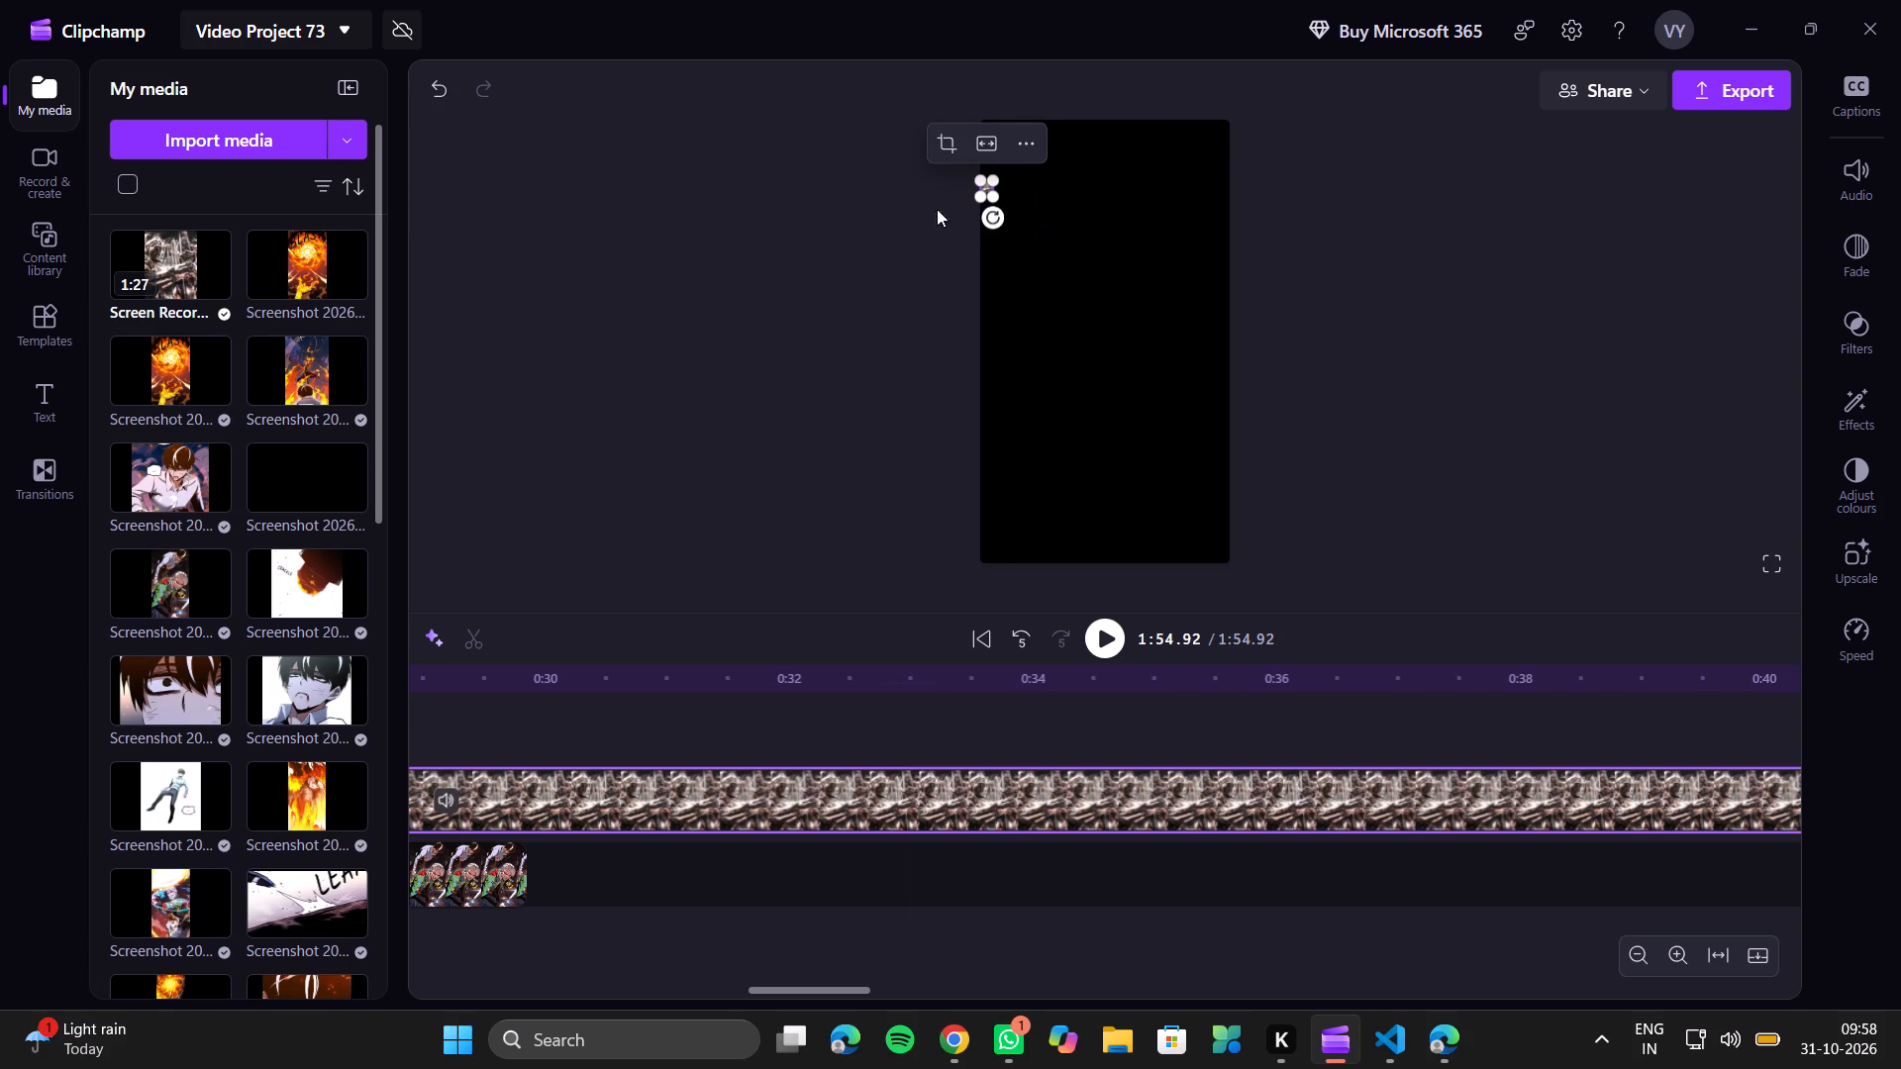
pyautogui.moveTo(985, 189); pyautogui.dragTo(950, 232)
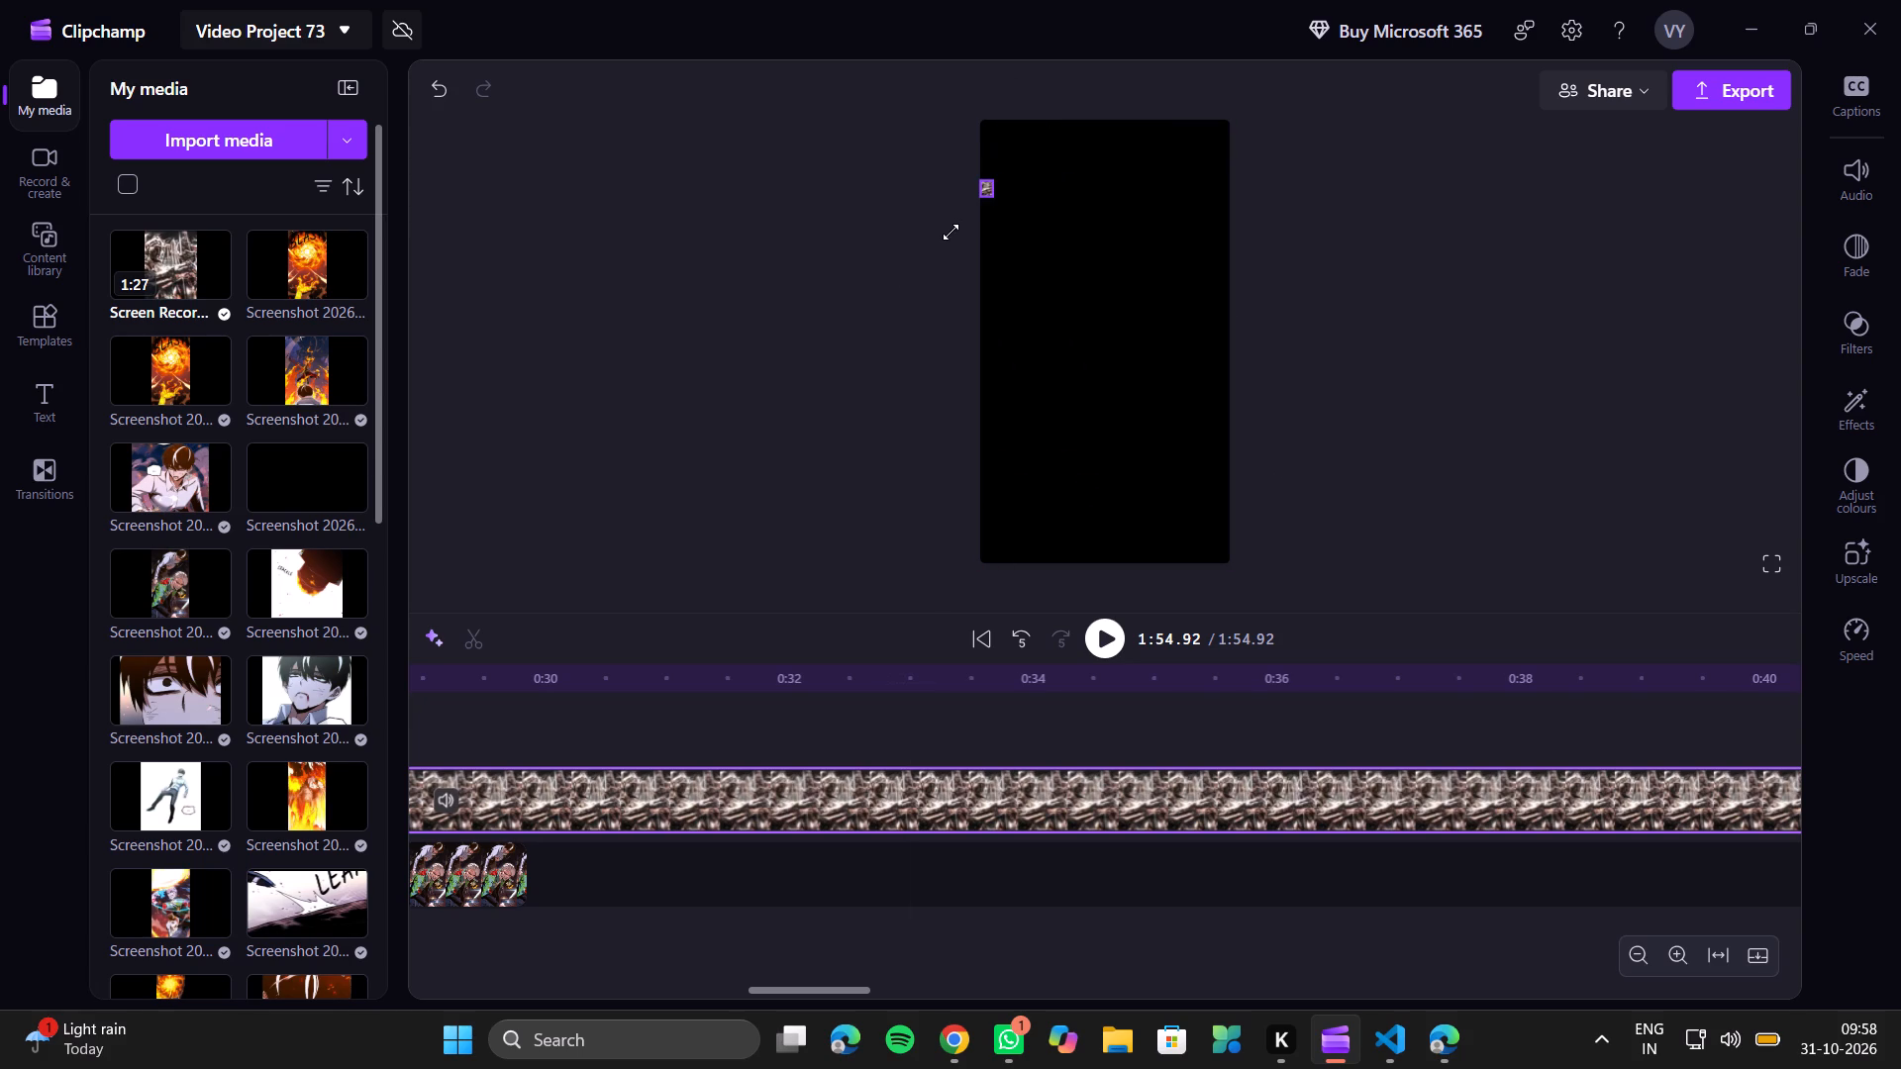
pyautogui.moveTo(950, 232); pyautogui.dragTo(948, 235)
pyautogui.moveTo(988, 192); pyautogui.dragTo(989, 220)
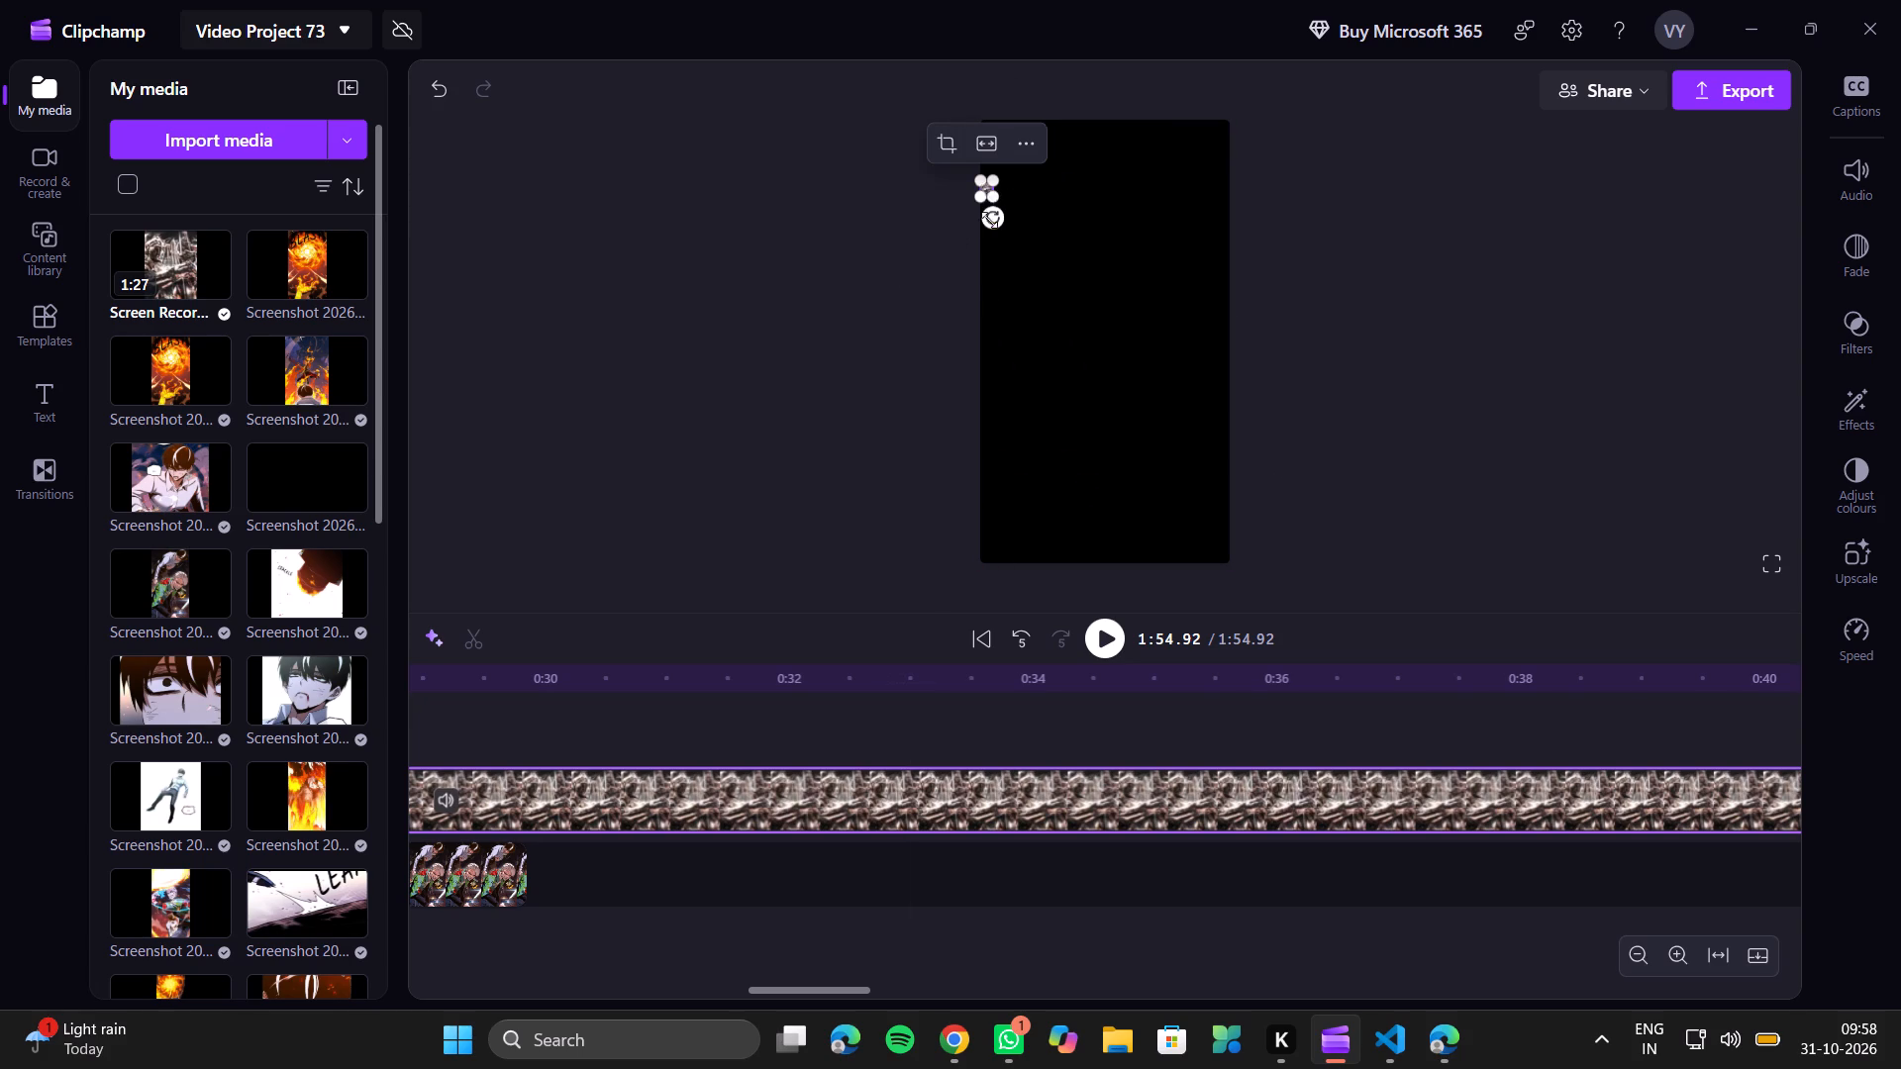
pyautogui.moveTo(989, 220); pyautogui.dragTo(969, 374)
pyautogui.moveTo(986, 271); pyautogui.dragTo(764, 317)
# Shift the recording to about 0:26, split it at 0:50.52, and remove the part before the split along with its gap.
pyautogui.hscroll(2, 846, 771)
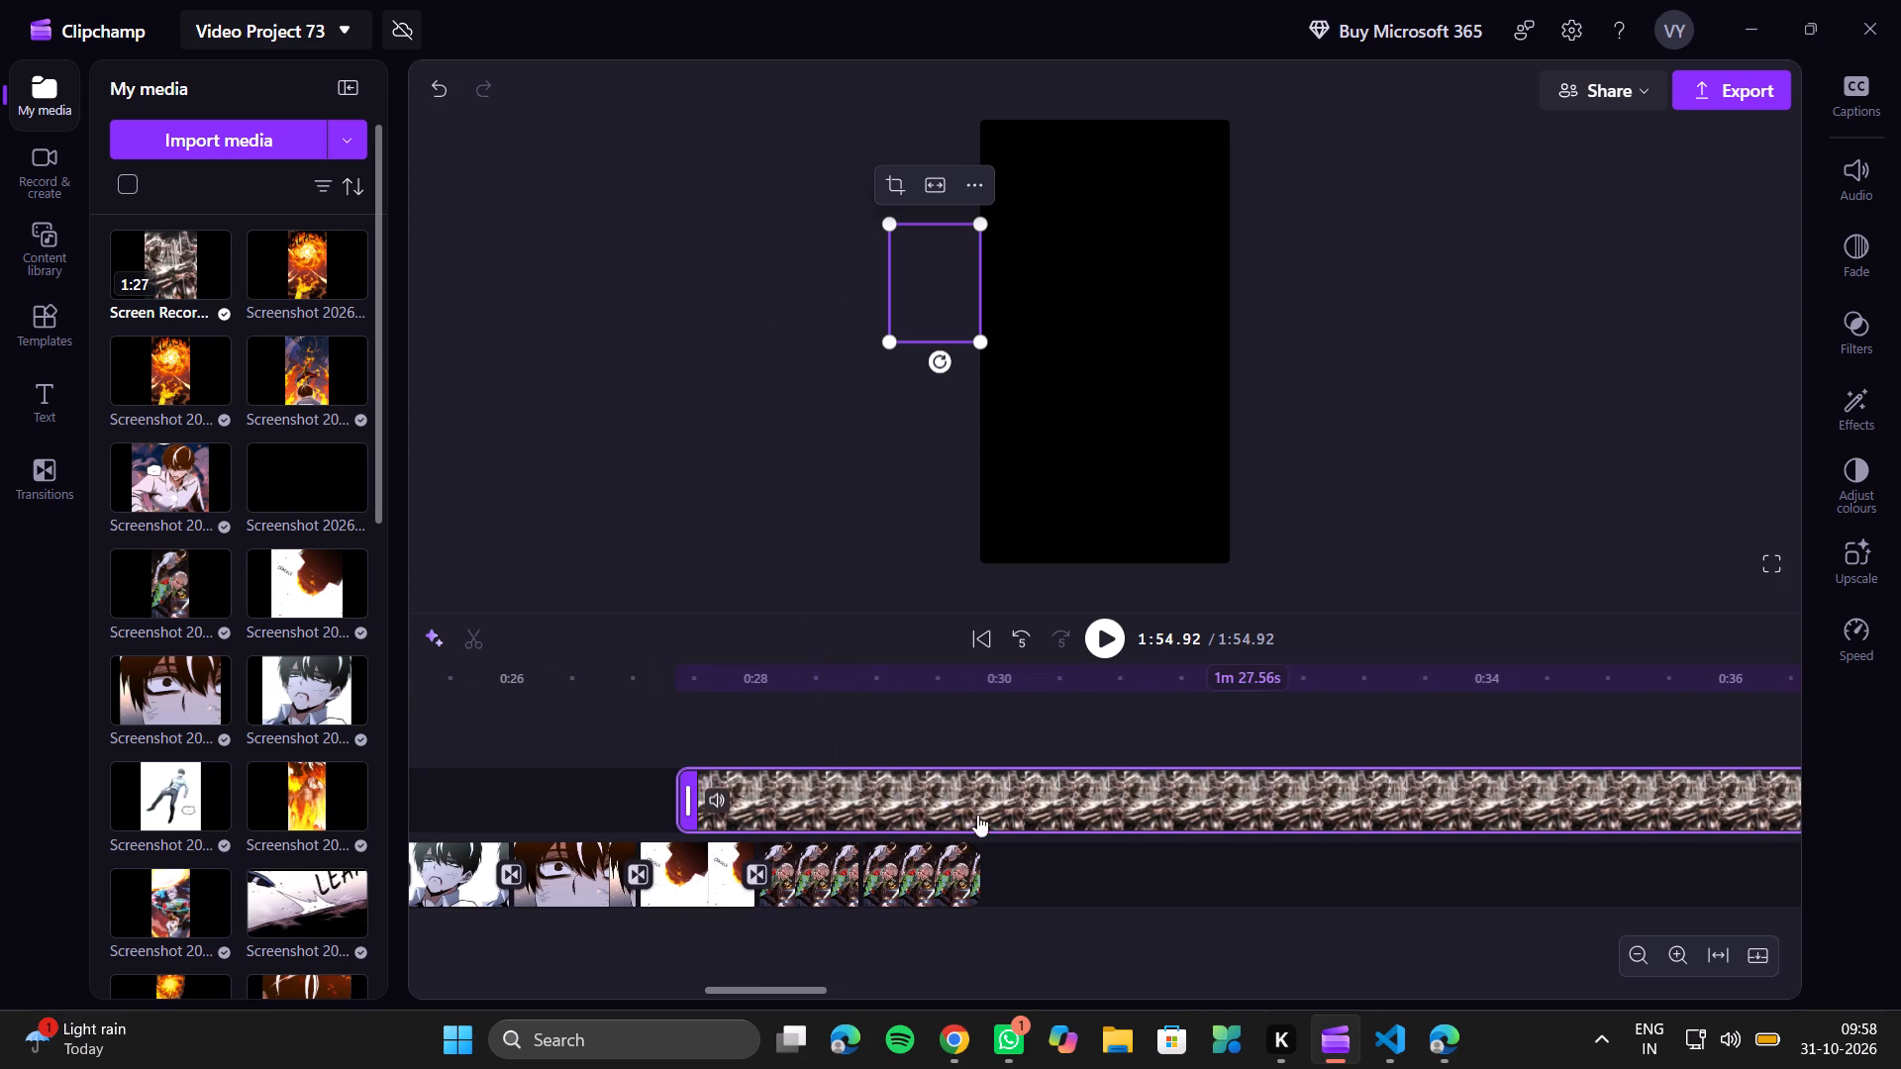
pyautogui.moveTo(994, 819); pyautogui.dragTo(811, 810)
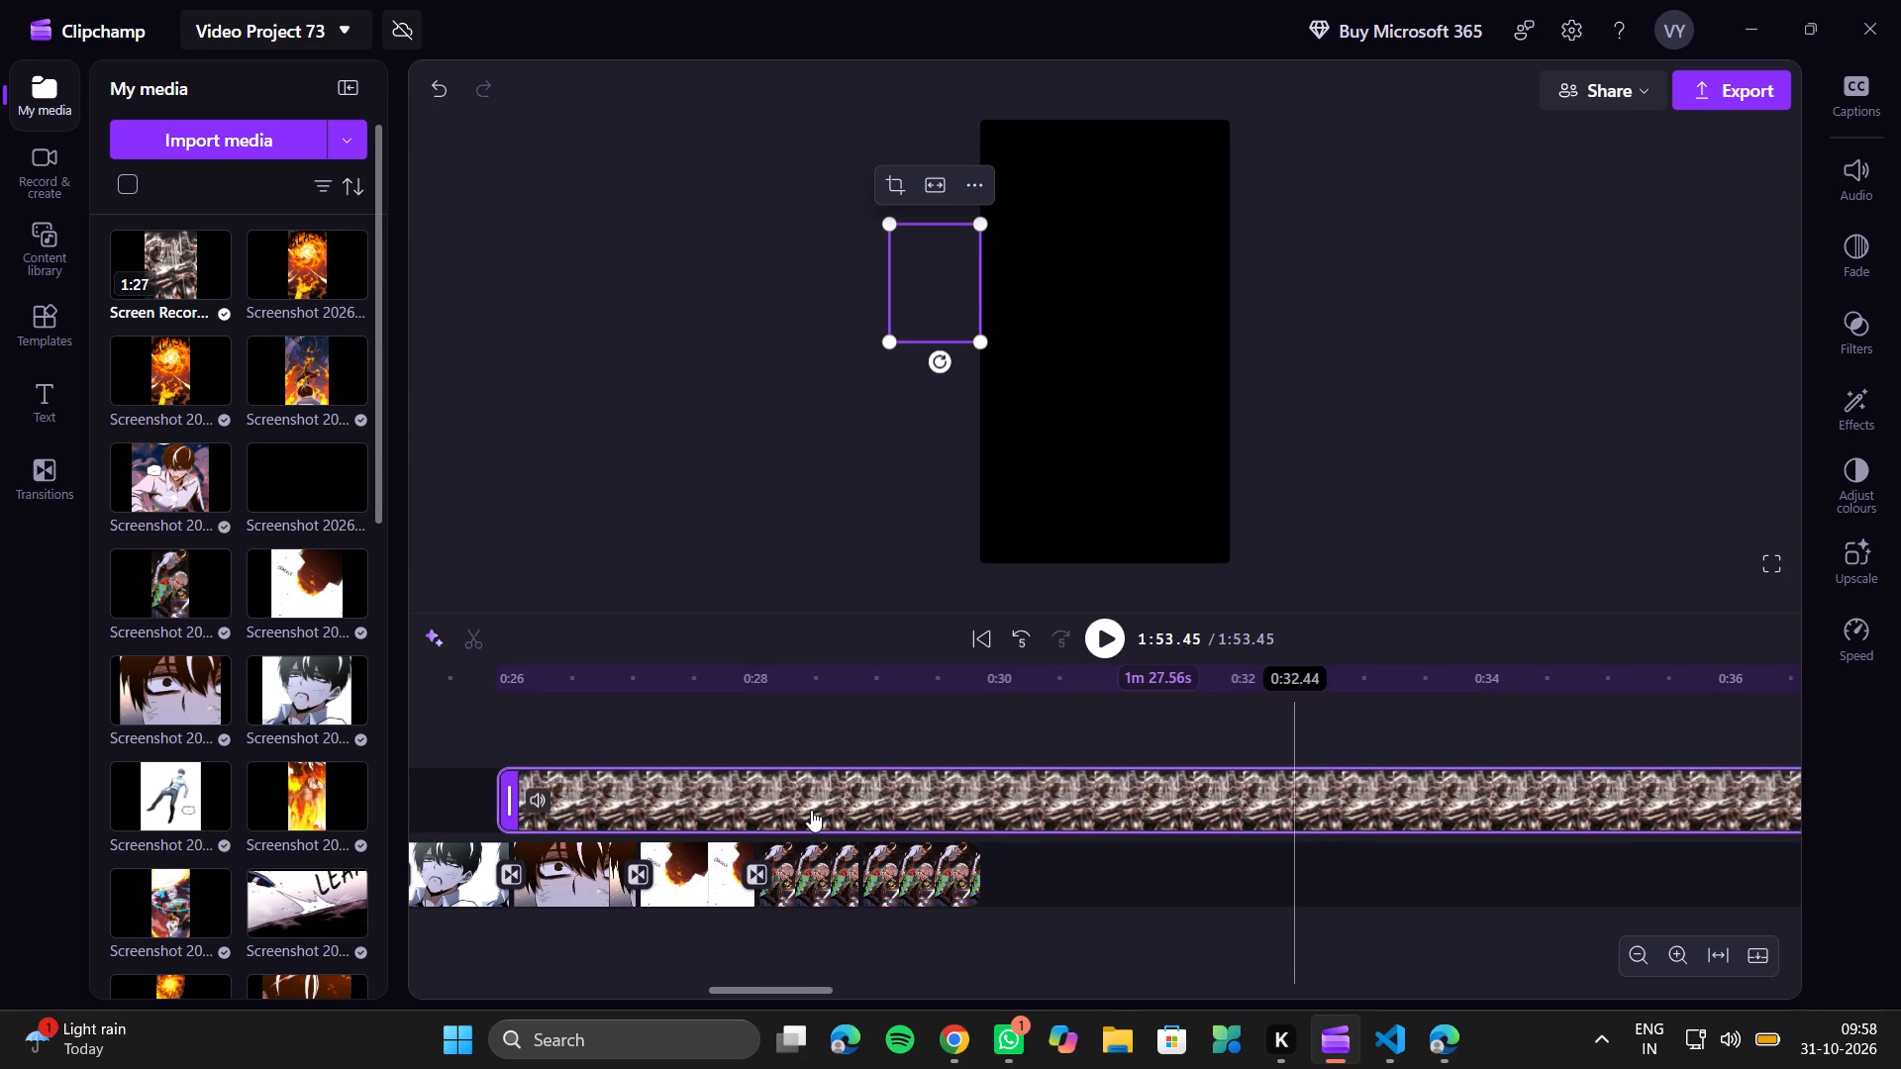
pyautogui.hscroll(-2, 1181, 851)
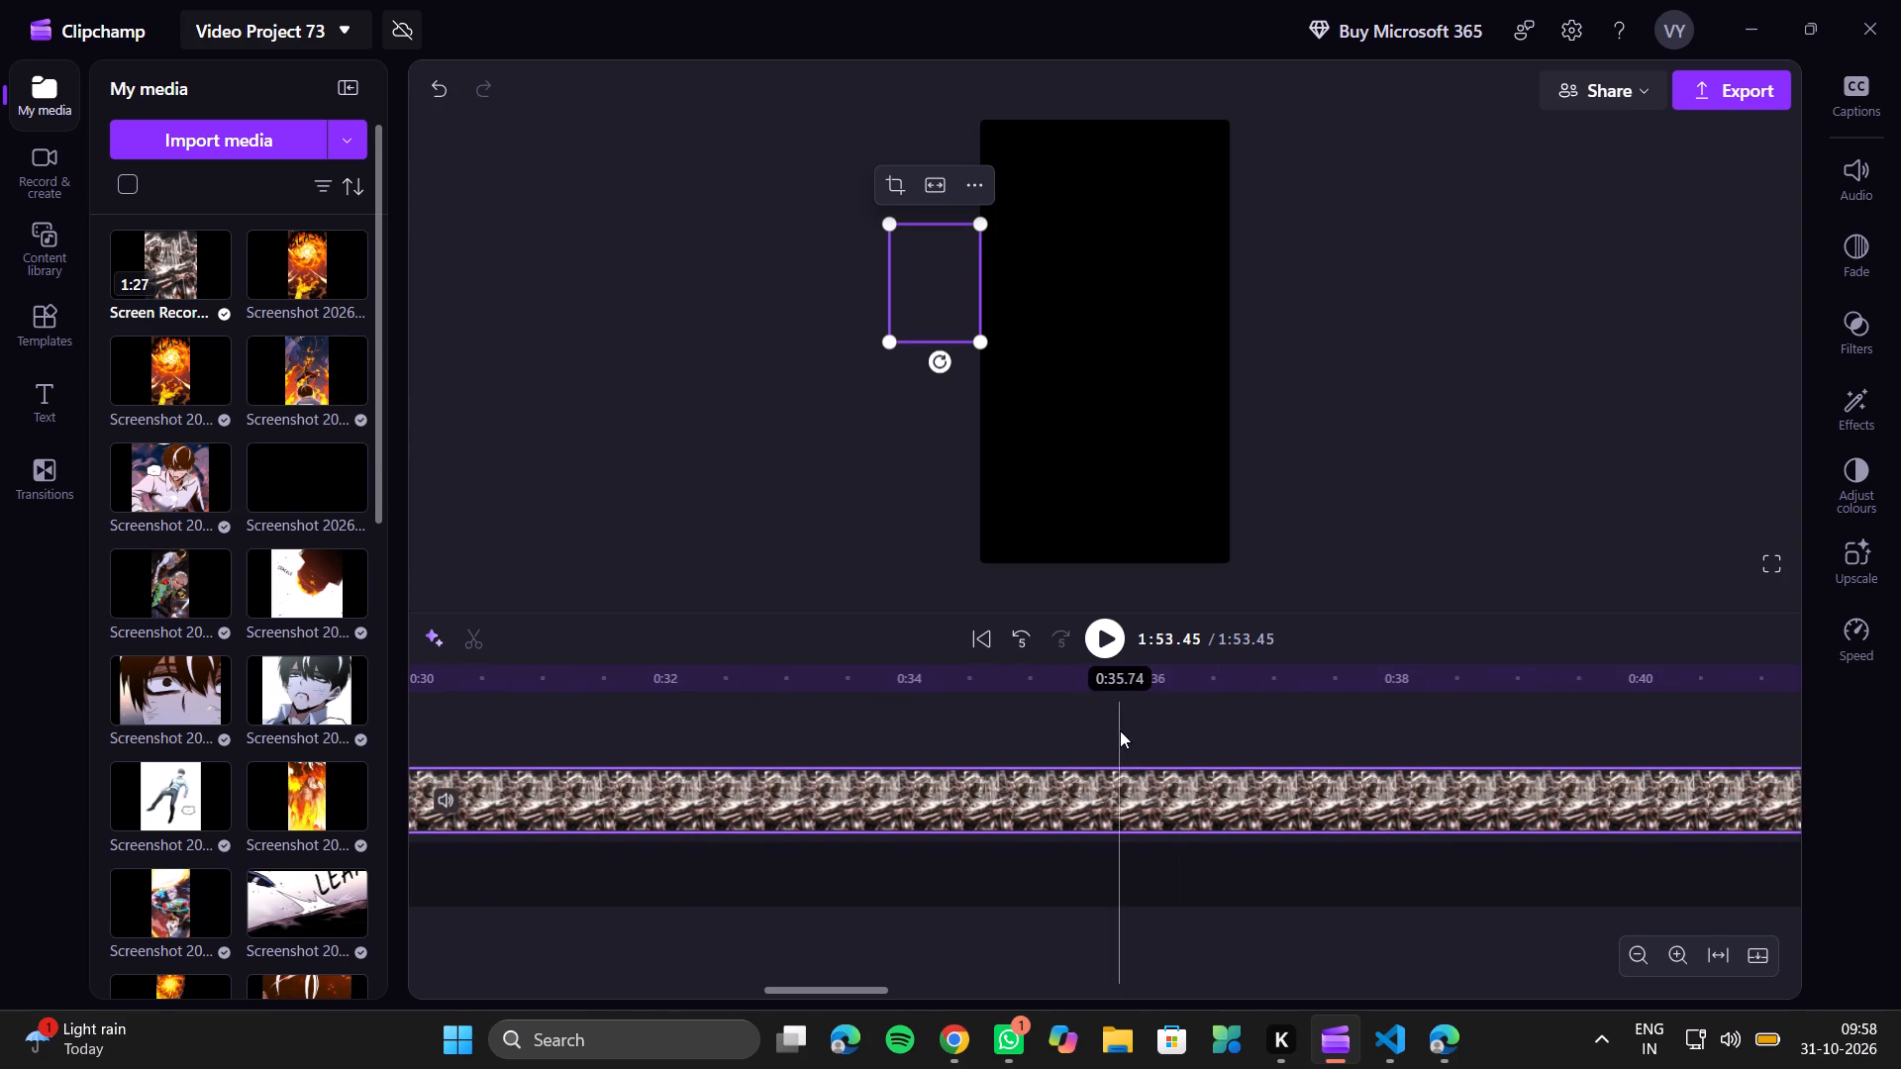
pyautogui.hscroll(-3, 1475, 706)
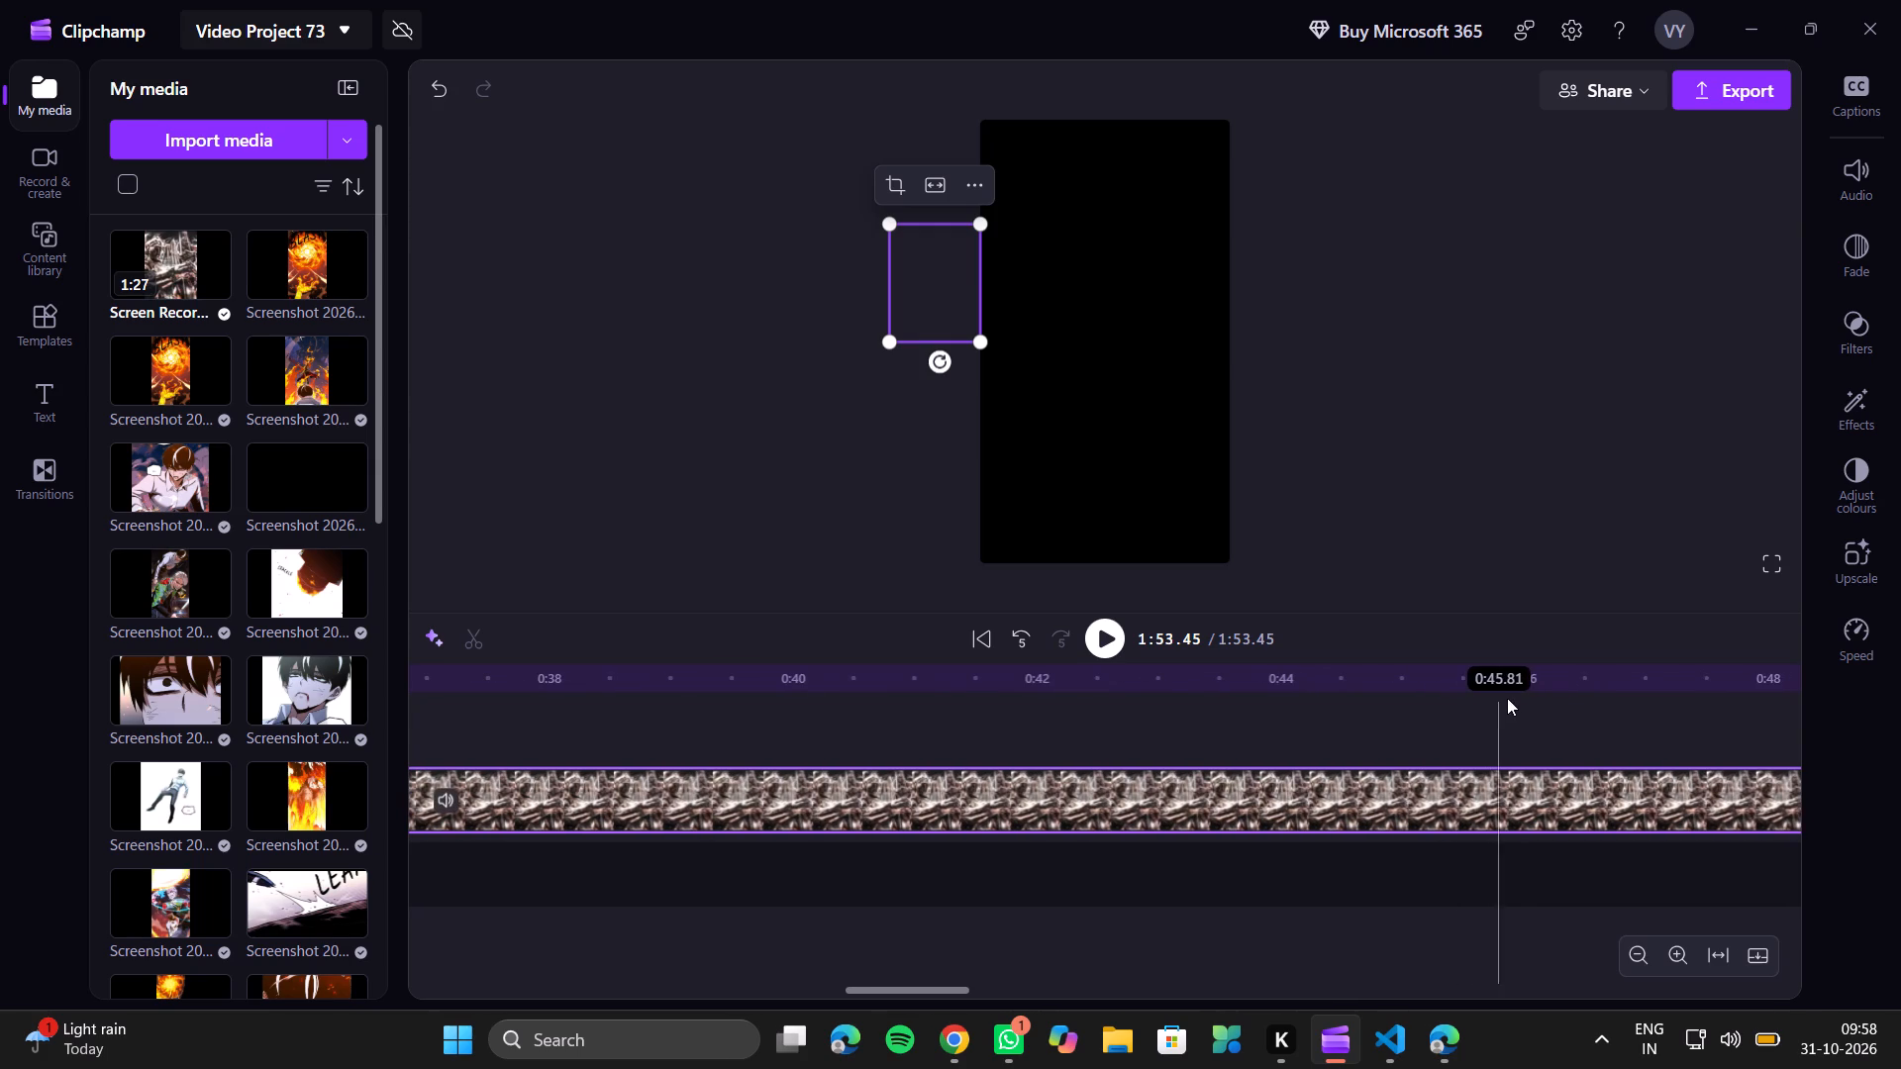
pyautogui.hscroll(-6, 1566, 690)
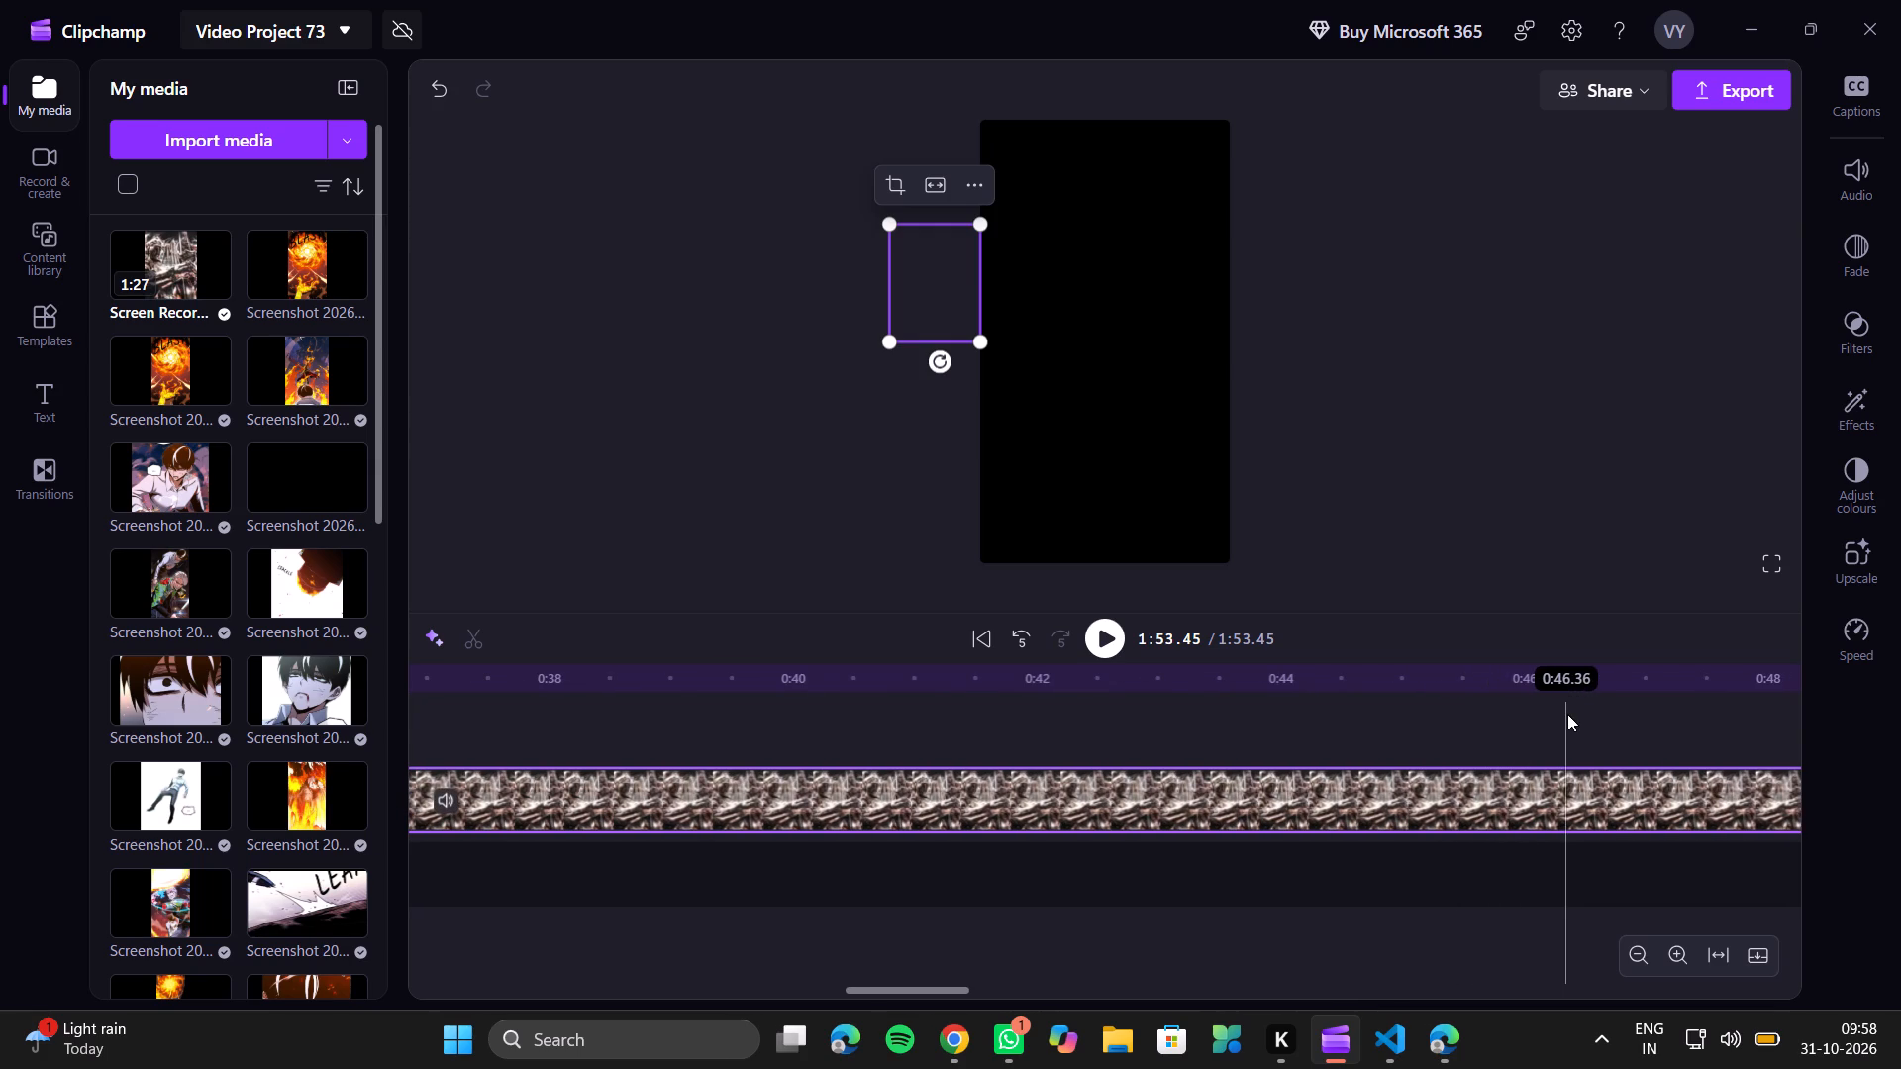
pyautogui.hscroll(-4, 1568, 716)
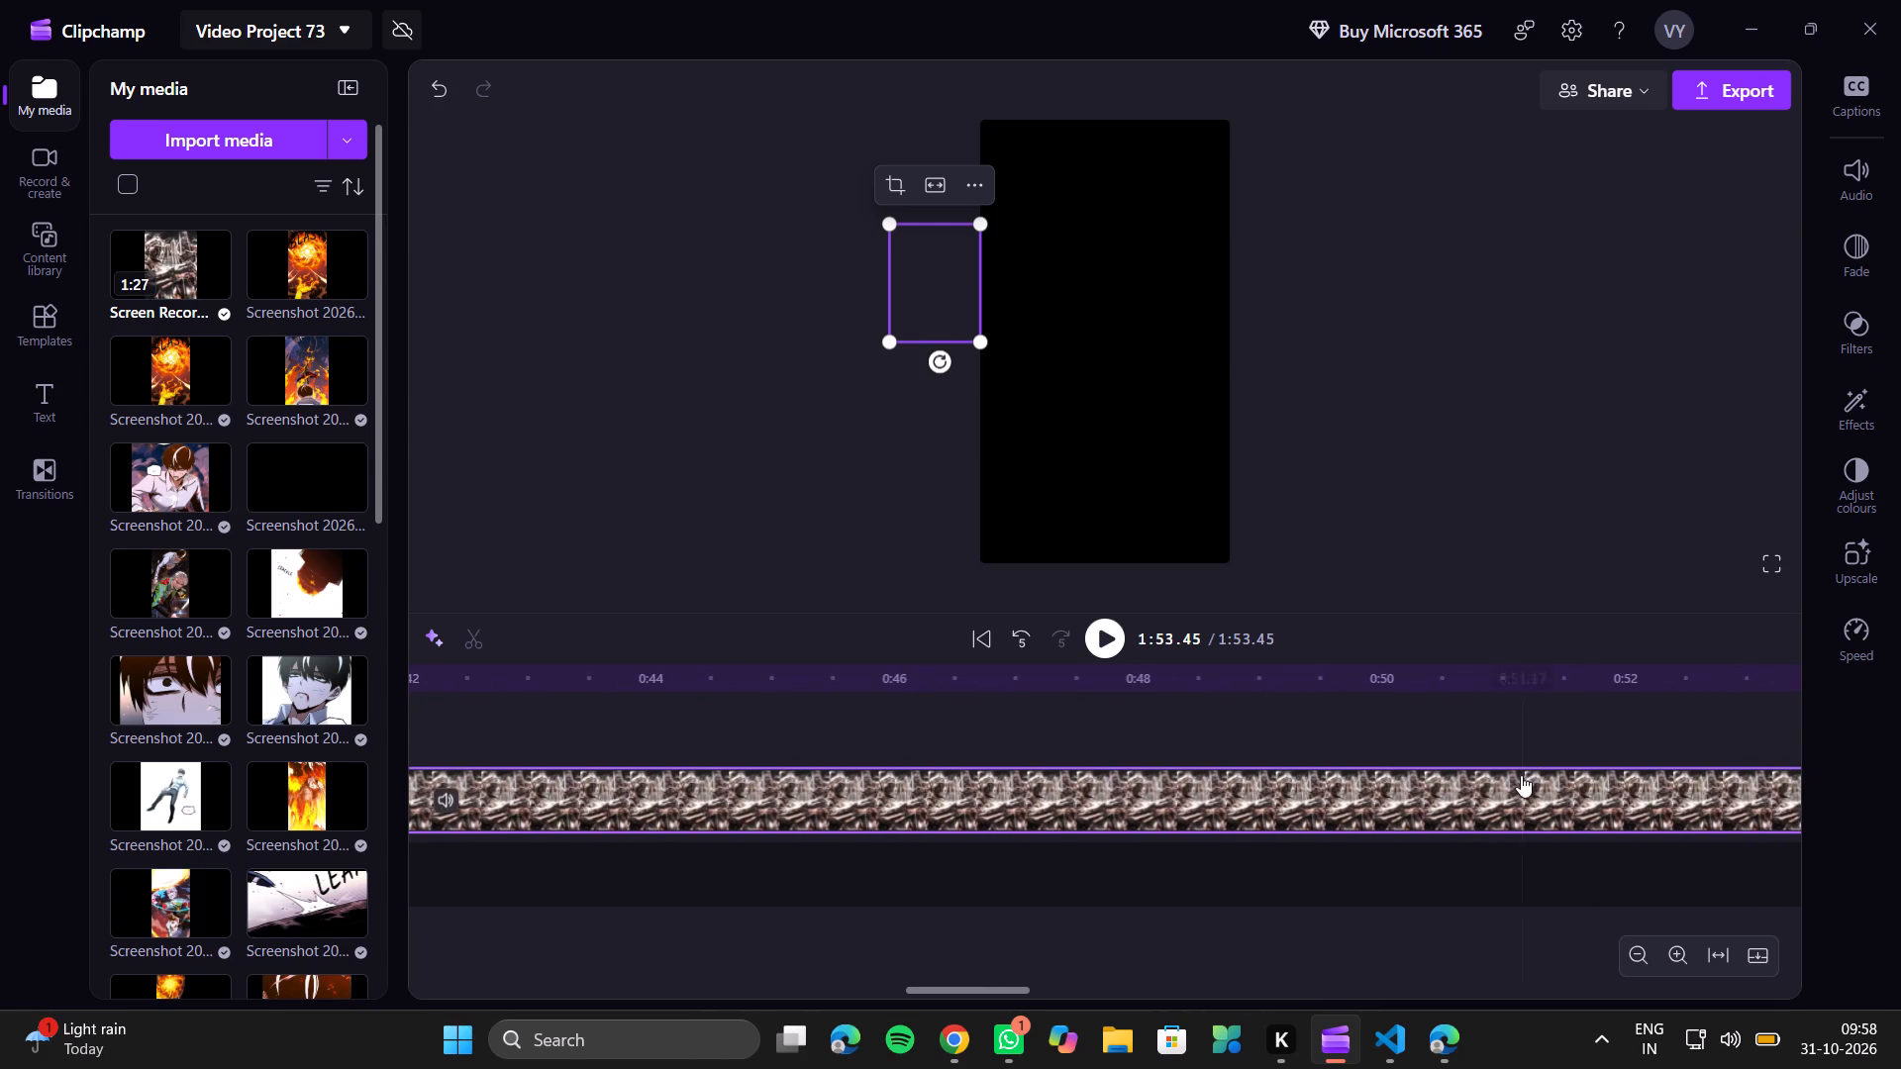
pyautogui.click(1444, 744)
pyautogui.press('s')
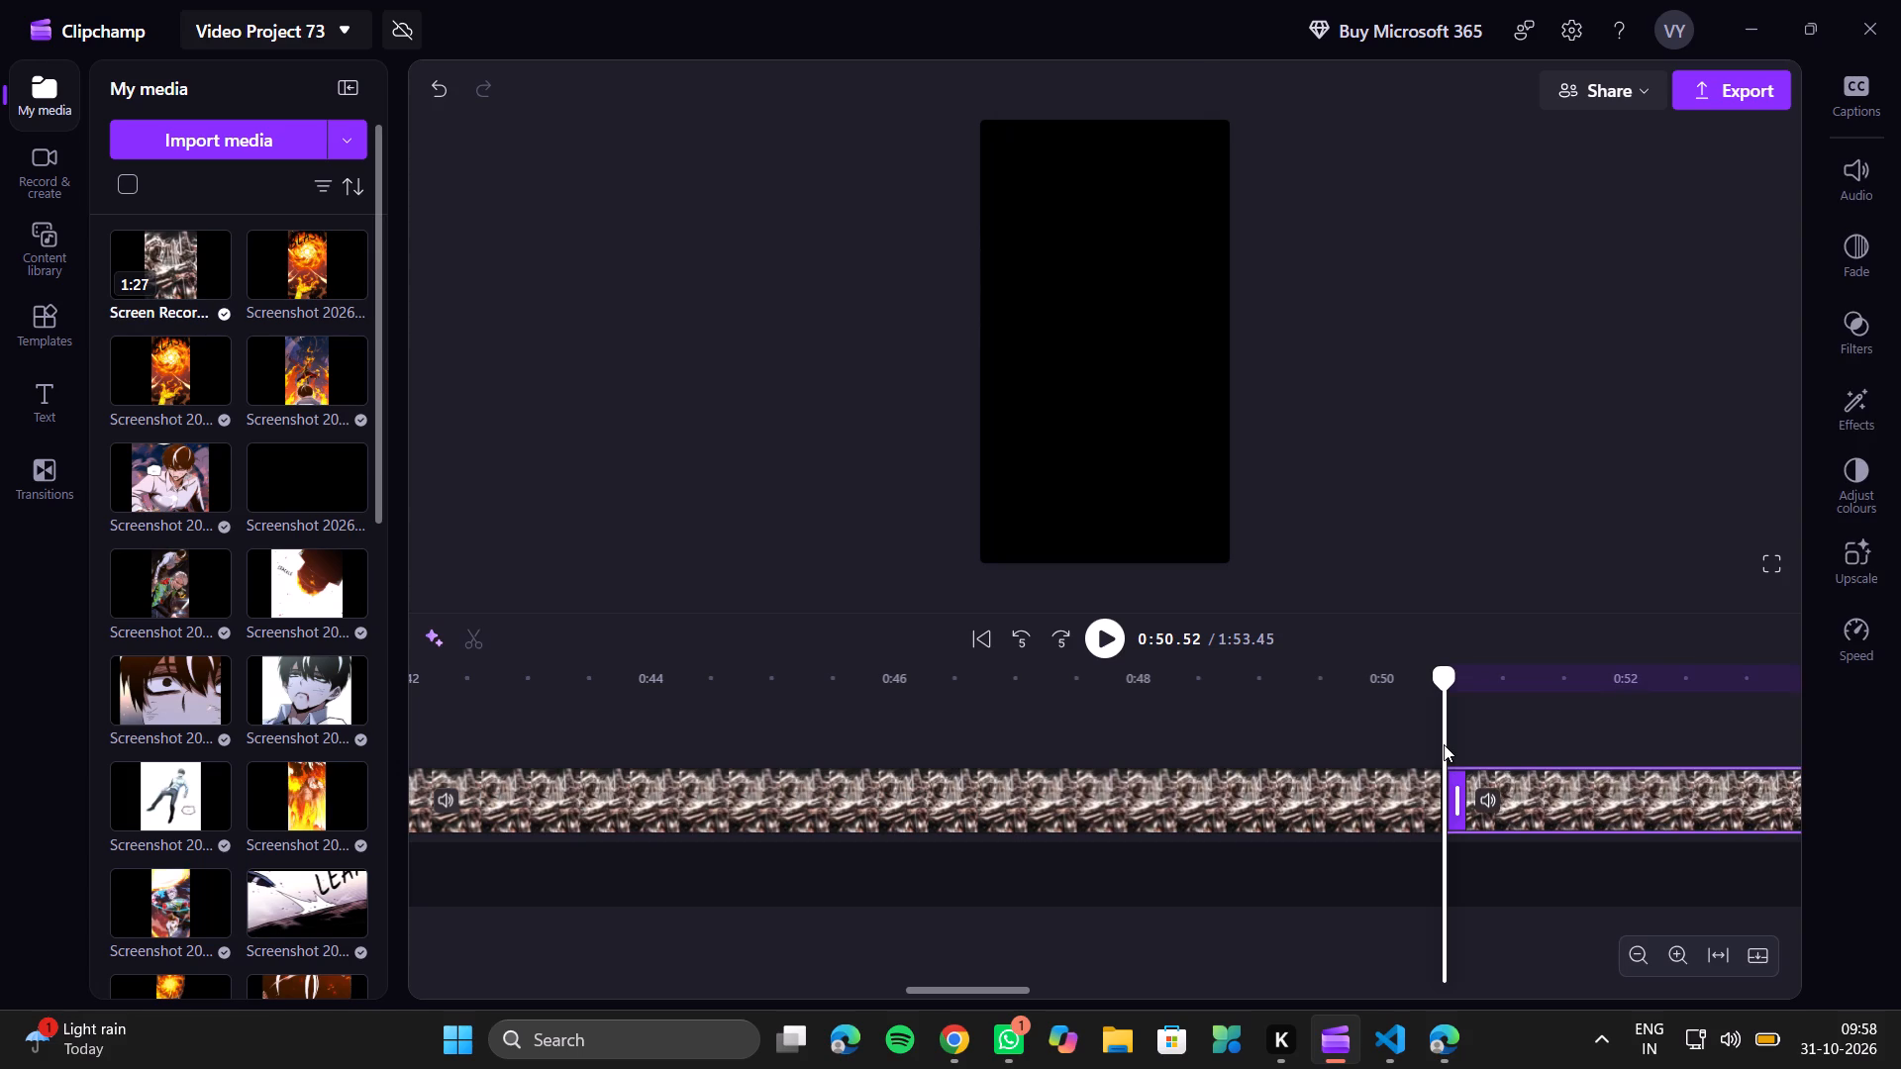
pyautogui.click(1324, 790)
pyautogui.press('BackSpace')
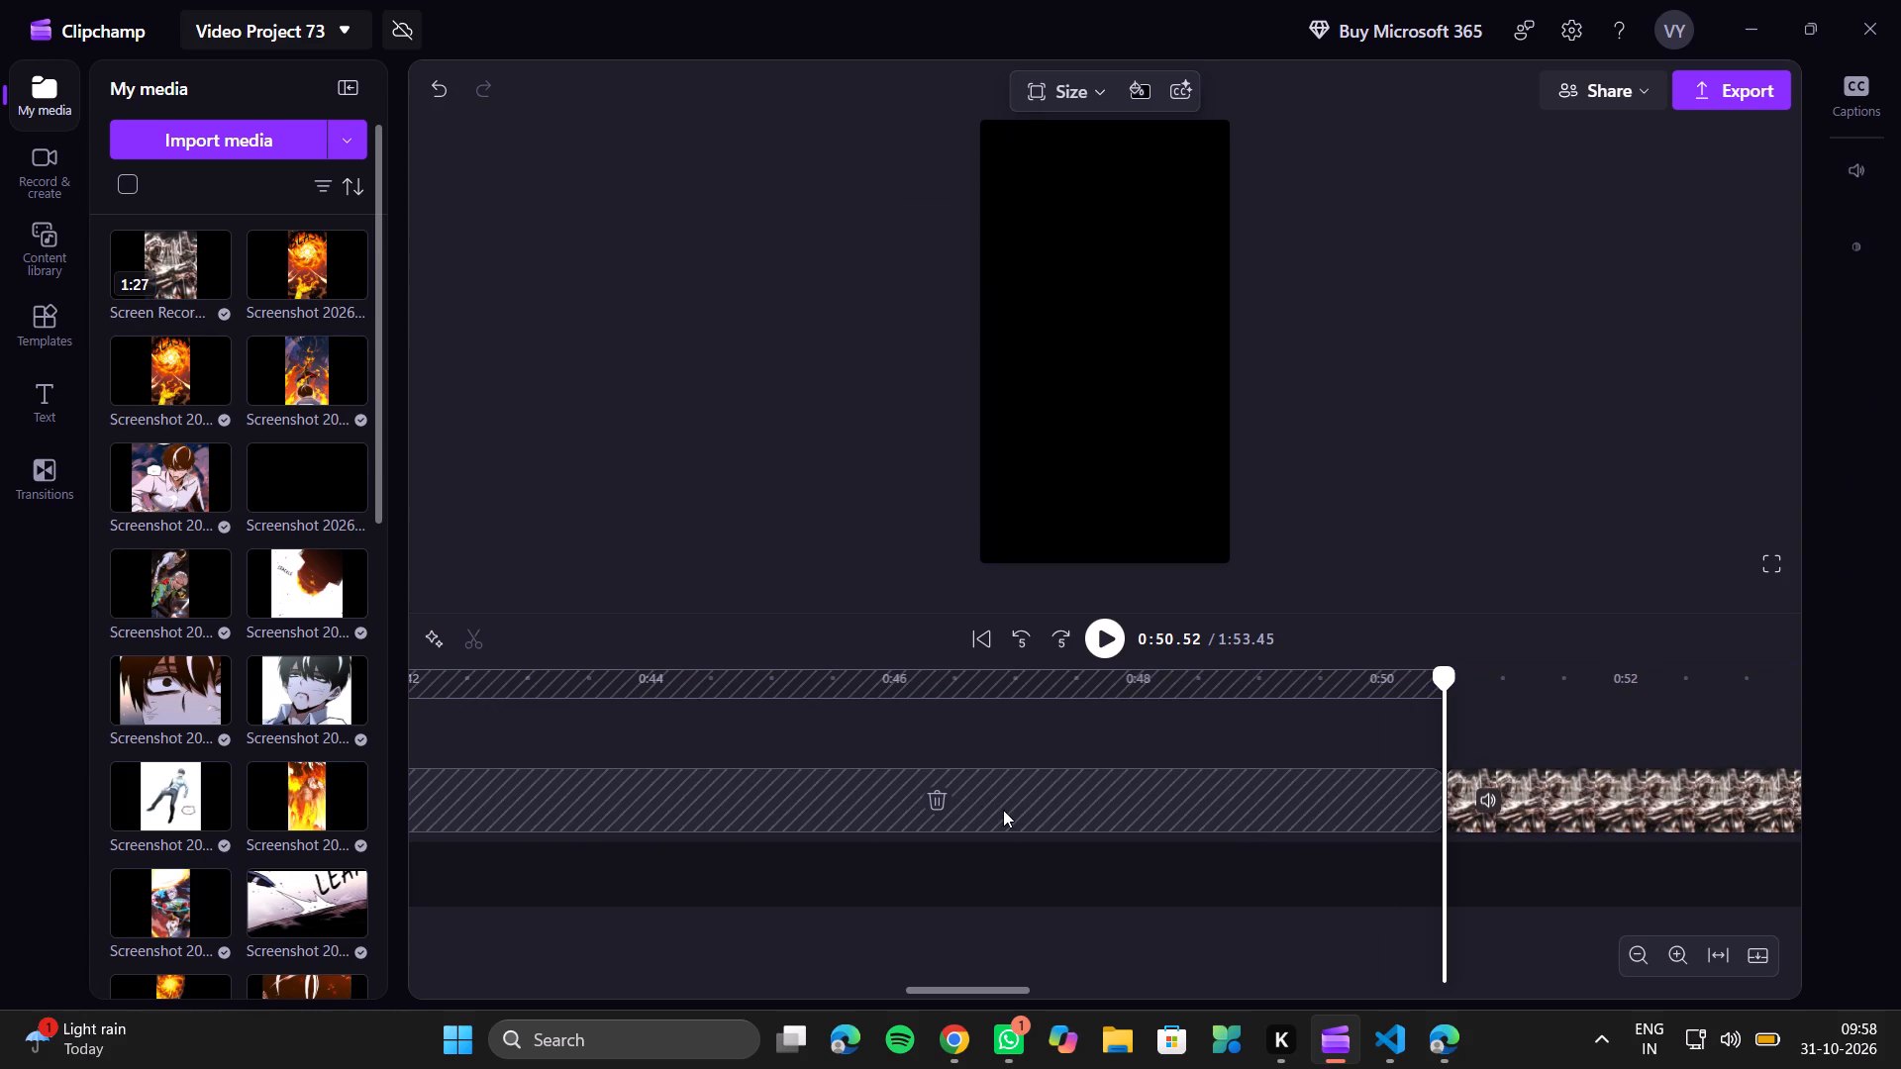
pyautogui.click(930, 792)
# Play back from the start to 0:06.90, split the recording there, and remove the earlier part along with its gap.
pyautogui.hscroll(17, 889, 814)
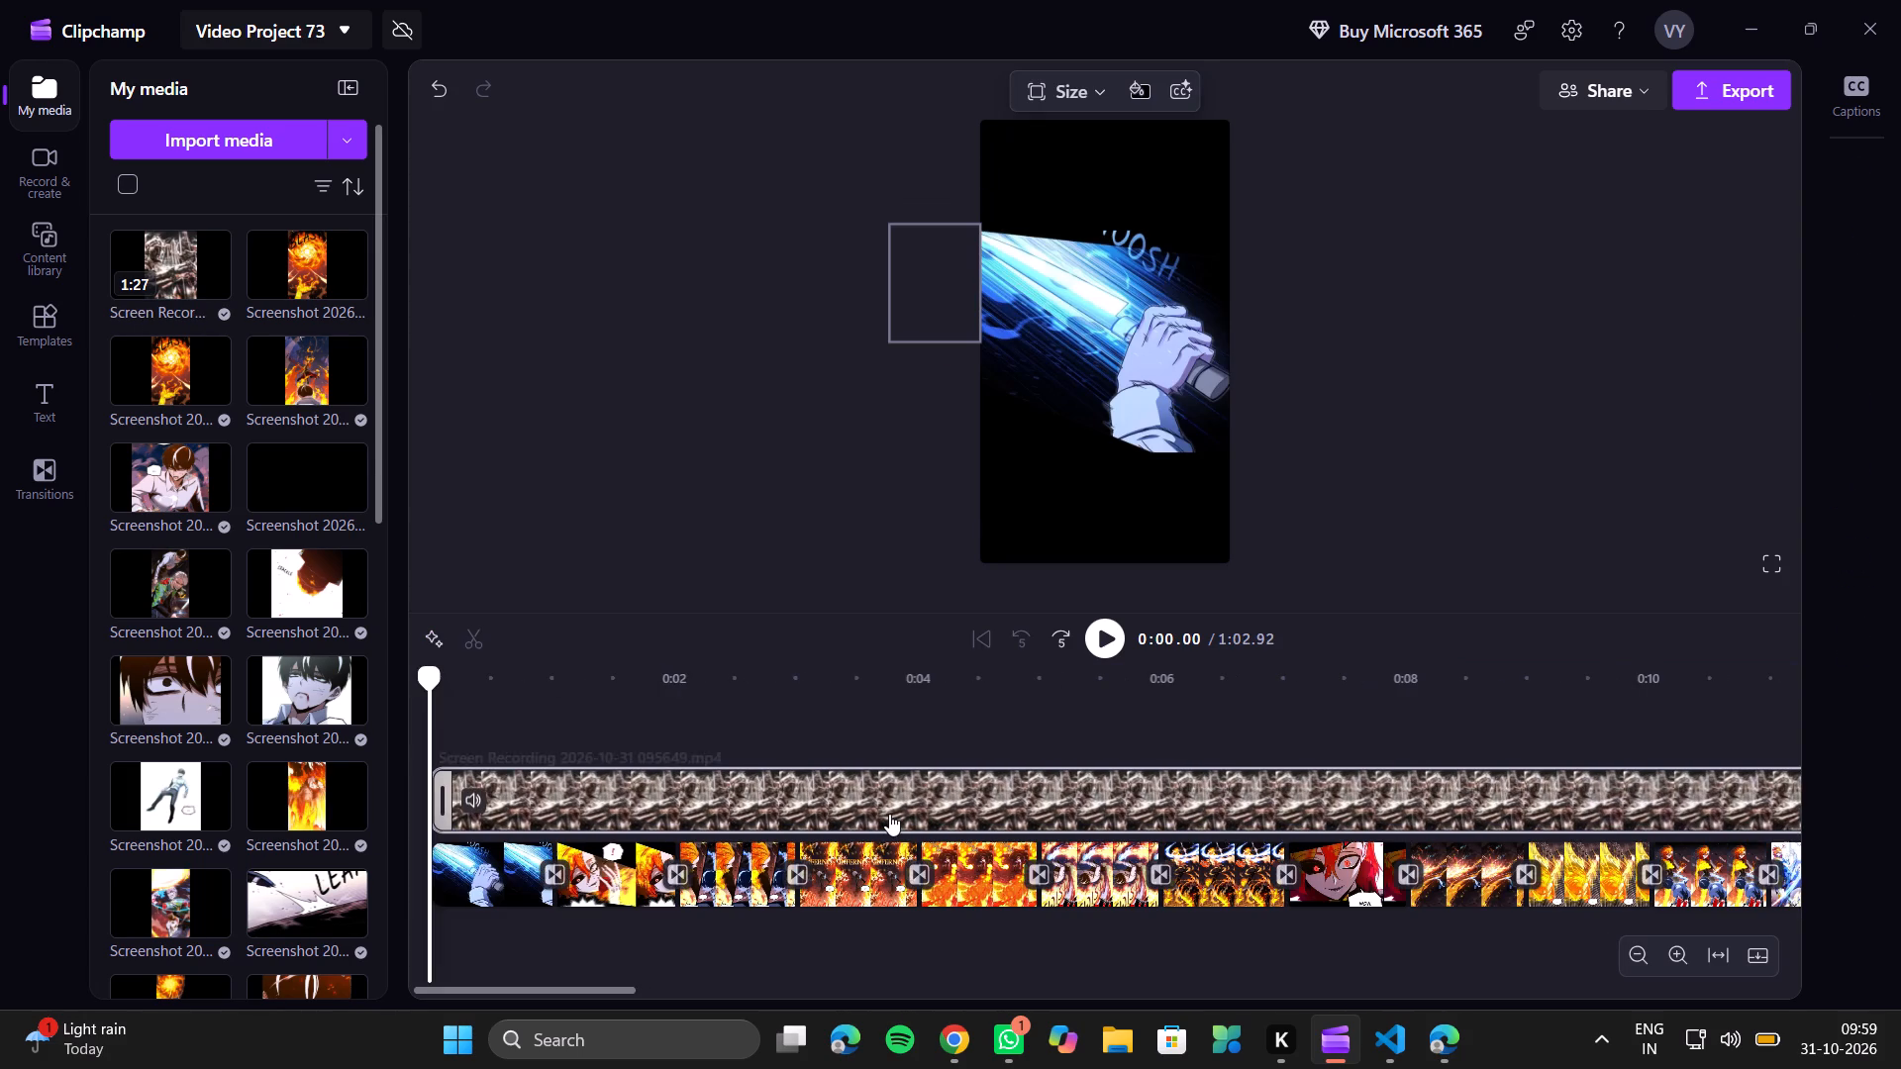
pyautogui.click(1117, 638)
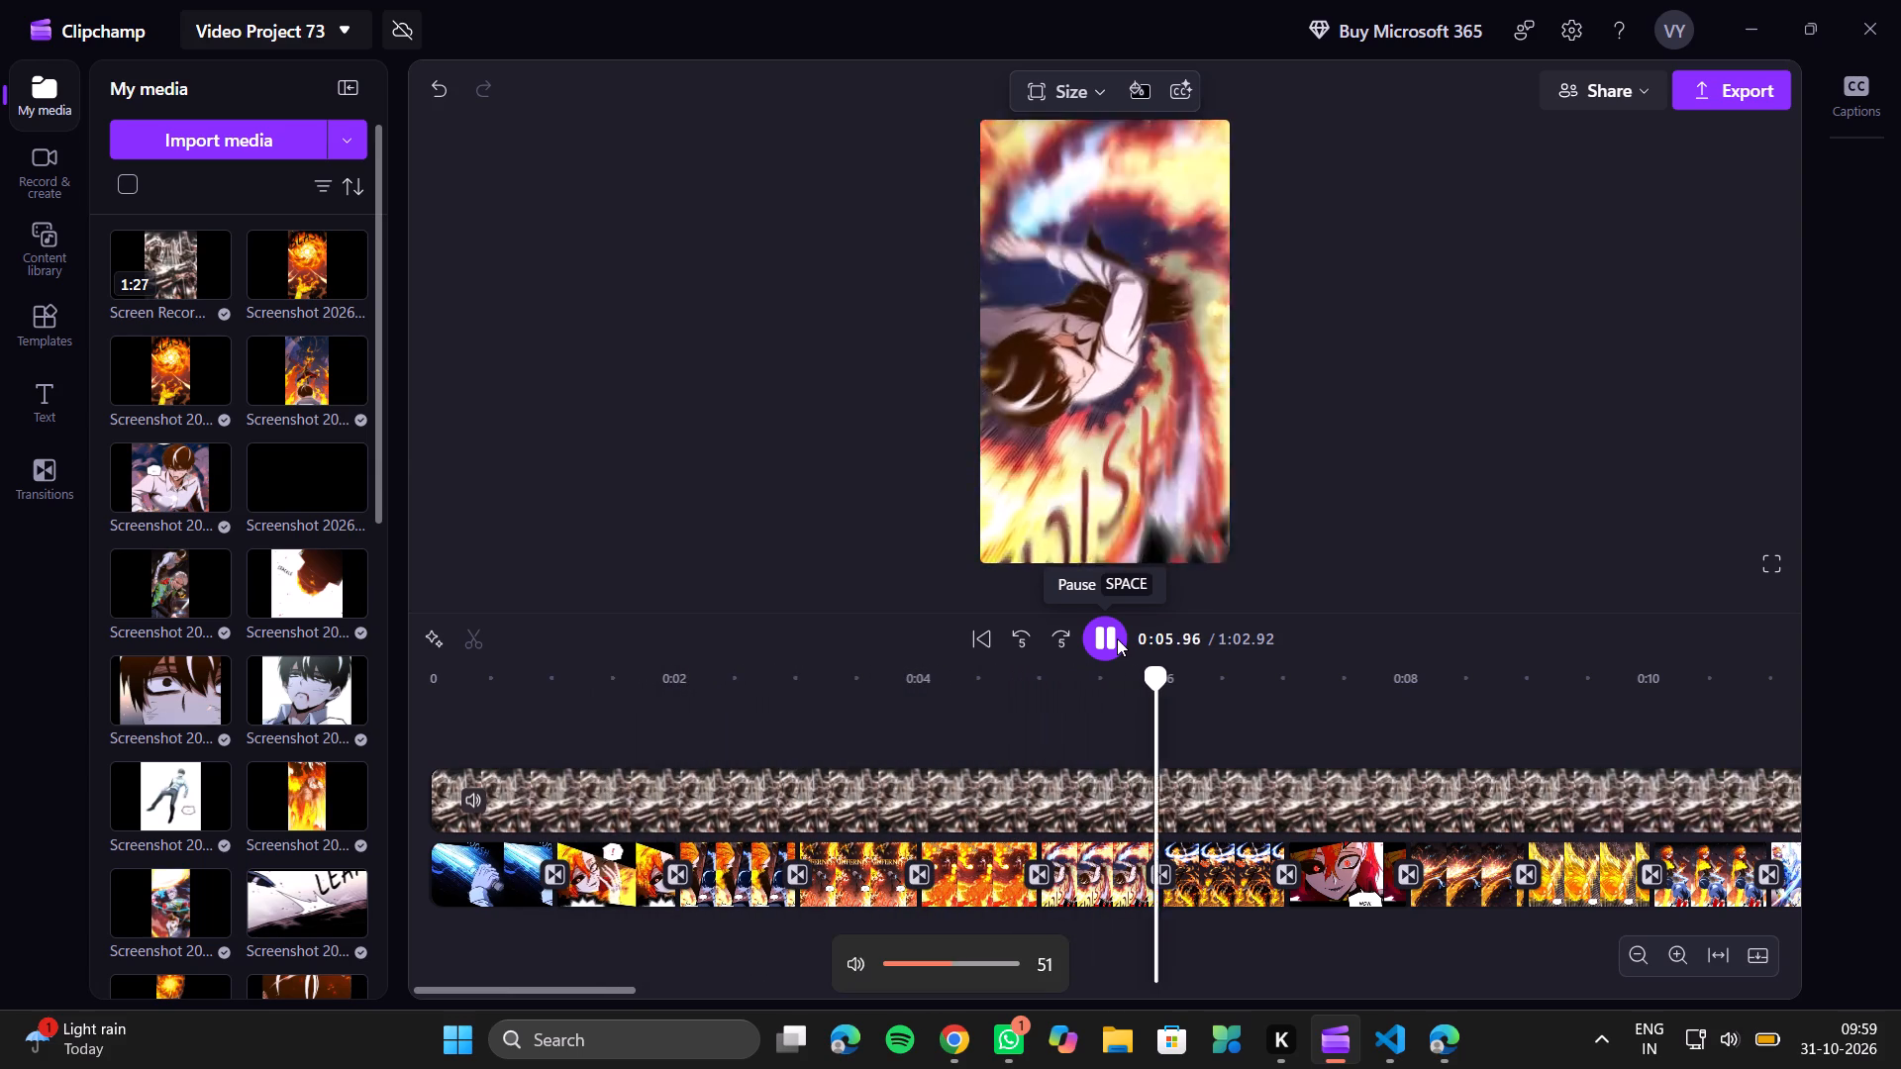
pyautogui.click(1117, 638)
pyautogui.click(1117, 638)
pyautogui.click(1117, 638)
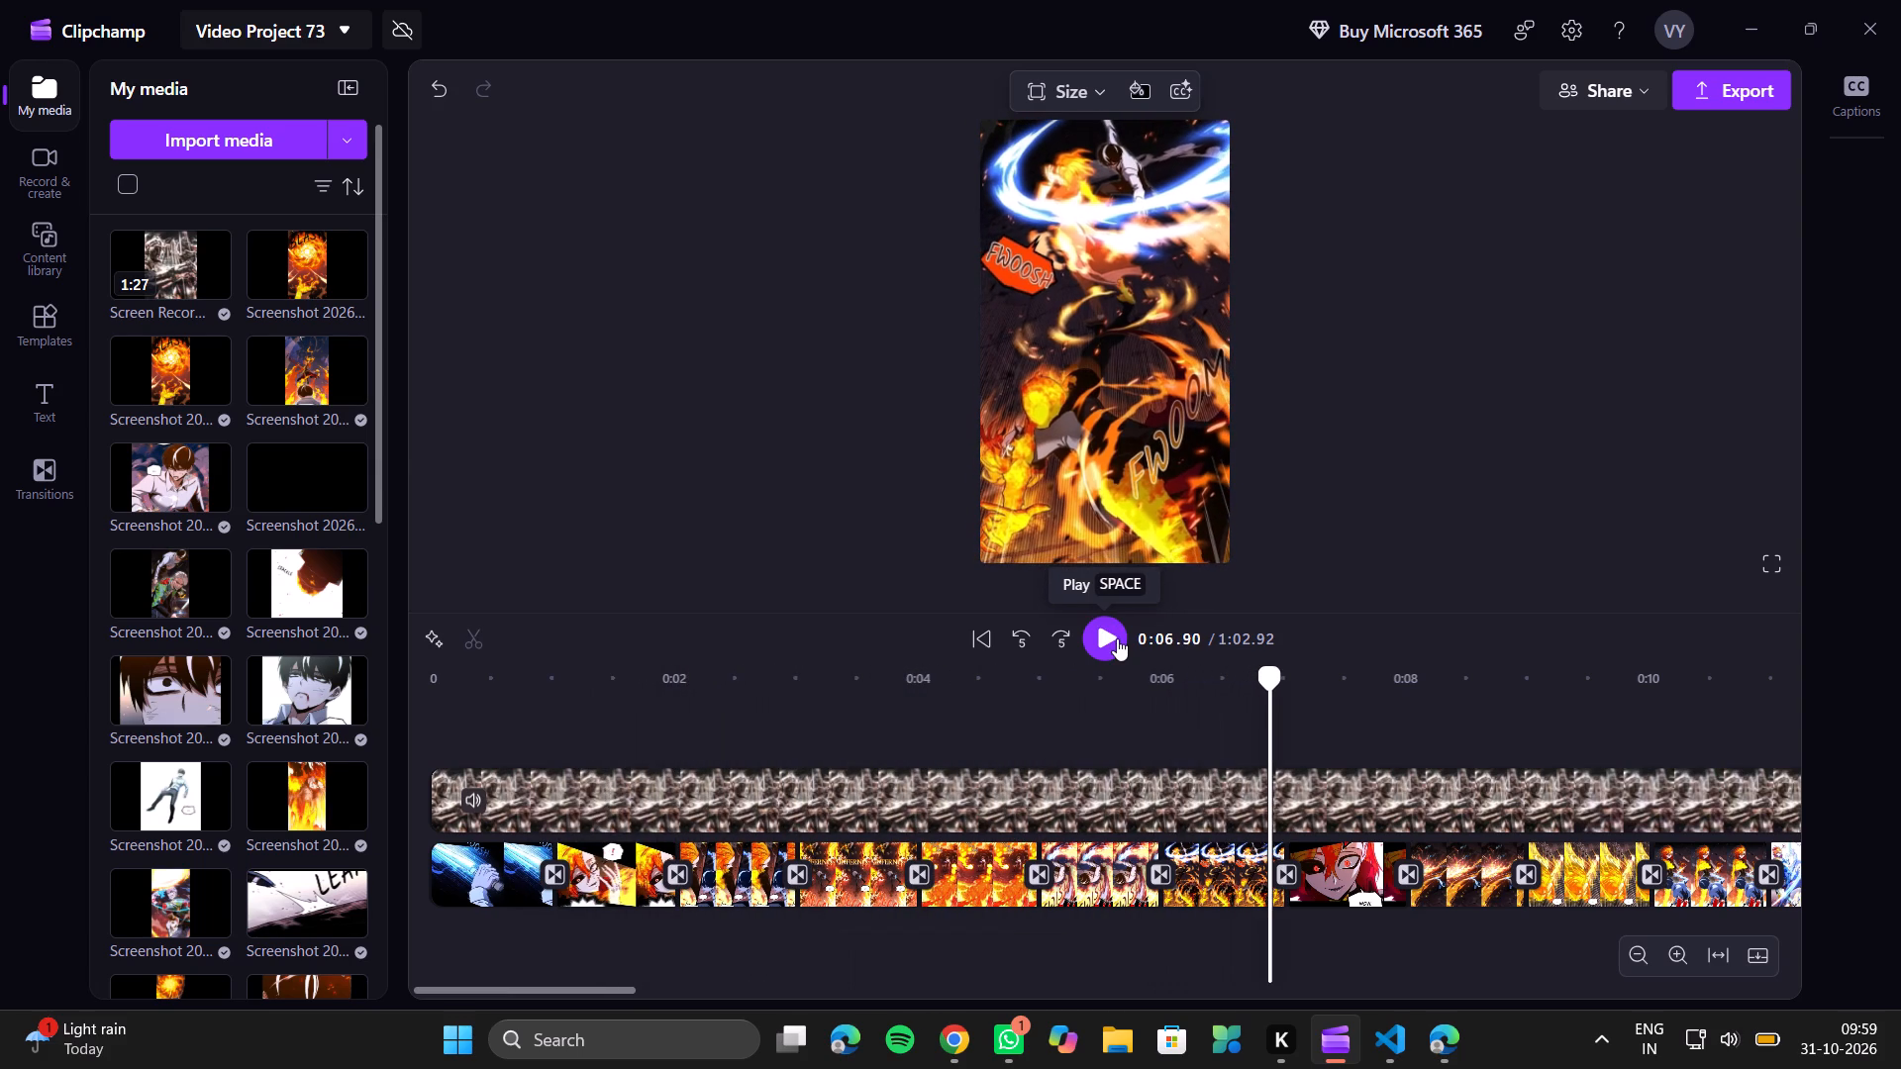
pyautogui.click(1229, 805)
pyautogui.press('s')
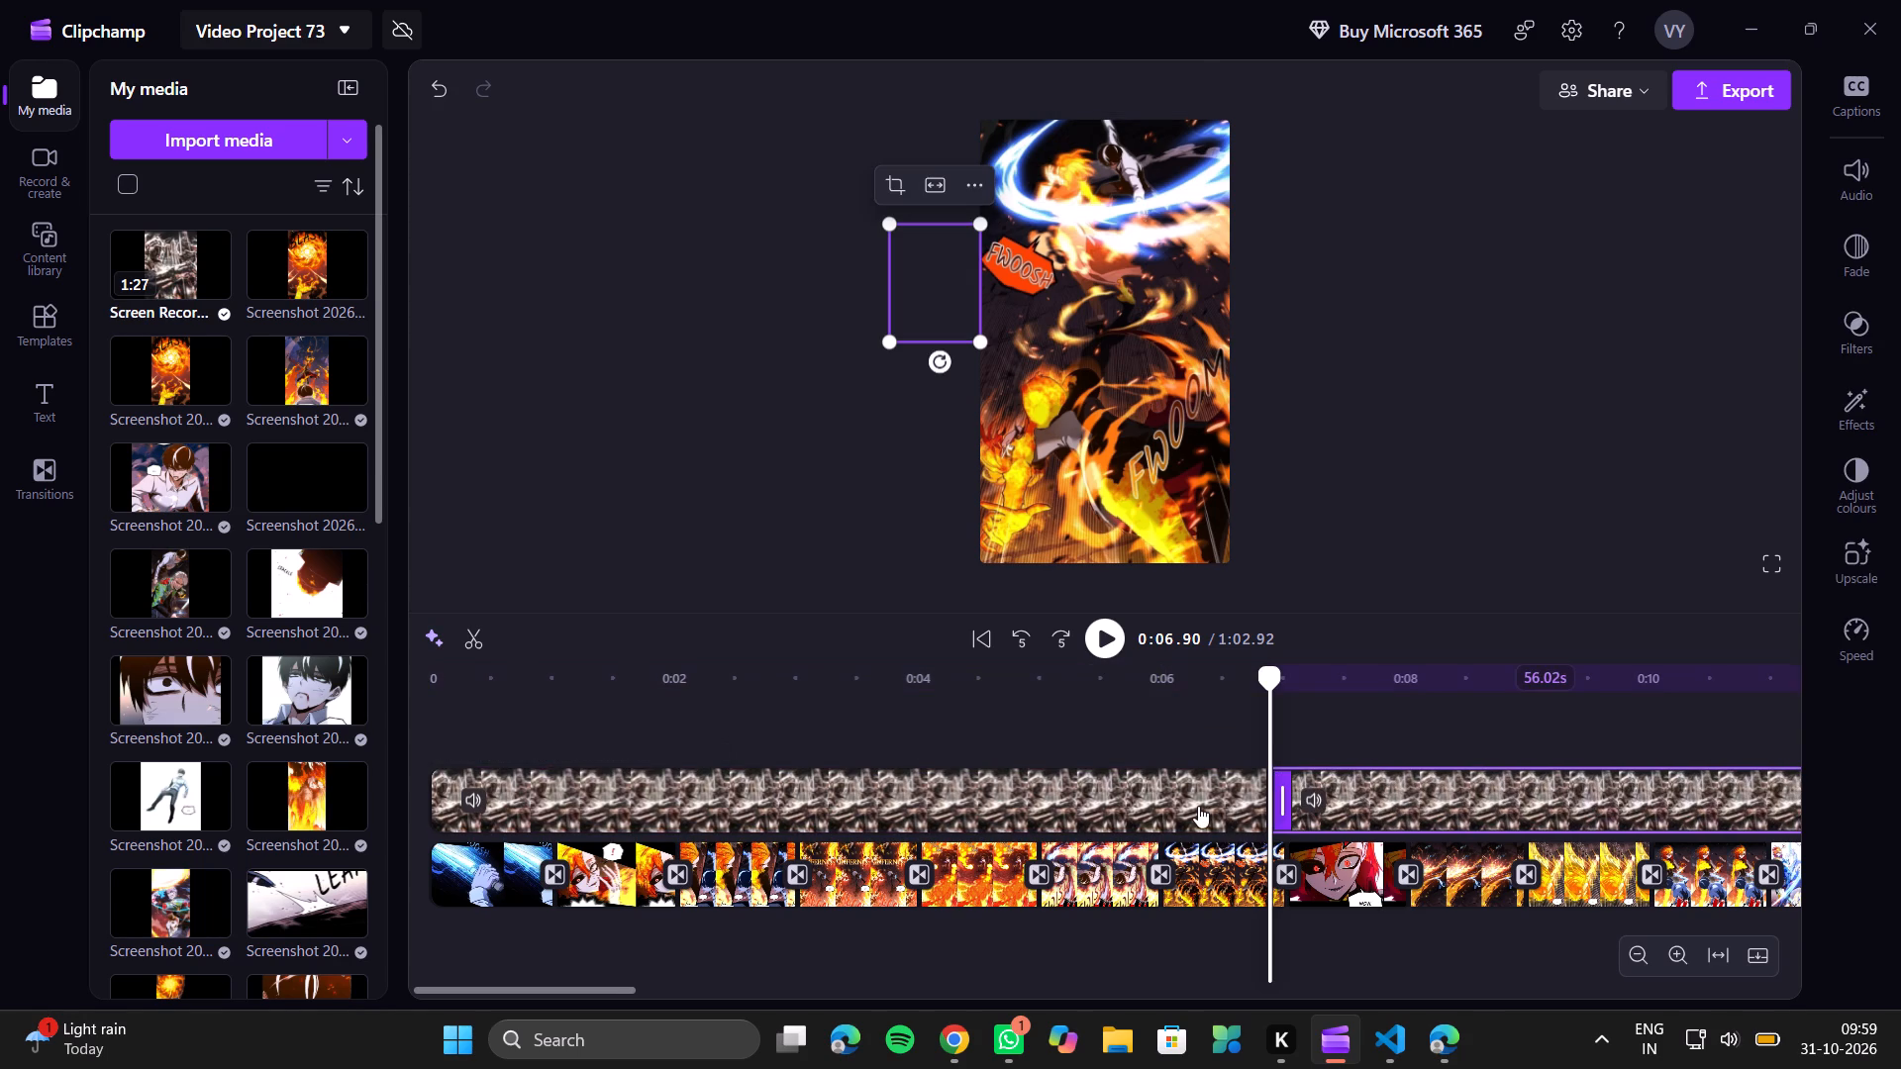
pyautogui.click(1198, 806)
pyautogui.press('BackSpace')
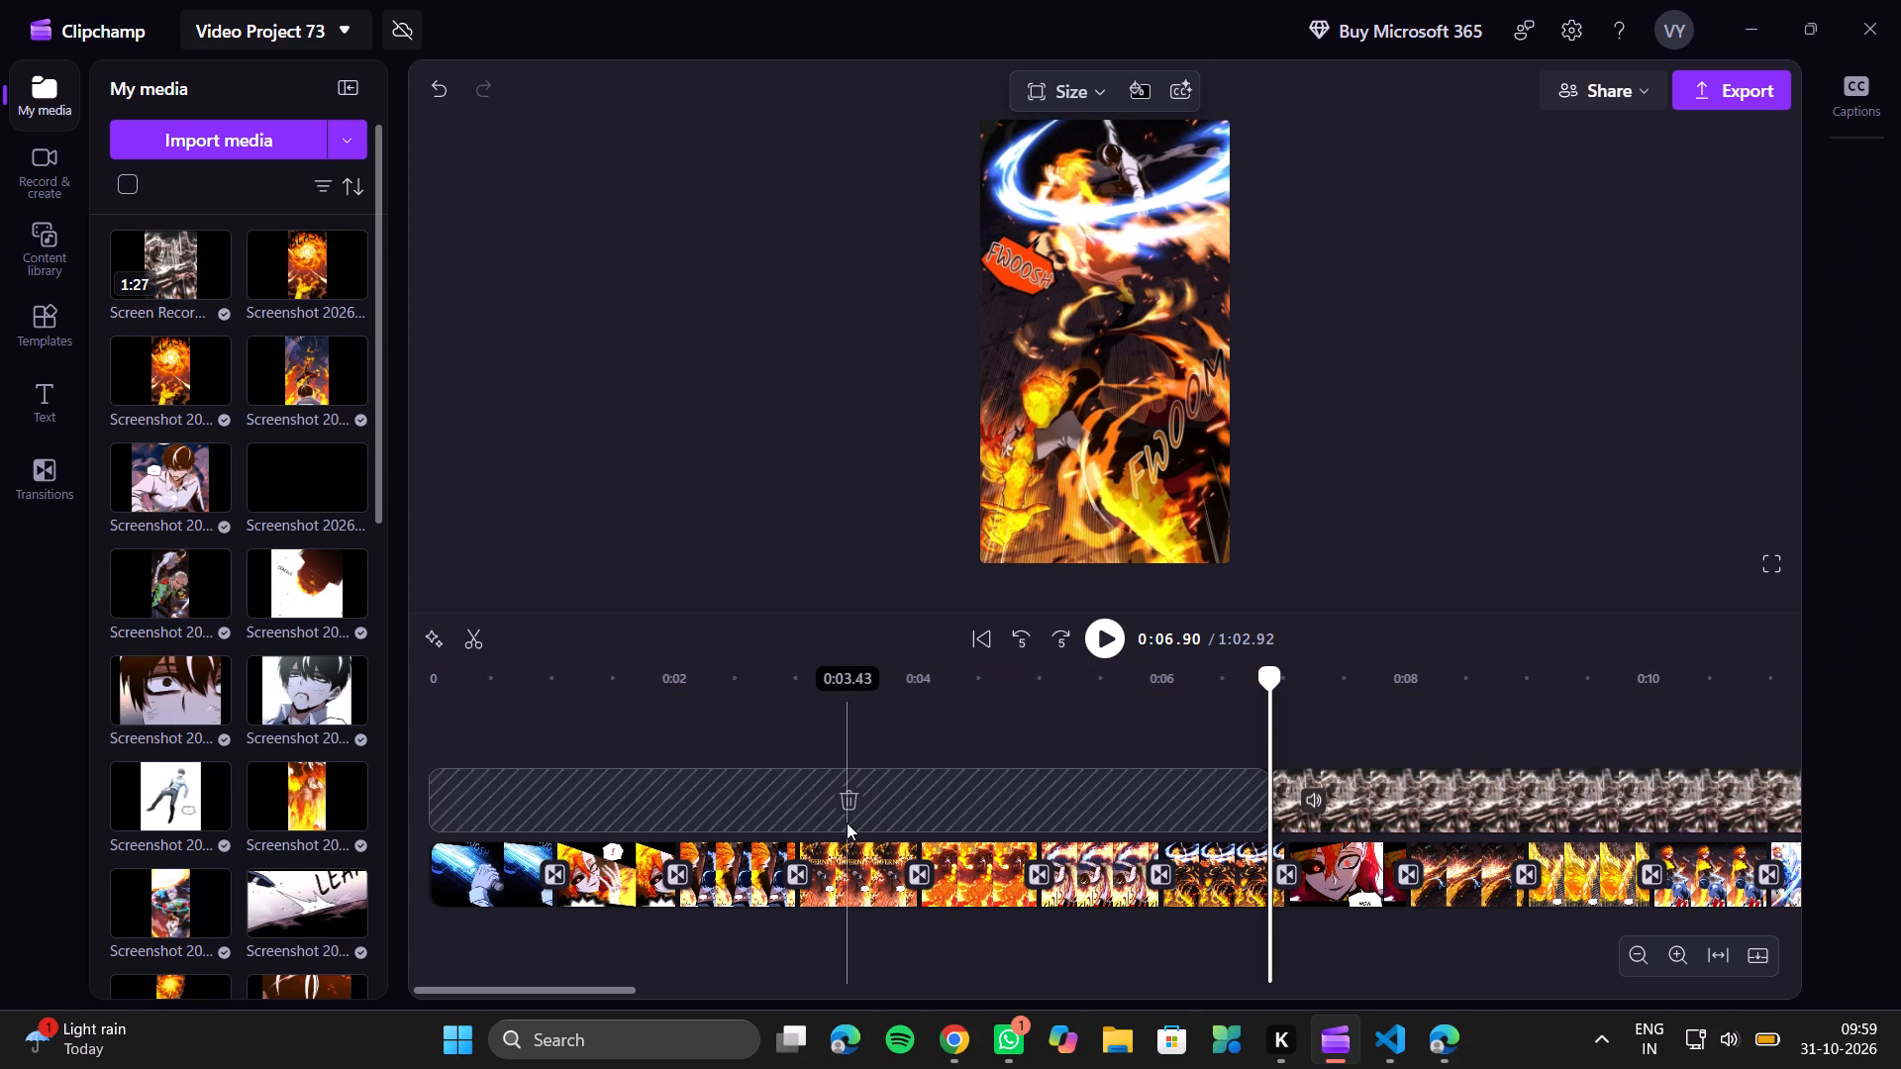
pyautogui.click(850, 811)
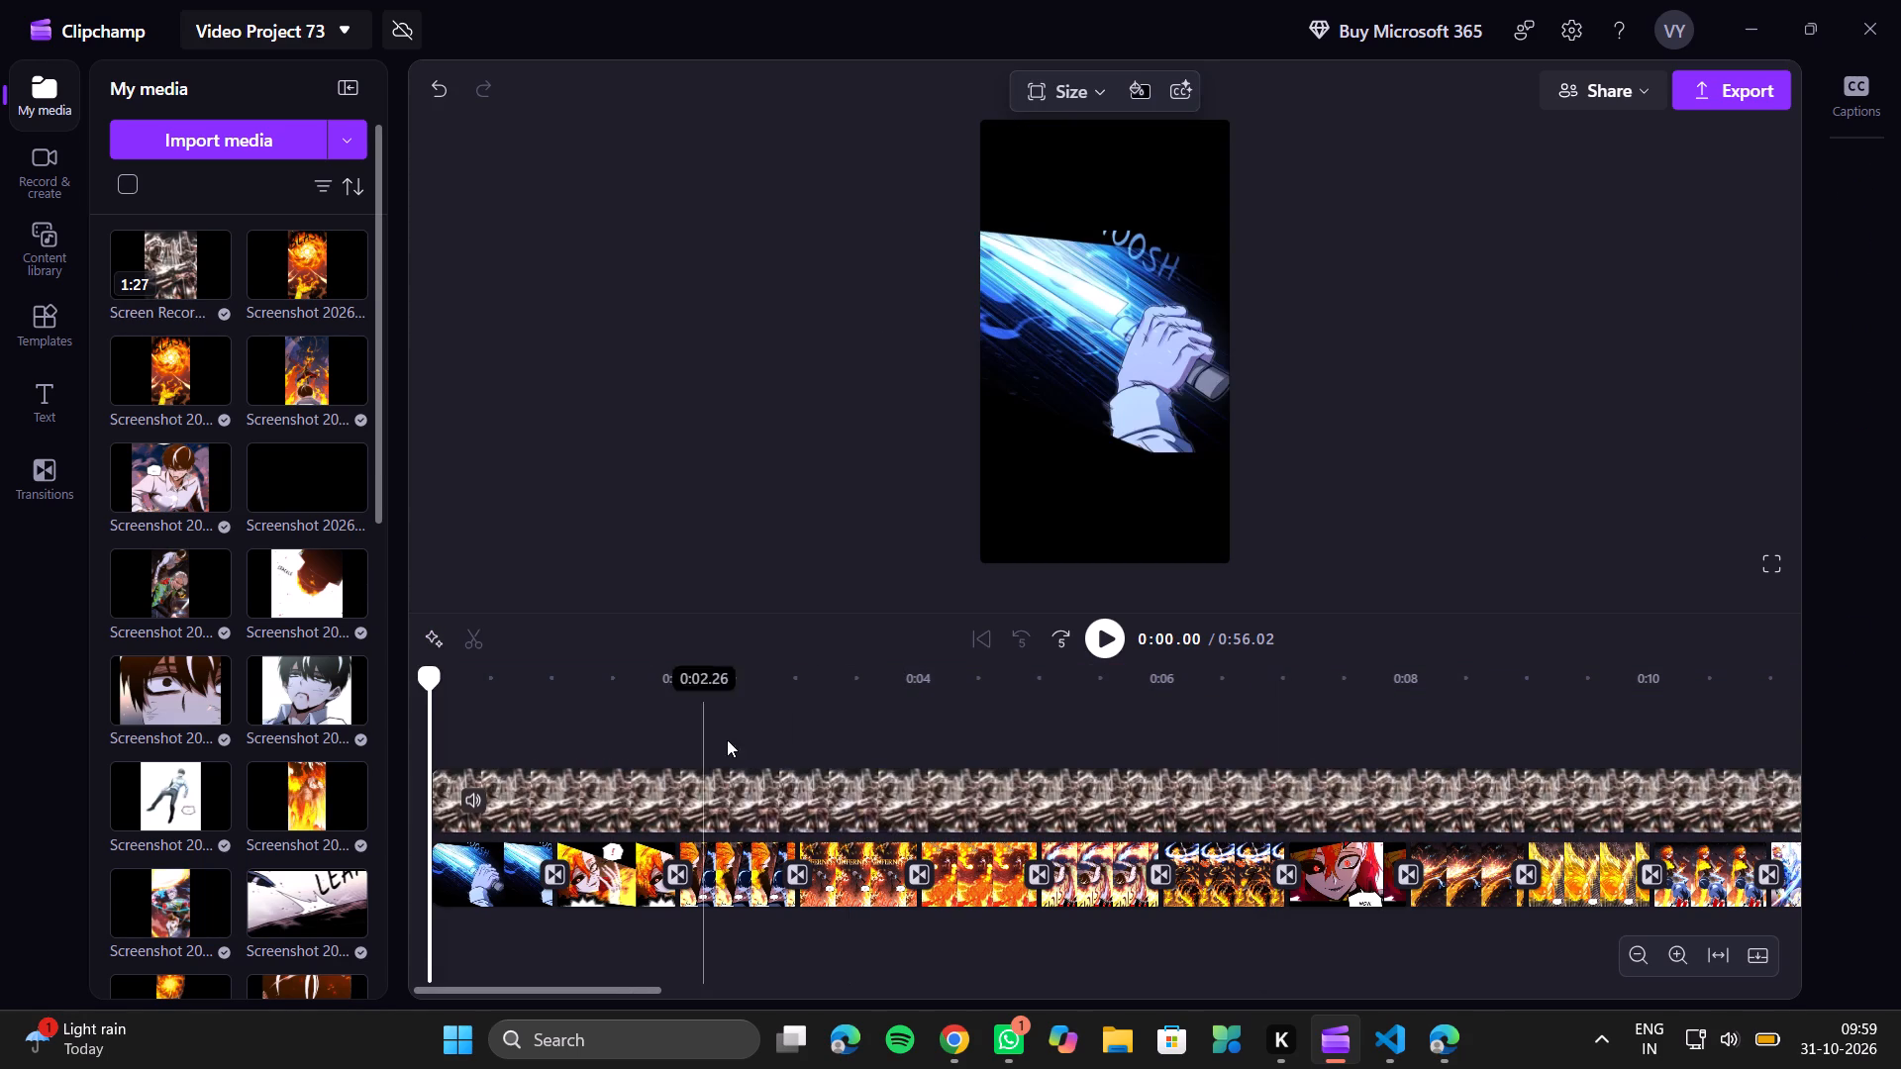
# Play back the opening, split the recording at 0:14.44, and remove the earlier part along with its gap.
pyautogui.press('space')
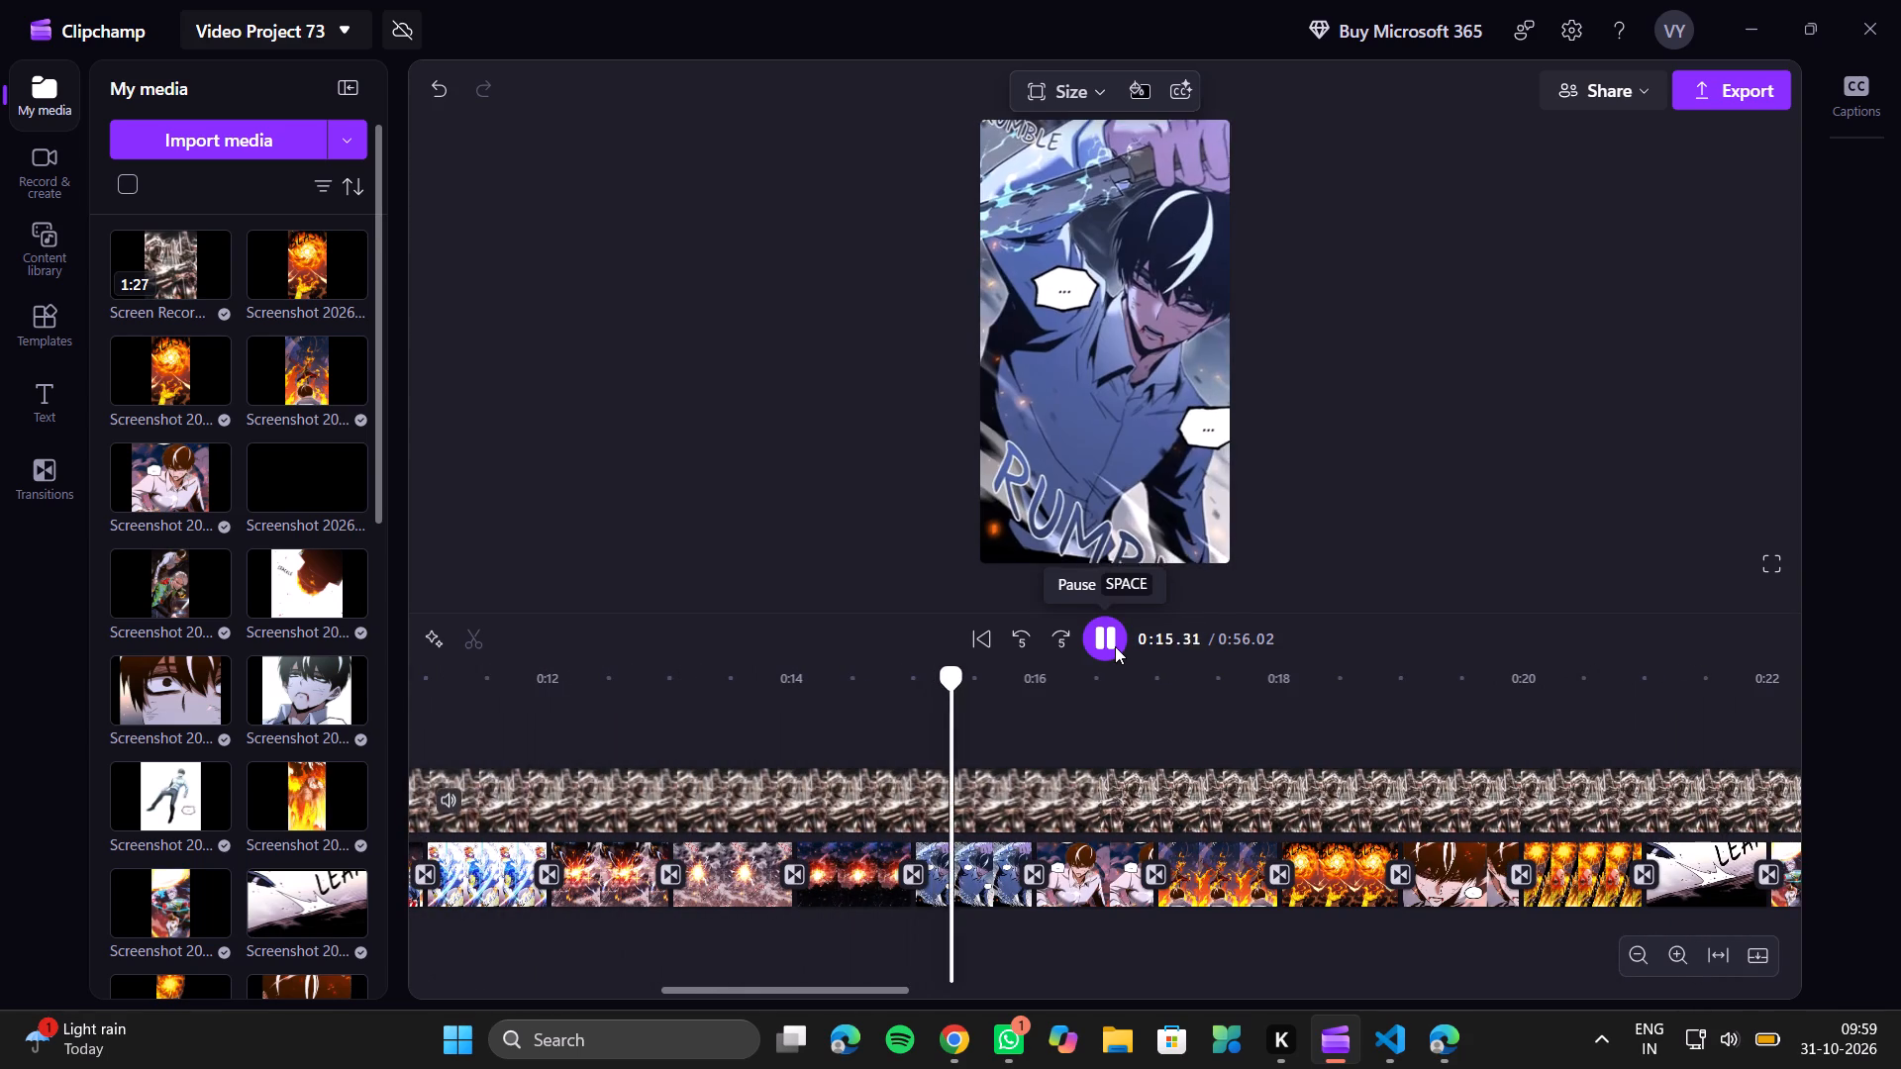
pyautogui.click(1115, 646)
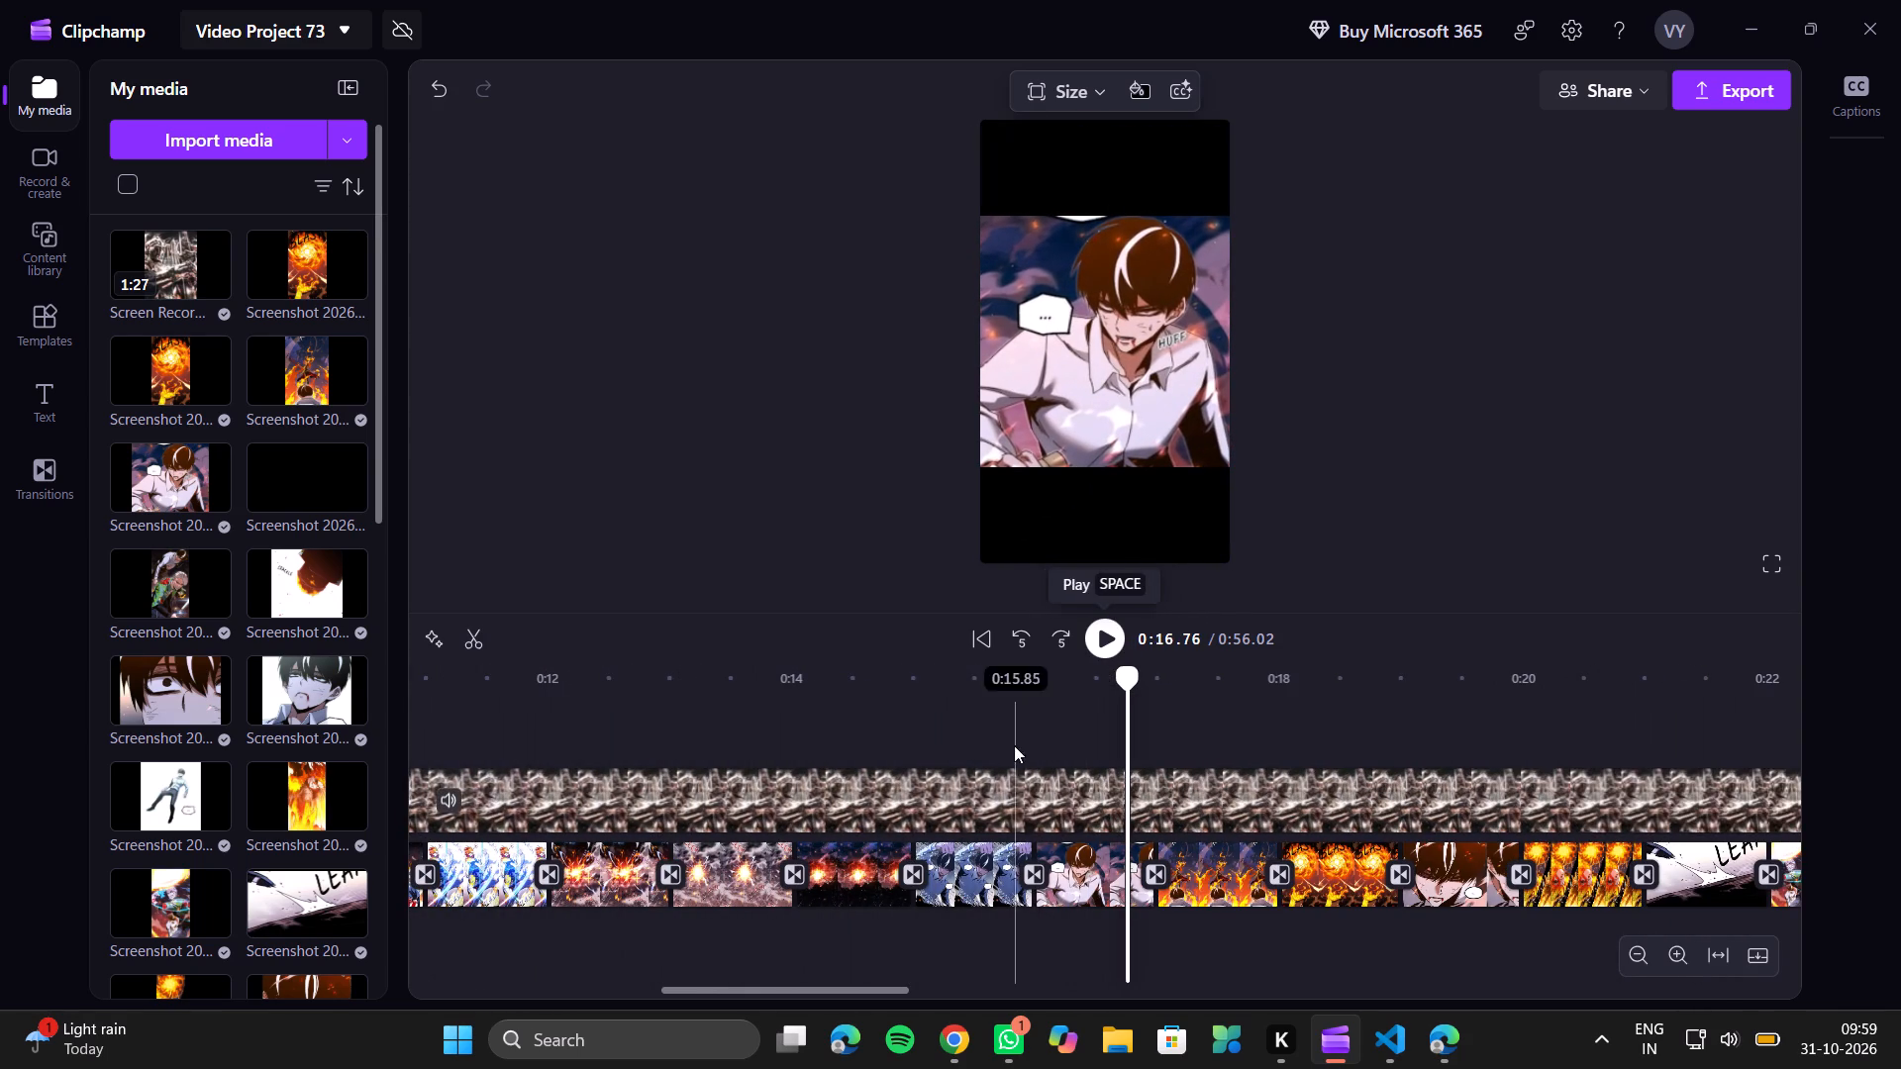
pyautogui.click(845, 690)
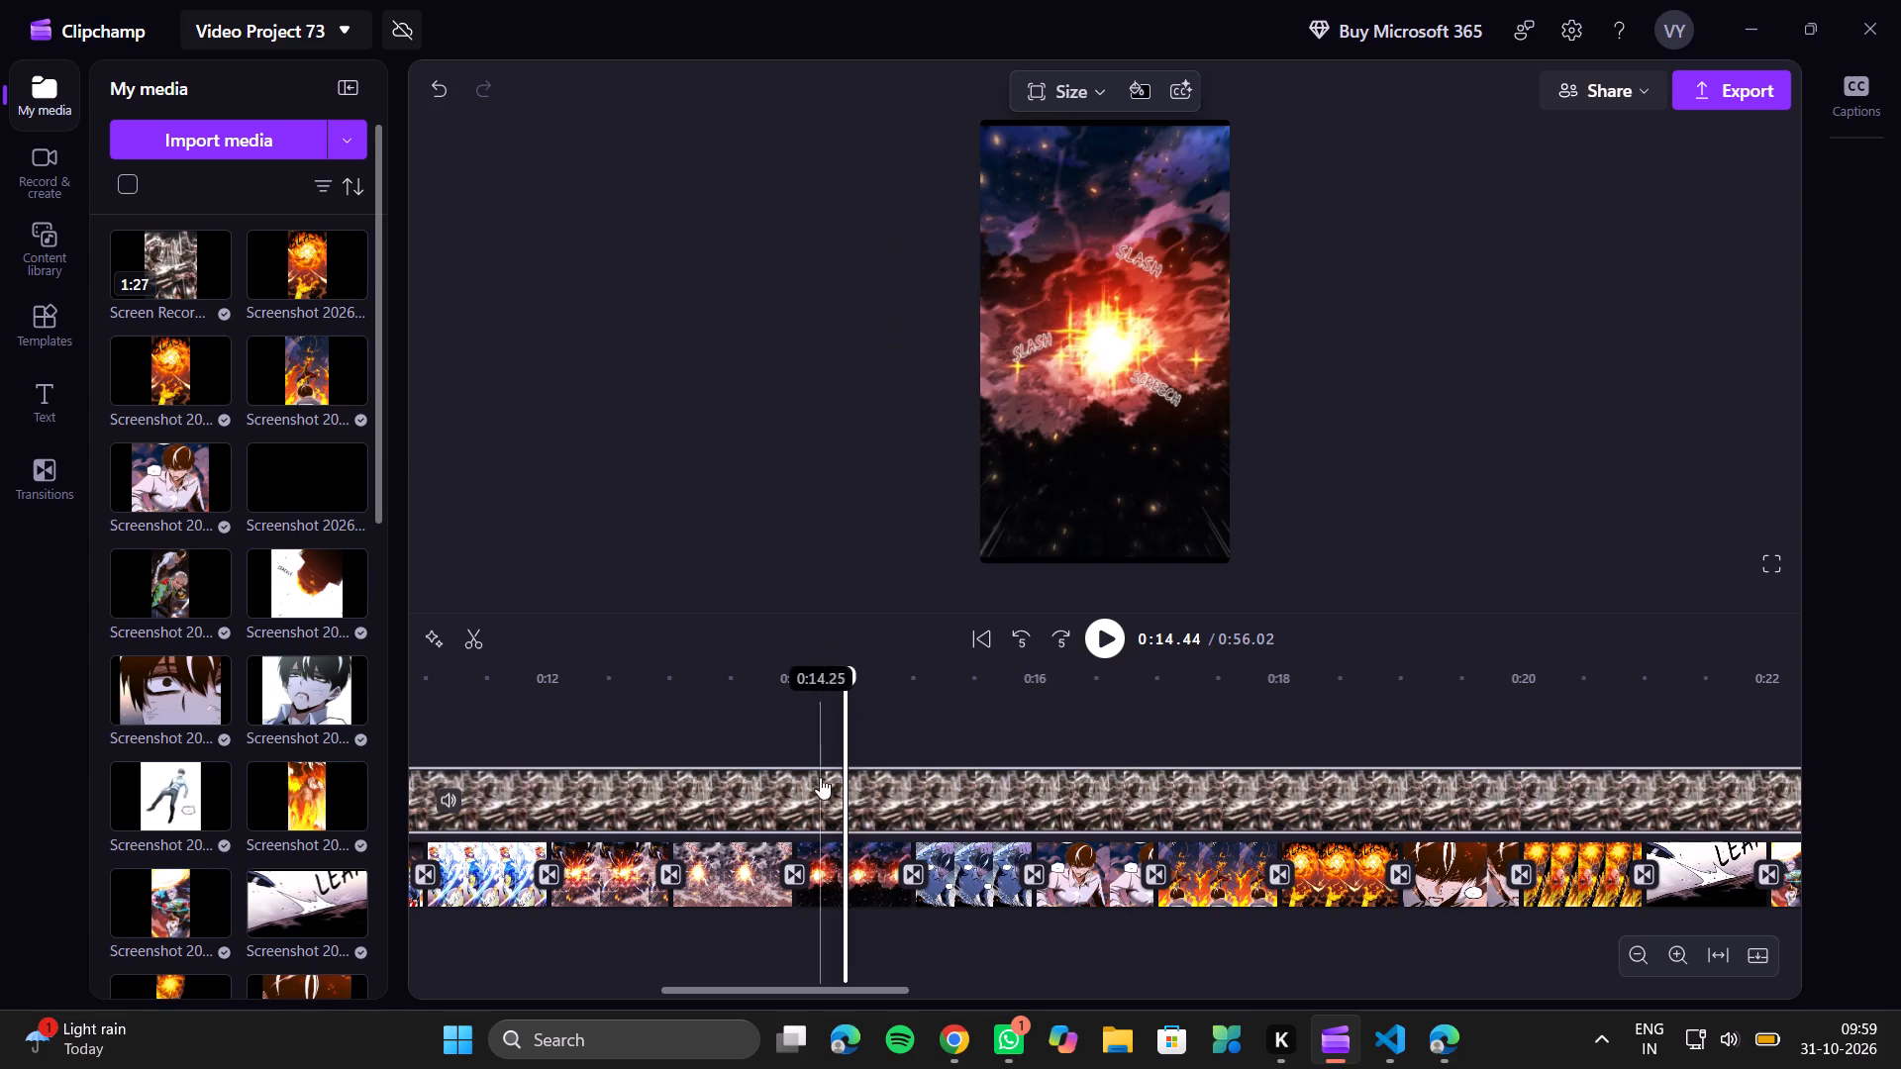
pyautogui.click(820, 793)
pyautogui.press('s')
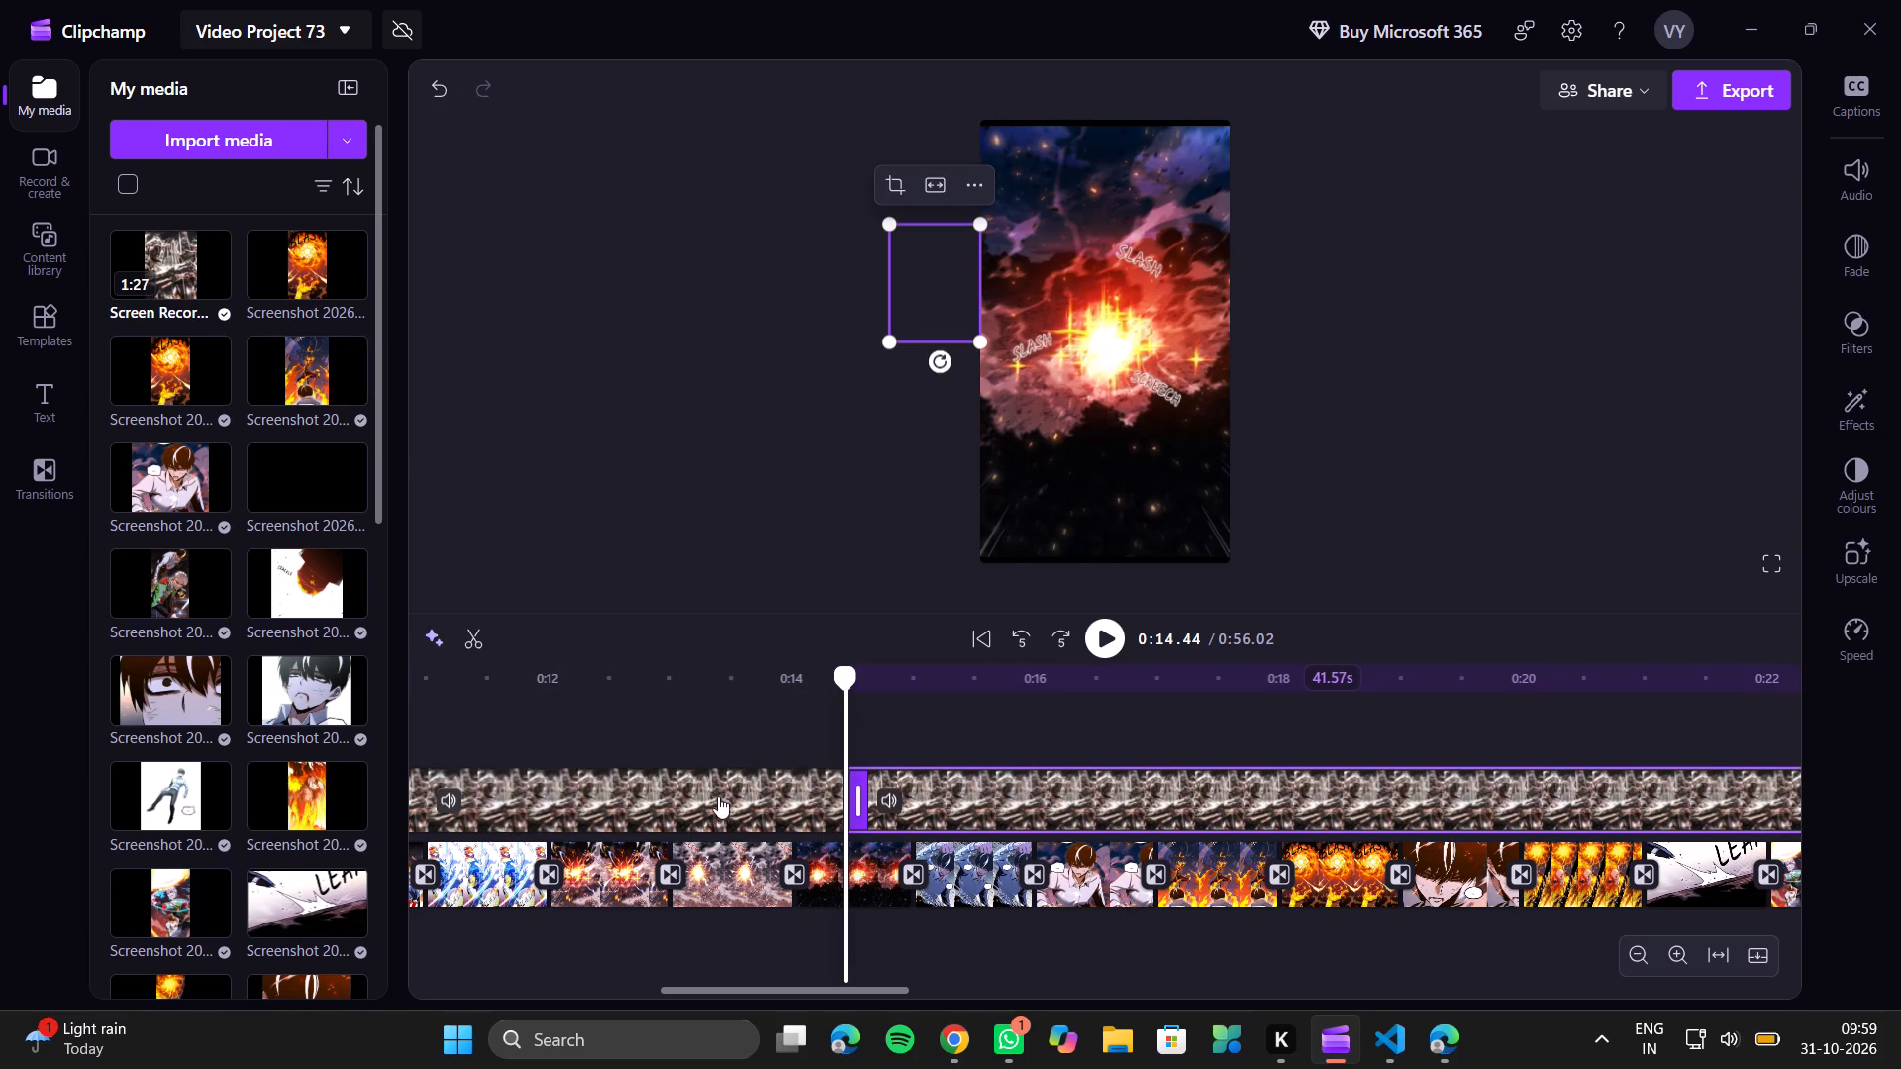
pyautogui.click(715, 799)
pyautogui.press('BackSpace')
pyautogui.hscroll(4, 715, 799)
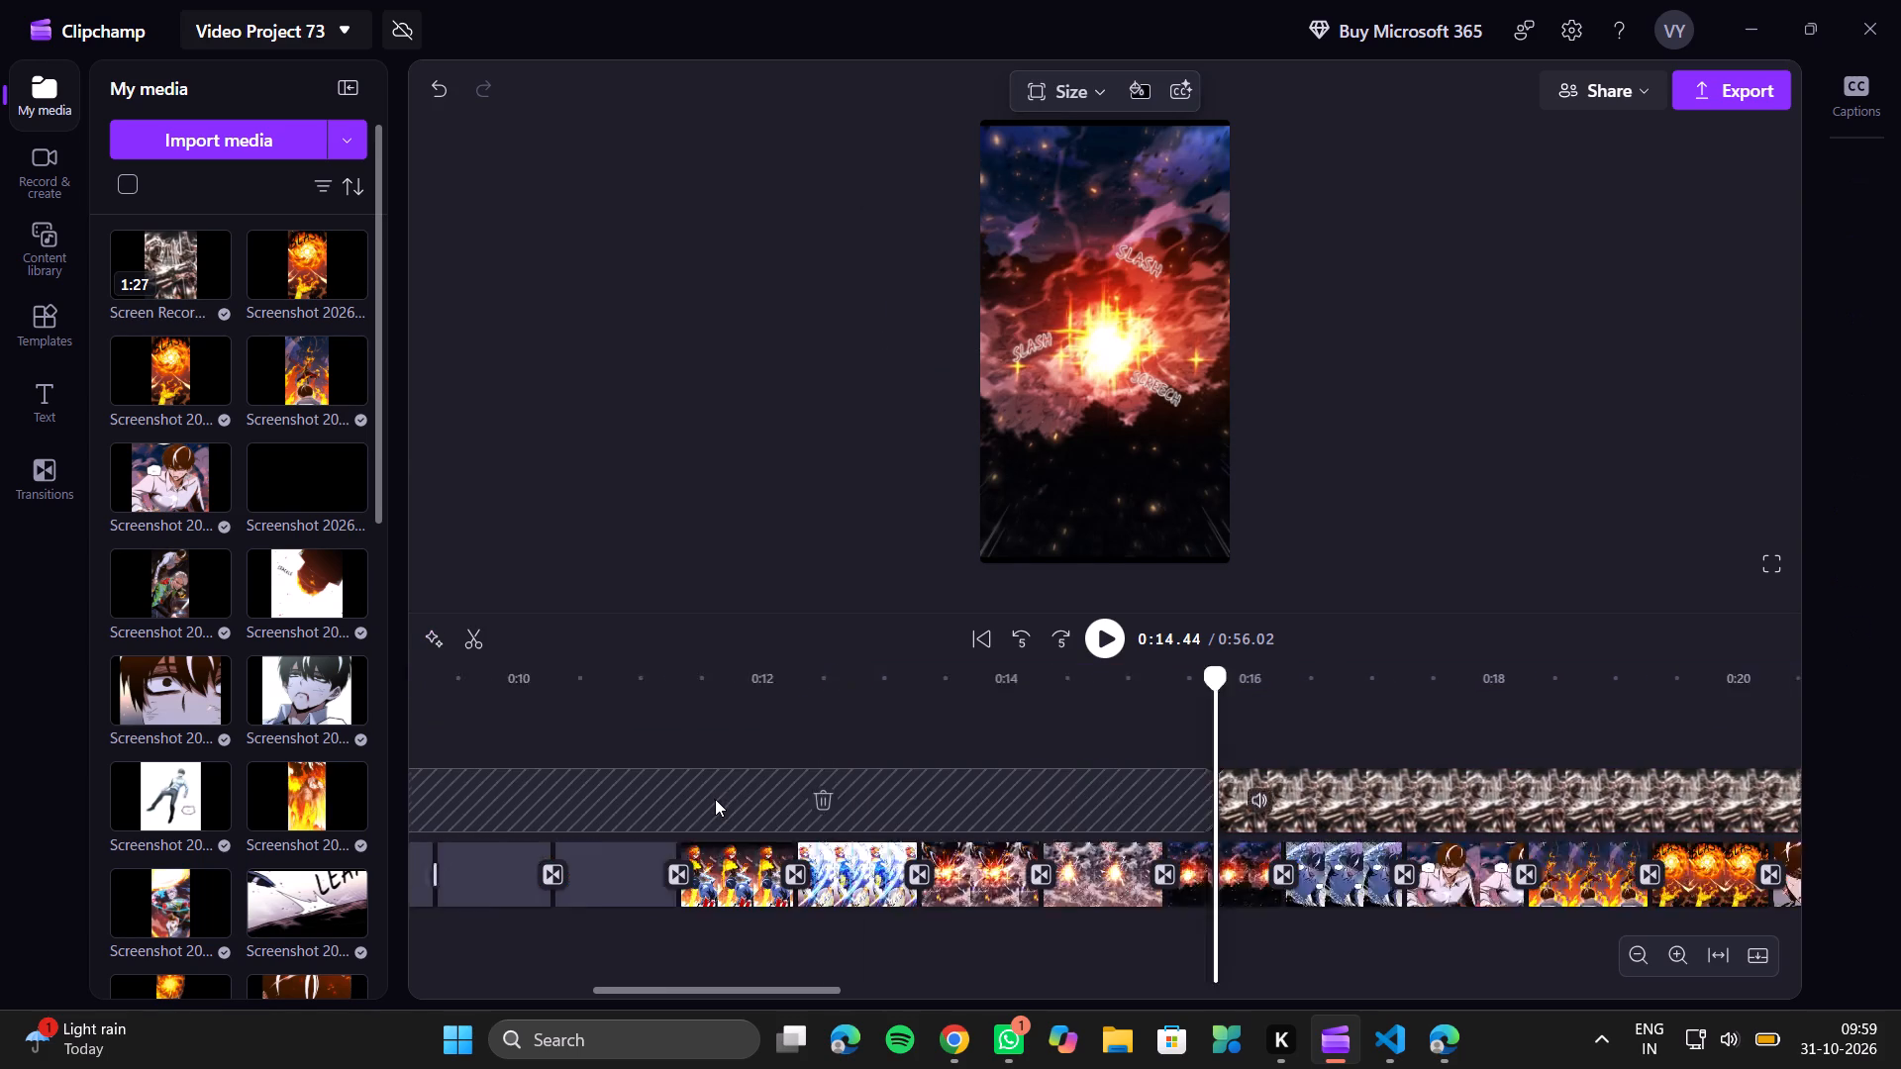
pyautogui.hscroll(2, 715, 799)
pyautogui.click(1124, 799)
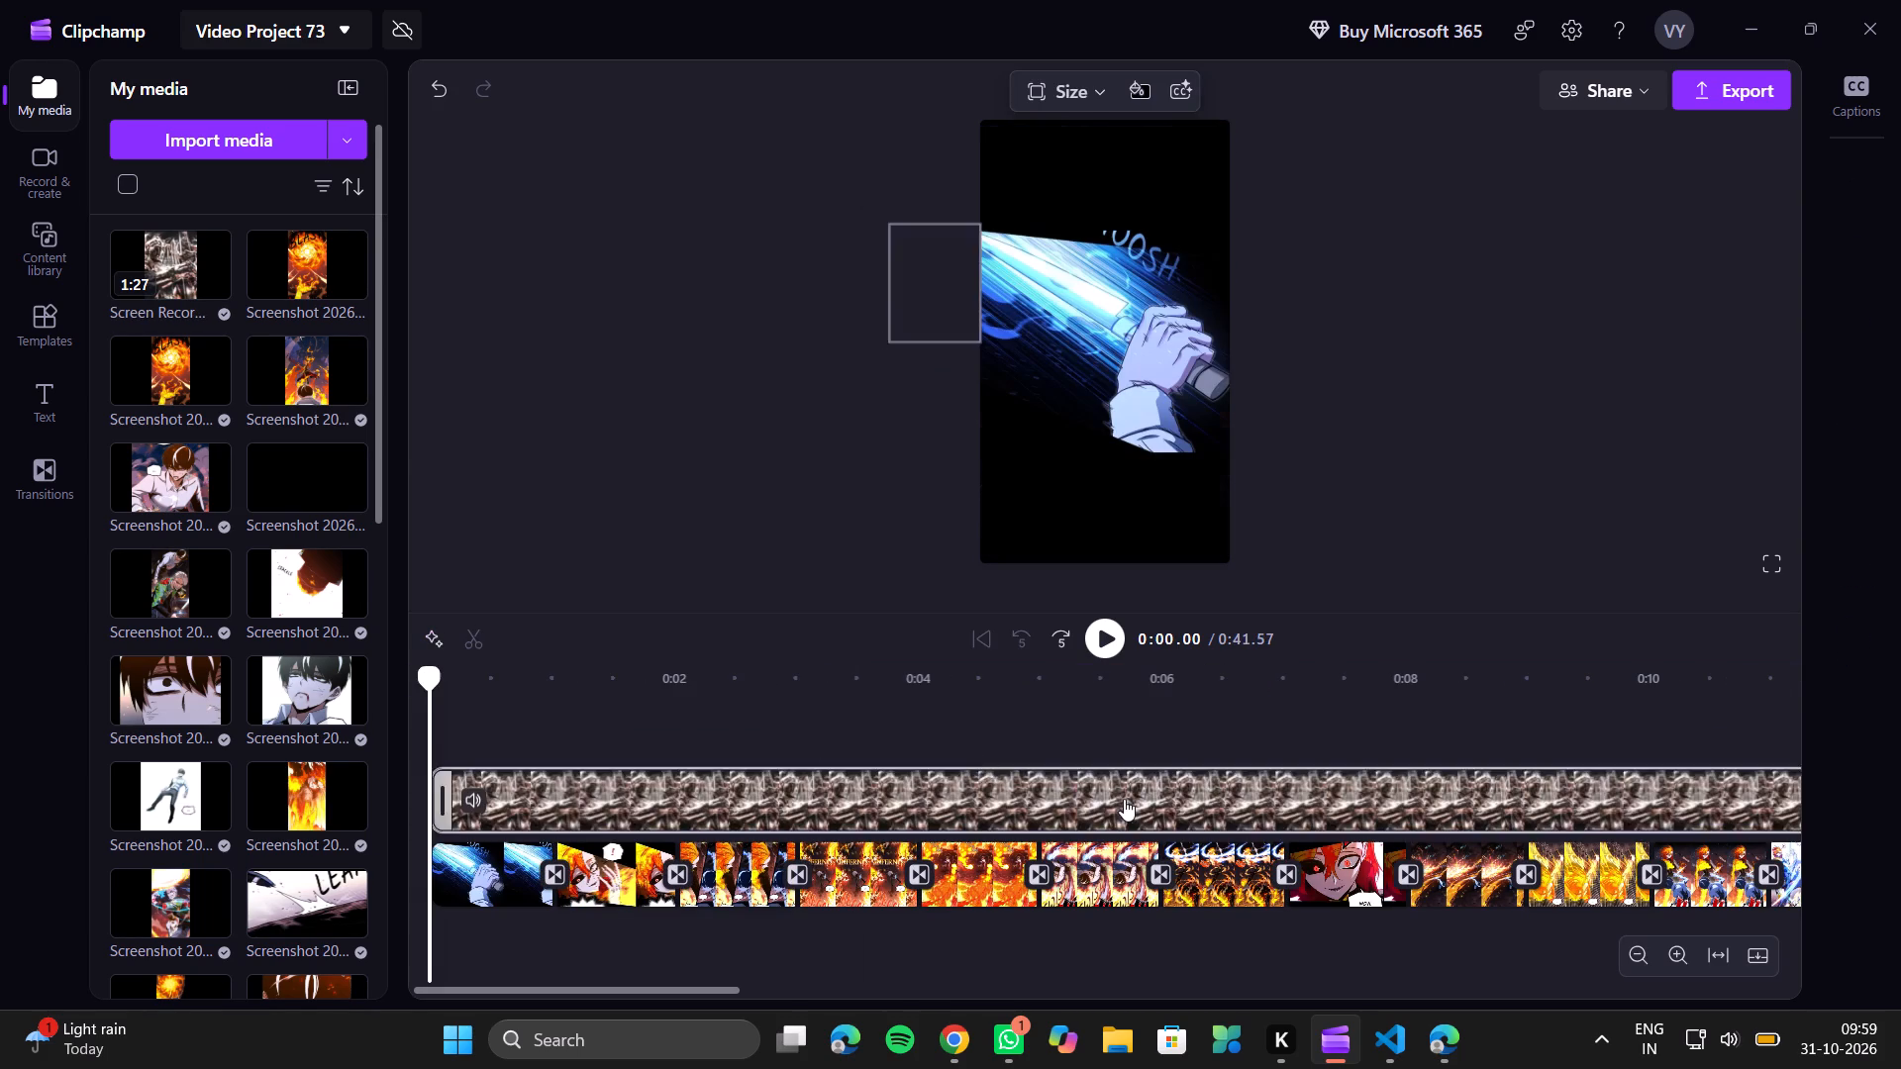
# Play back the opening, trim the recording's start to leave 40.63 s, and close the gap before it.
pyautogui.press('space')
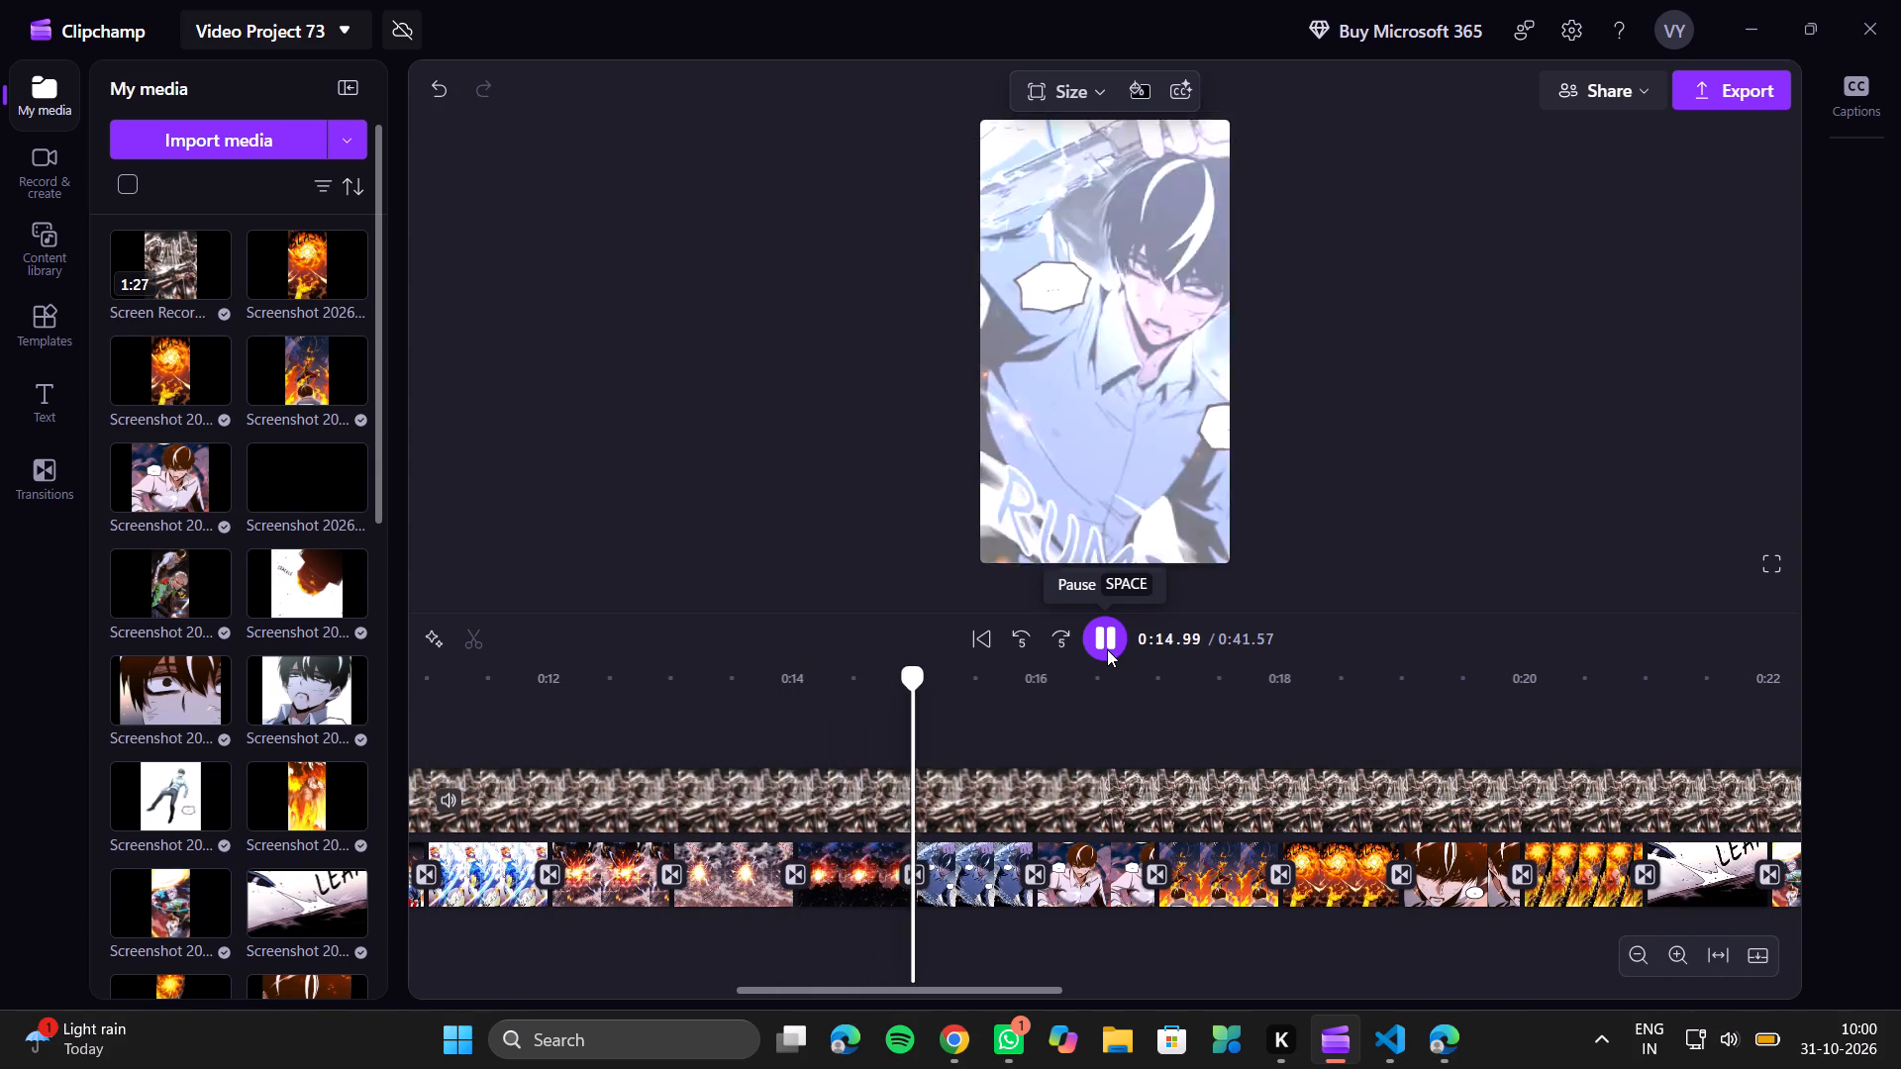
pyautogui.click(1107, 649)
pyautogui.hscroll(5, 826, 745)
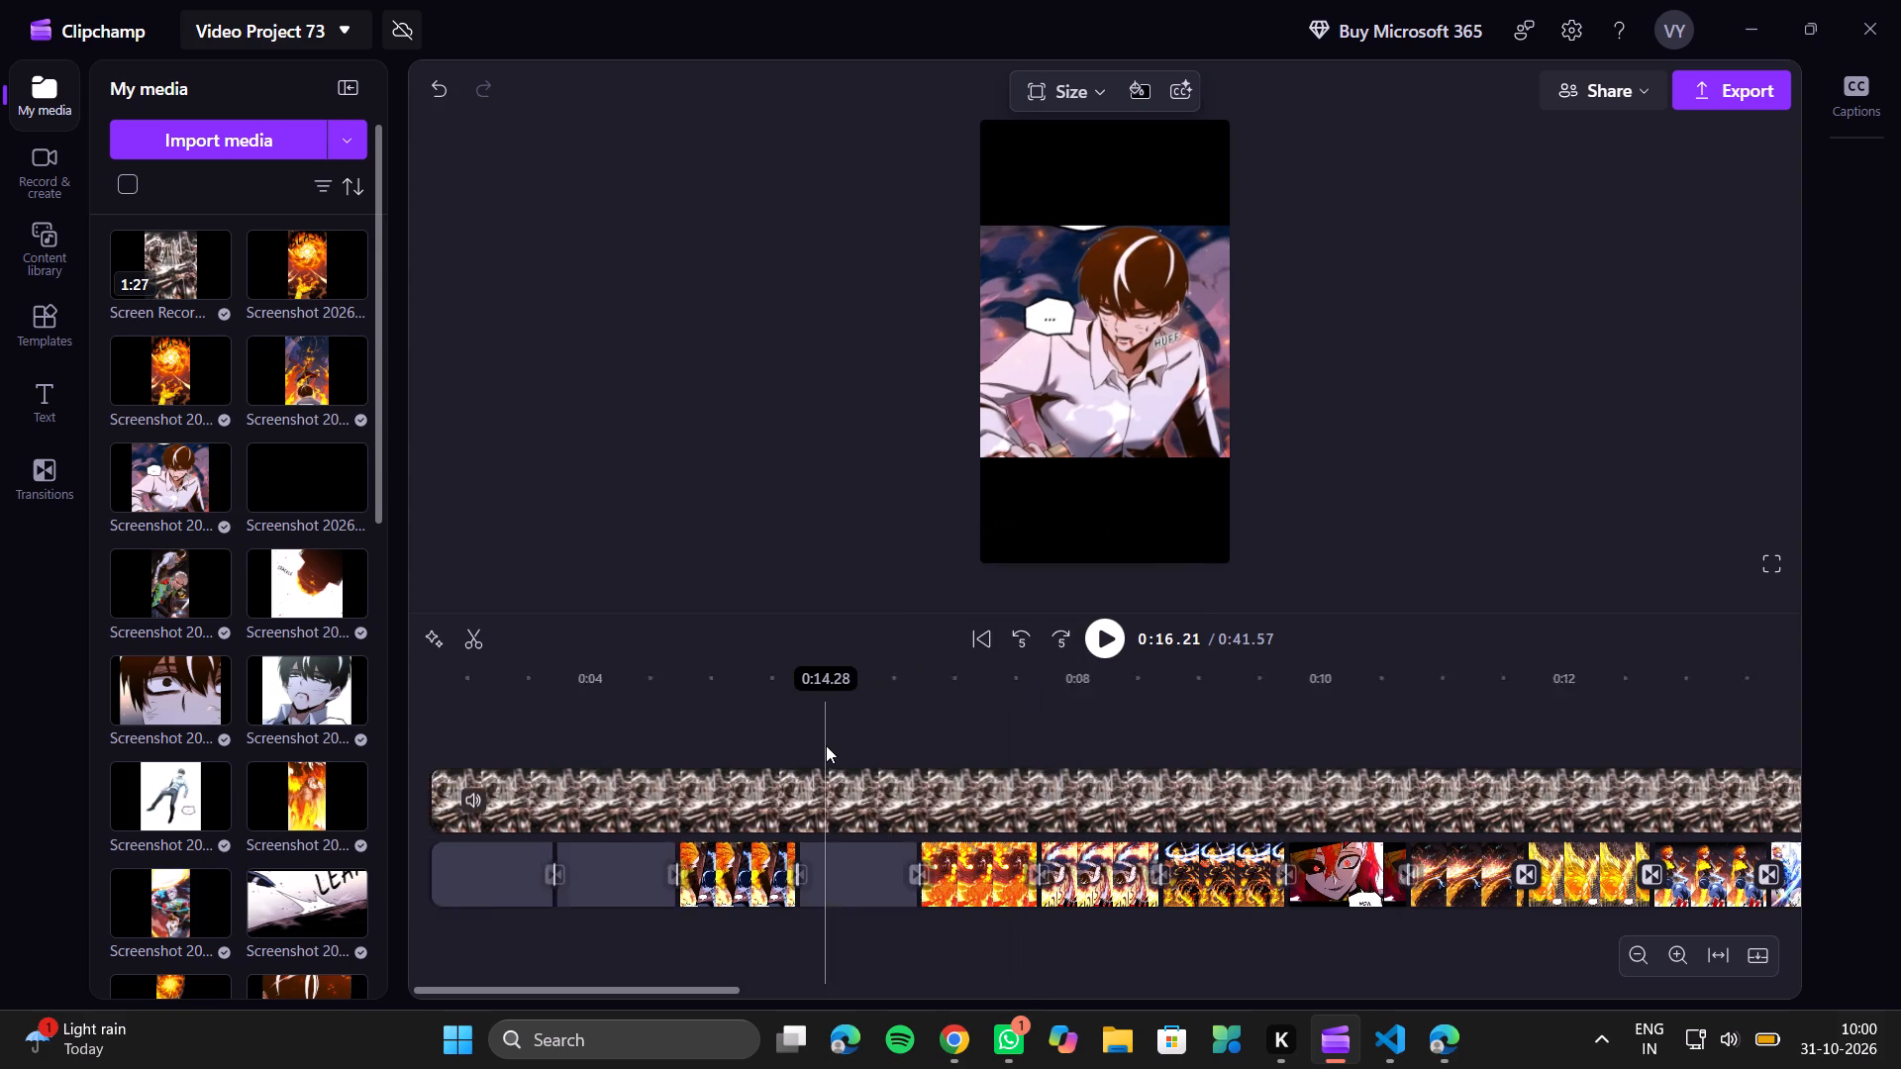
pyautogui.moveTo(446, 793); pyautogui.dragTo(503, 790)
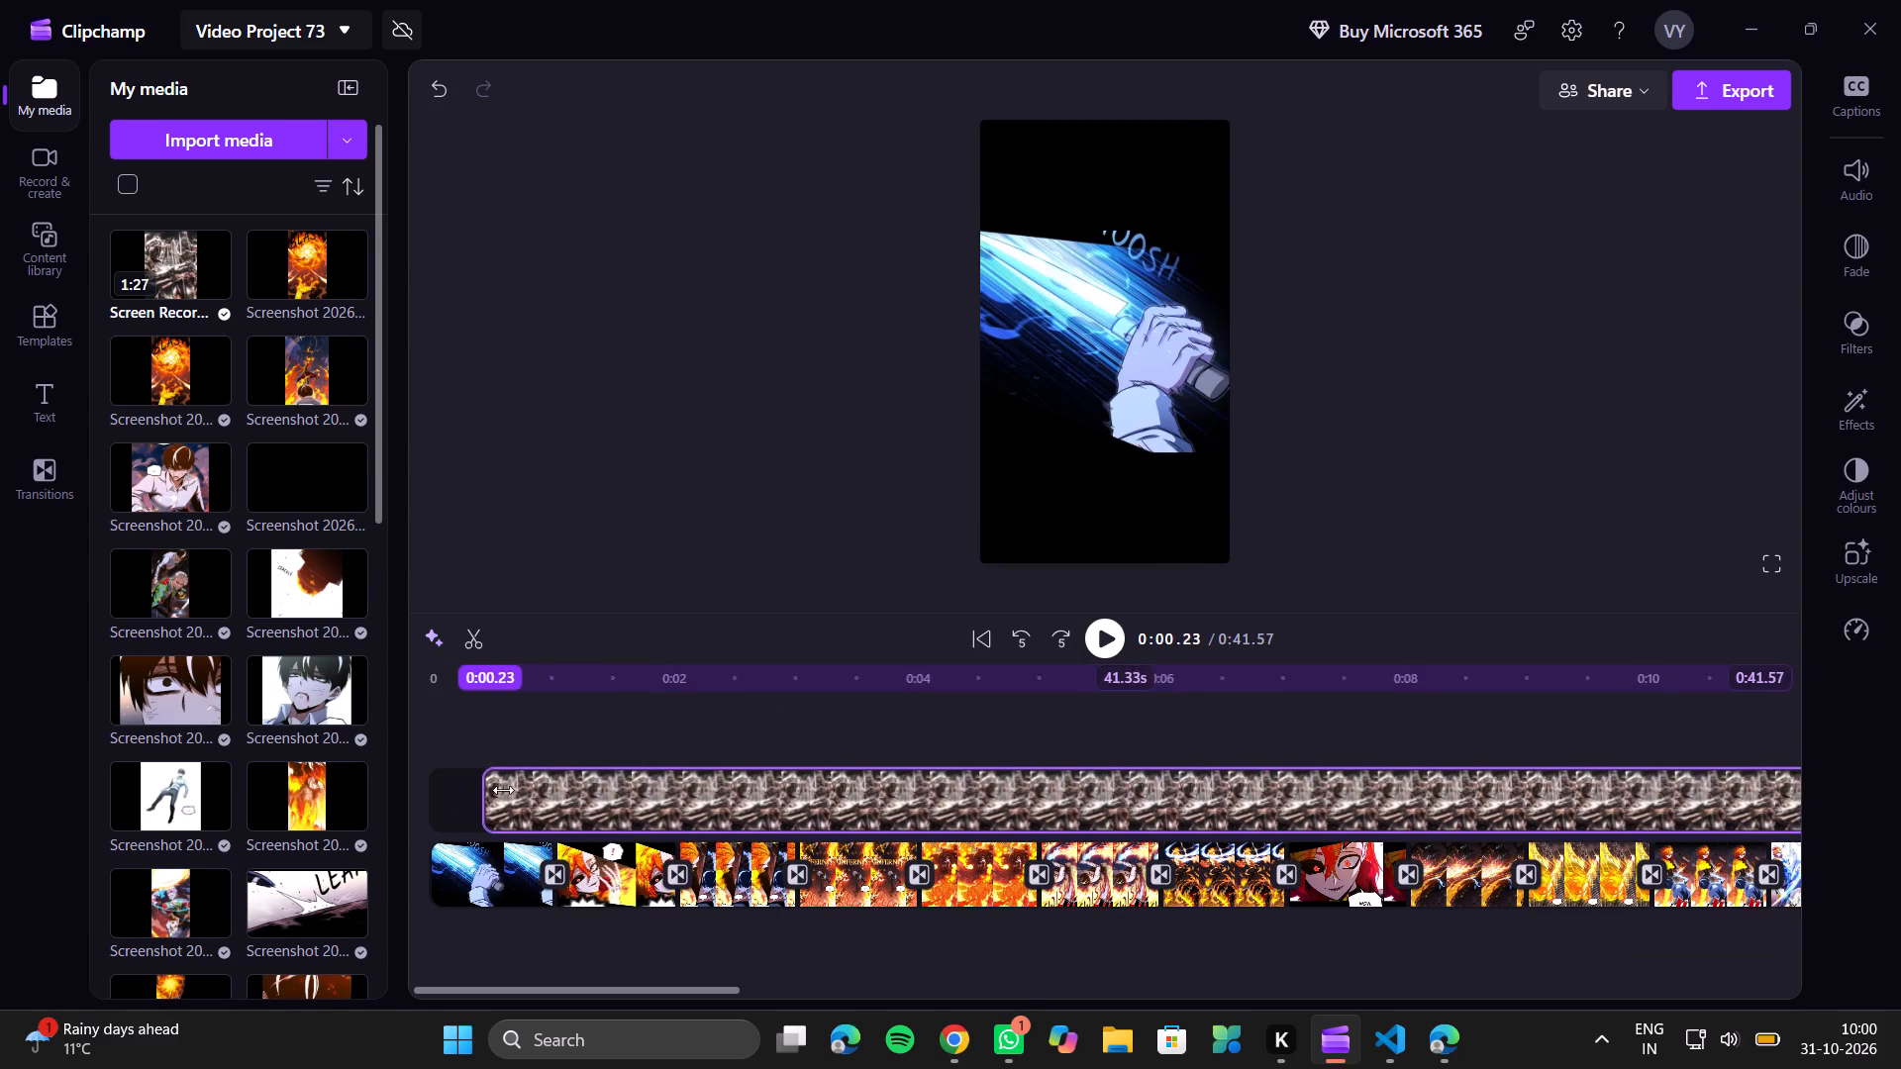
pyautogui.moveTo(503, 790); pyautogui.dragTo(559, 787)
pyautogui.click(485, 798)
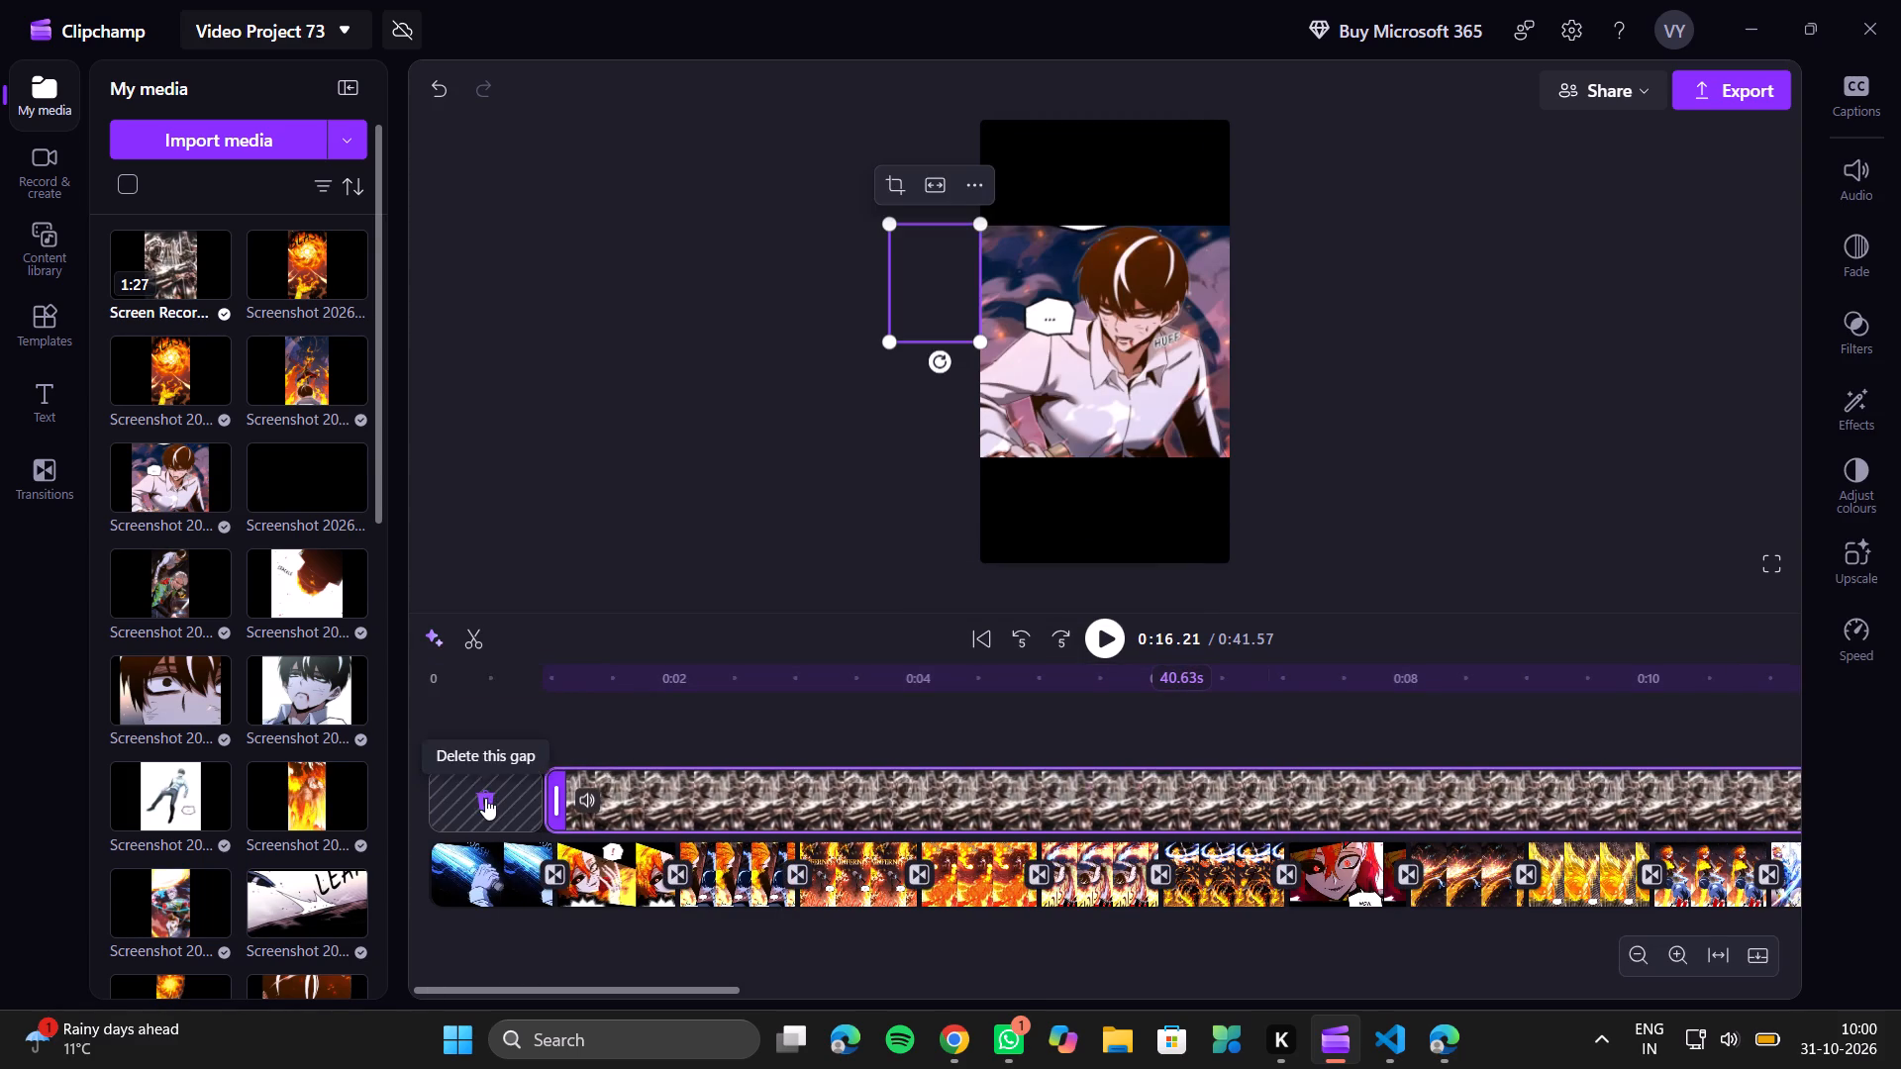
# Play back again from the start, trim the recording's beginning to leave 39.82 s, and close the gap before it.
pyautogui.click(424, 709)
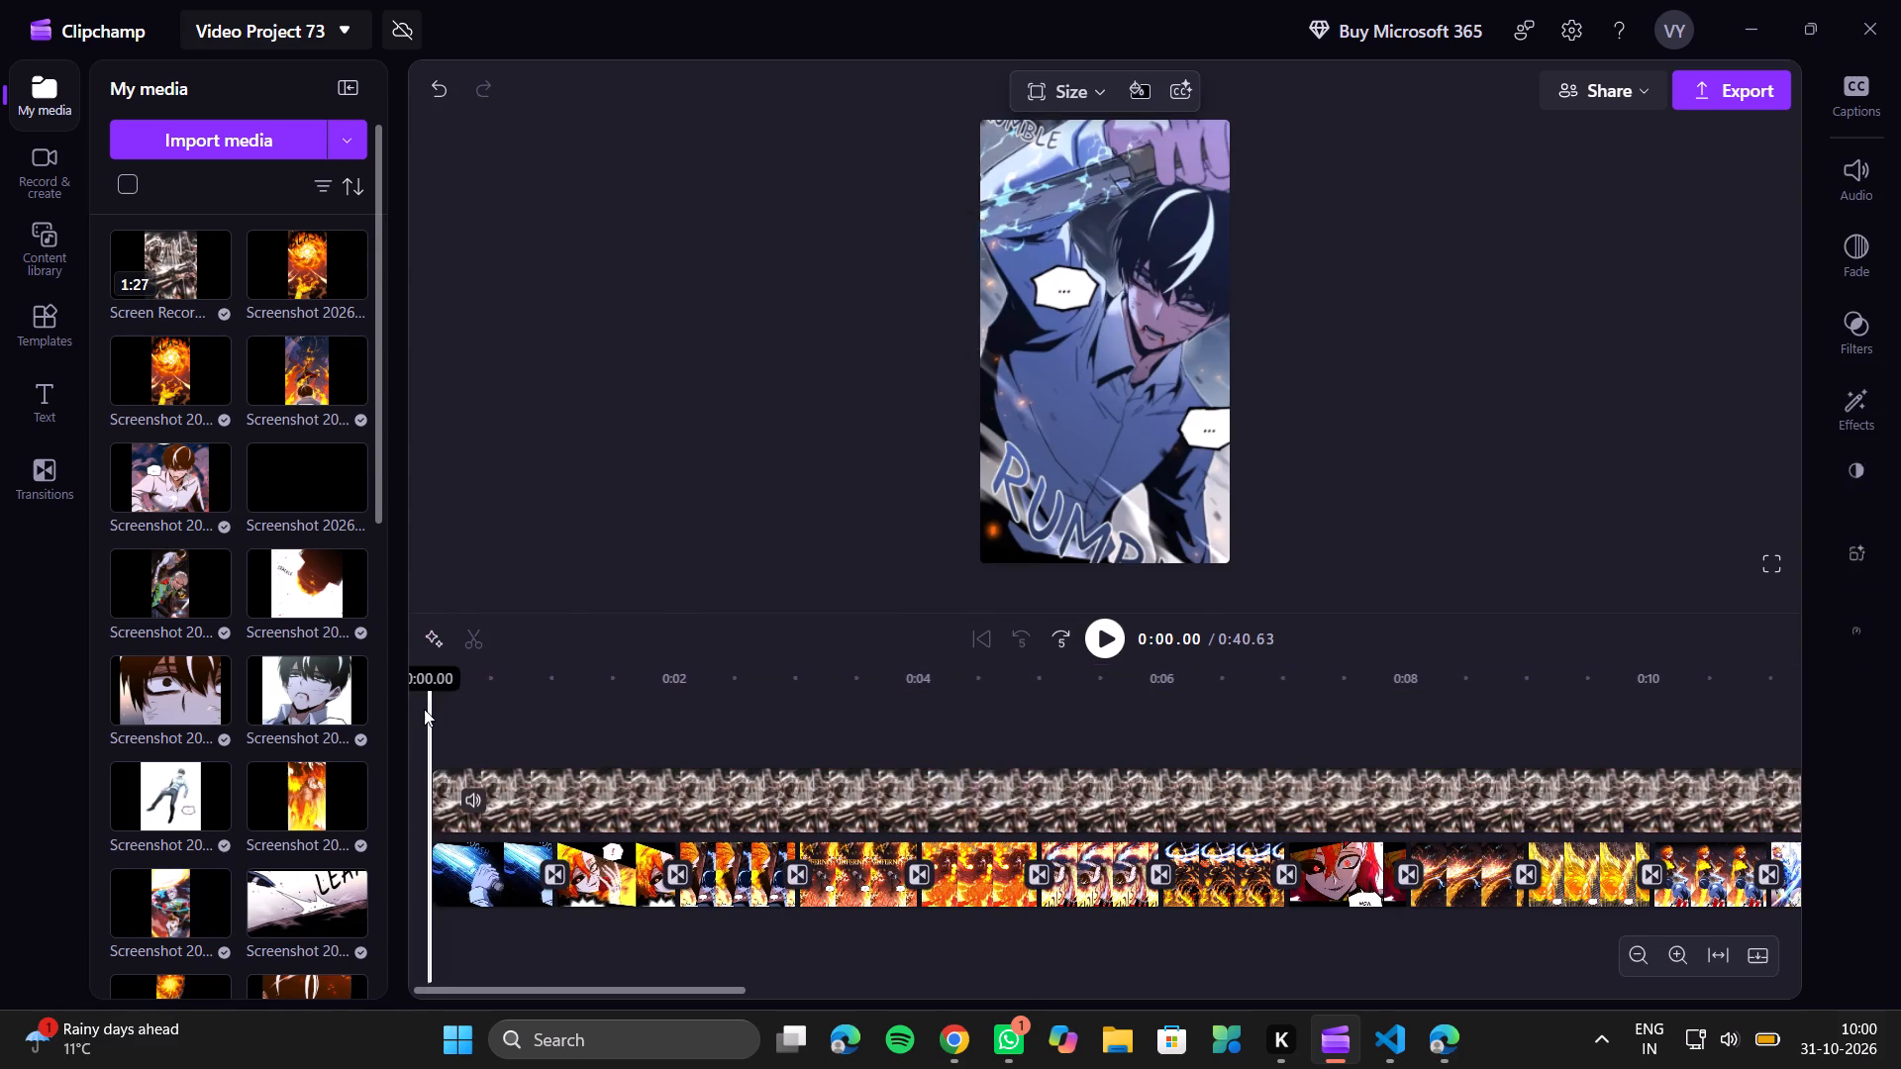
pyautogui.click(1106, 638)
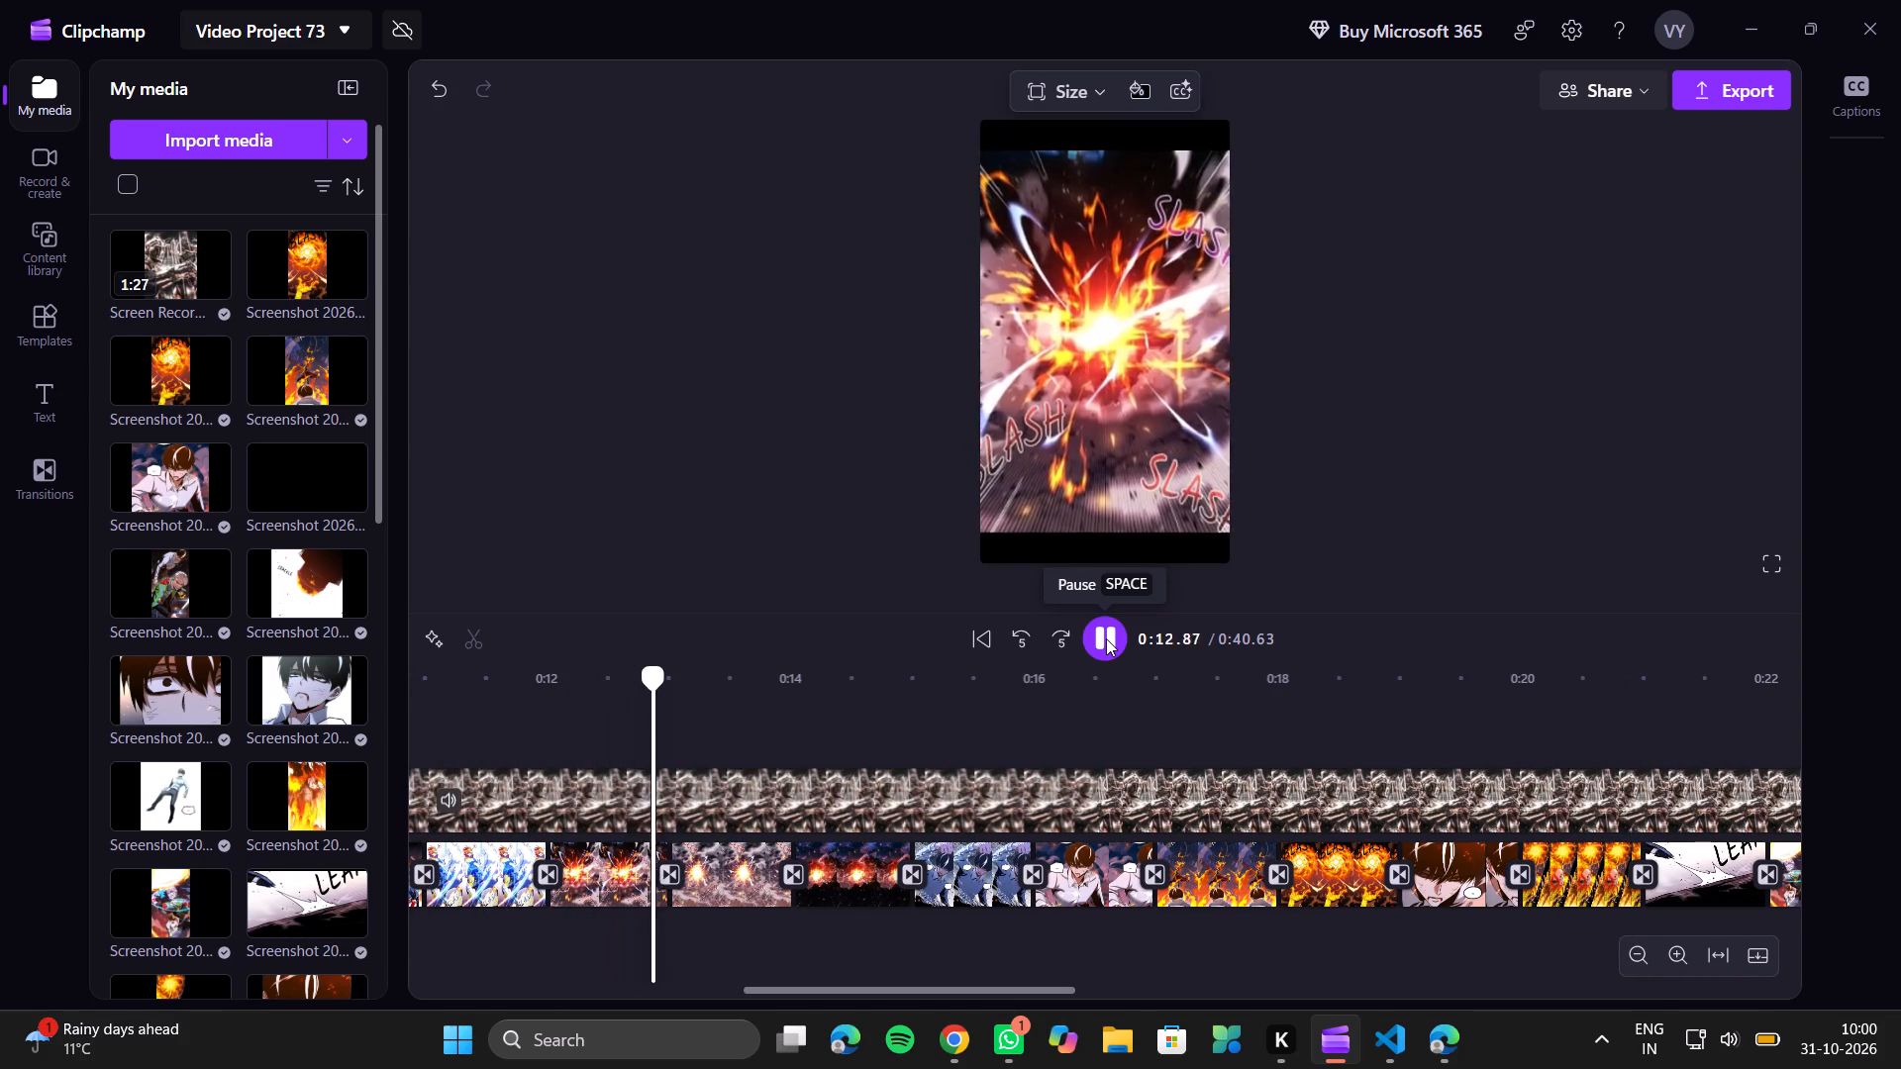
pyautogui.click(1106, 638)
pyautogui.hscroll(8, 794, 772)
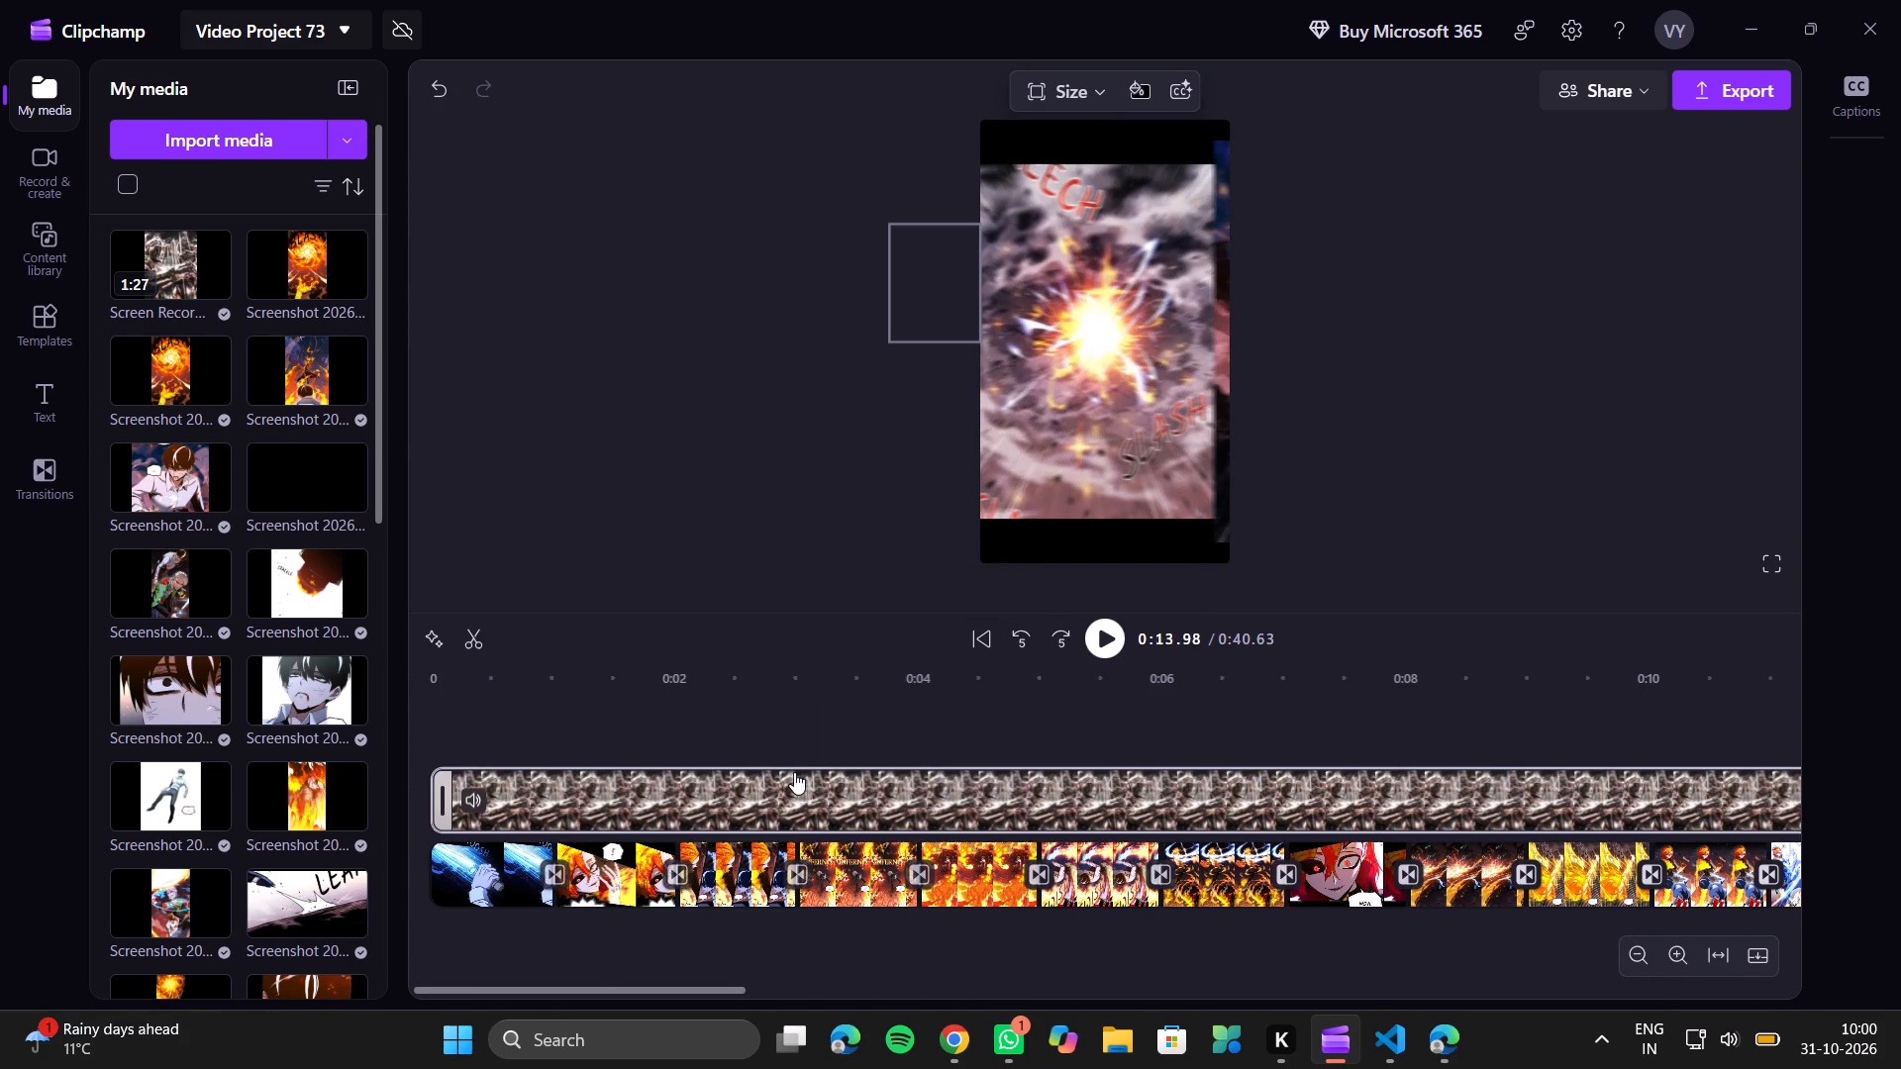
pyautogui.moveTo(439, 802); pyautogui.dragTo(450, 804)
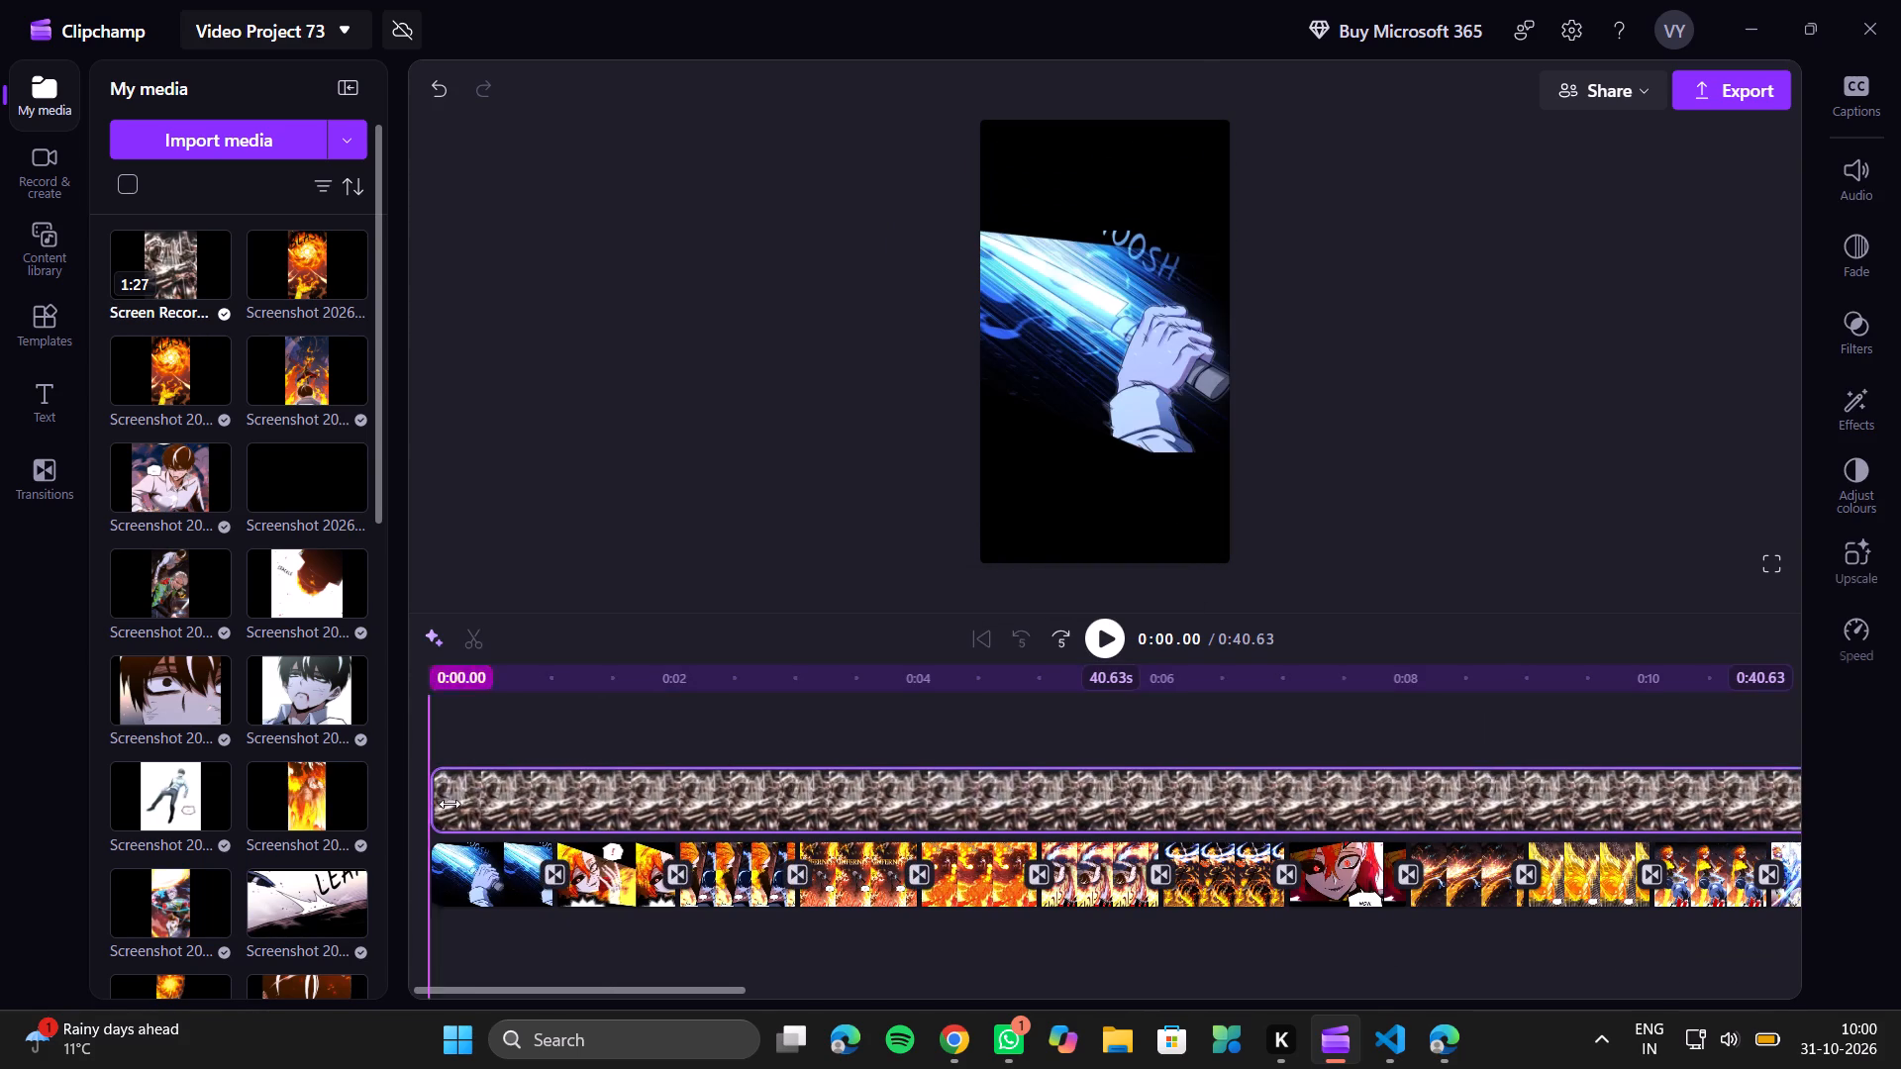
pyautogui.moveTo(450, 804); pyautogui.dragTo(538, 797)
pyautogui.click(492, 797)
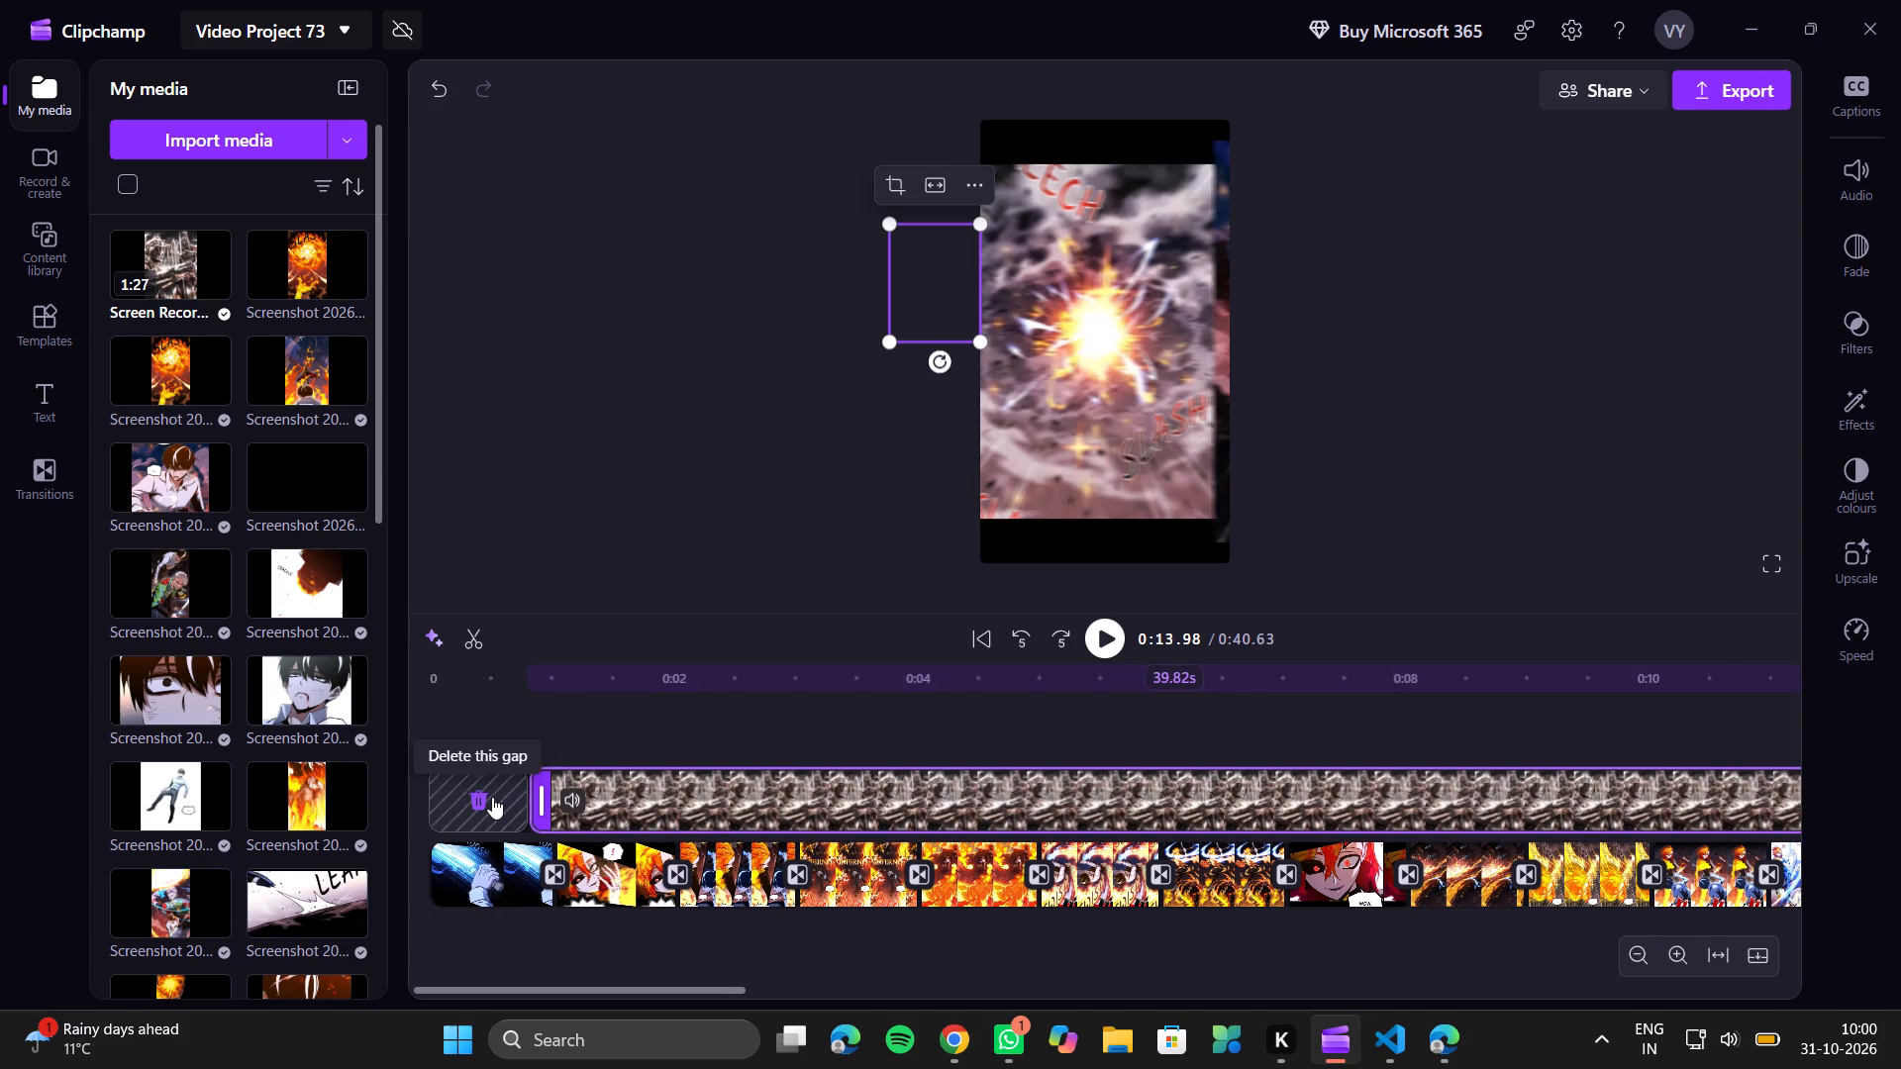
# Play back the video from the start, split the recording at 0:30.91, just past the last image clip, and remove the remaining part.
pyautogui.click(448, 716)
pyautogui.moveTo(451, 676); pyautogui.dragTo(362, 685)
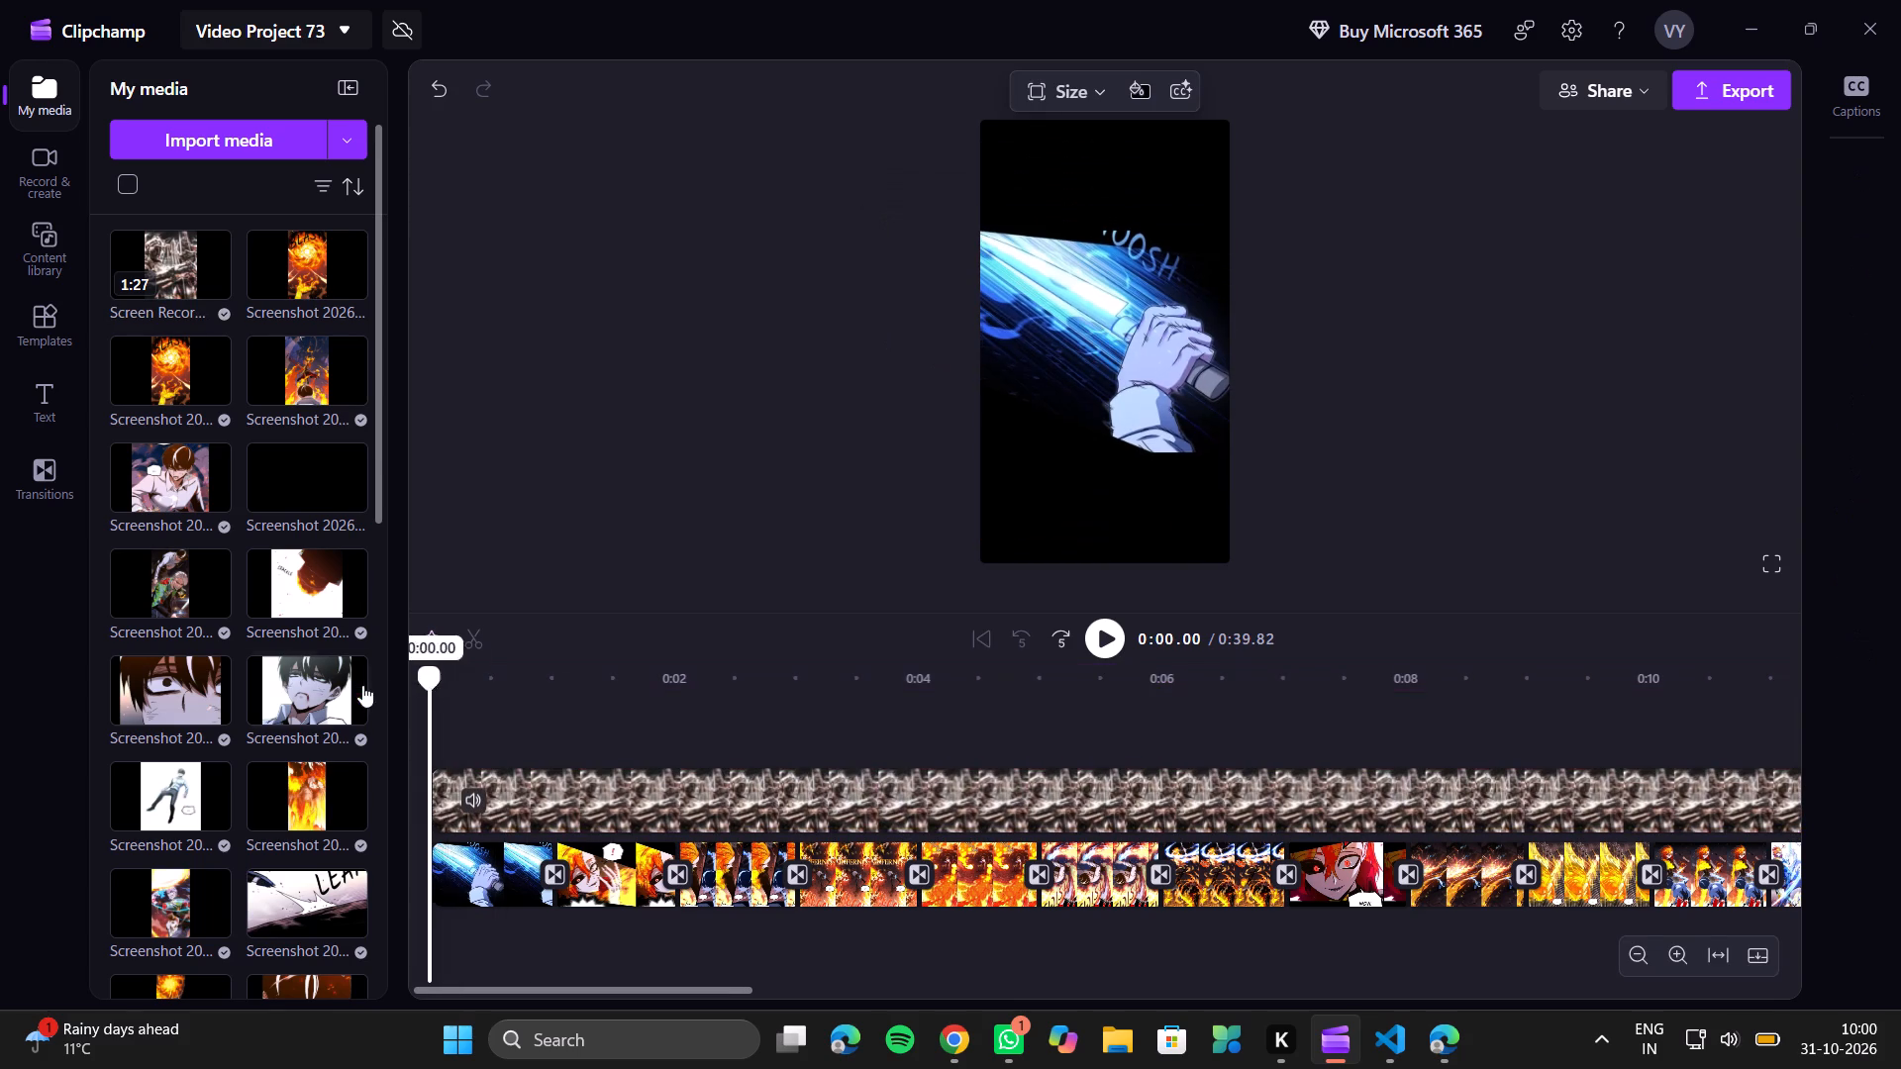
pyautogui.press('space')
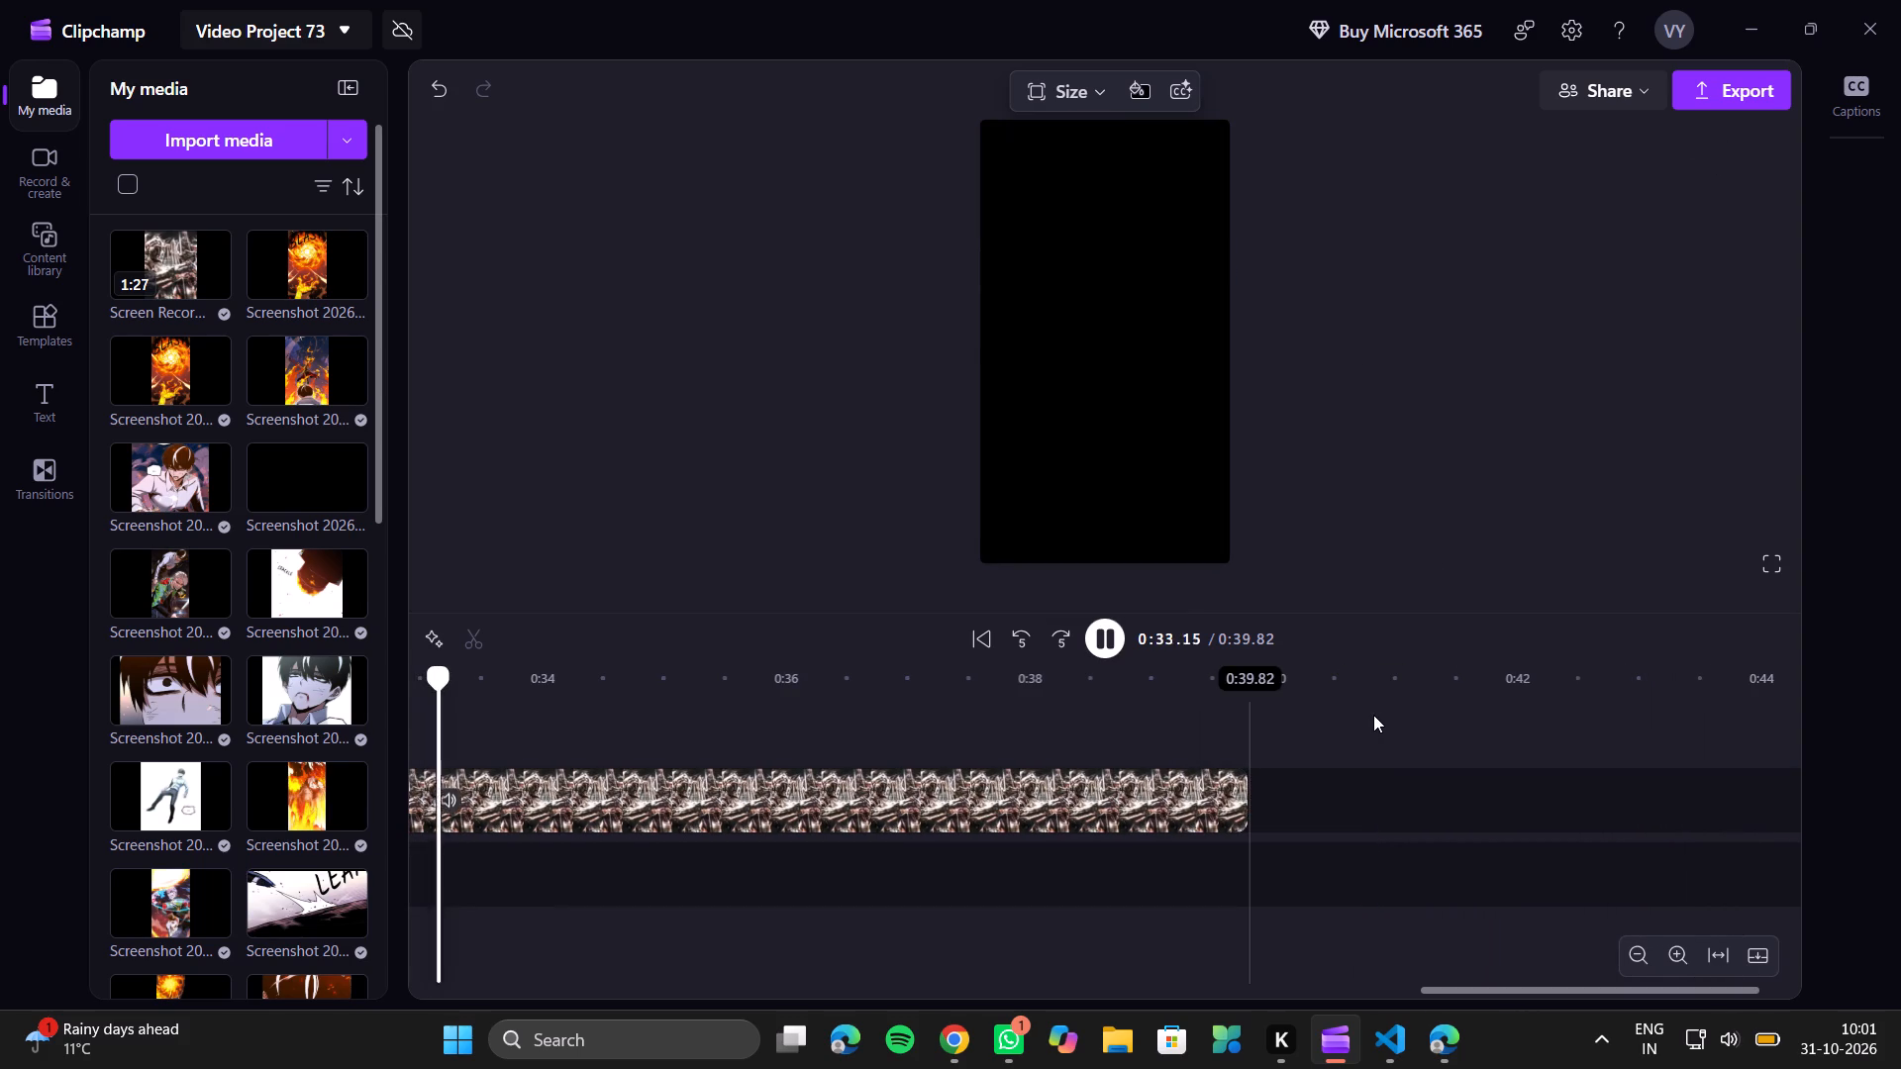
pyautogui.hscroll(3, 1226, 803)
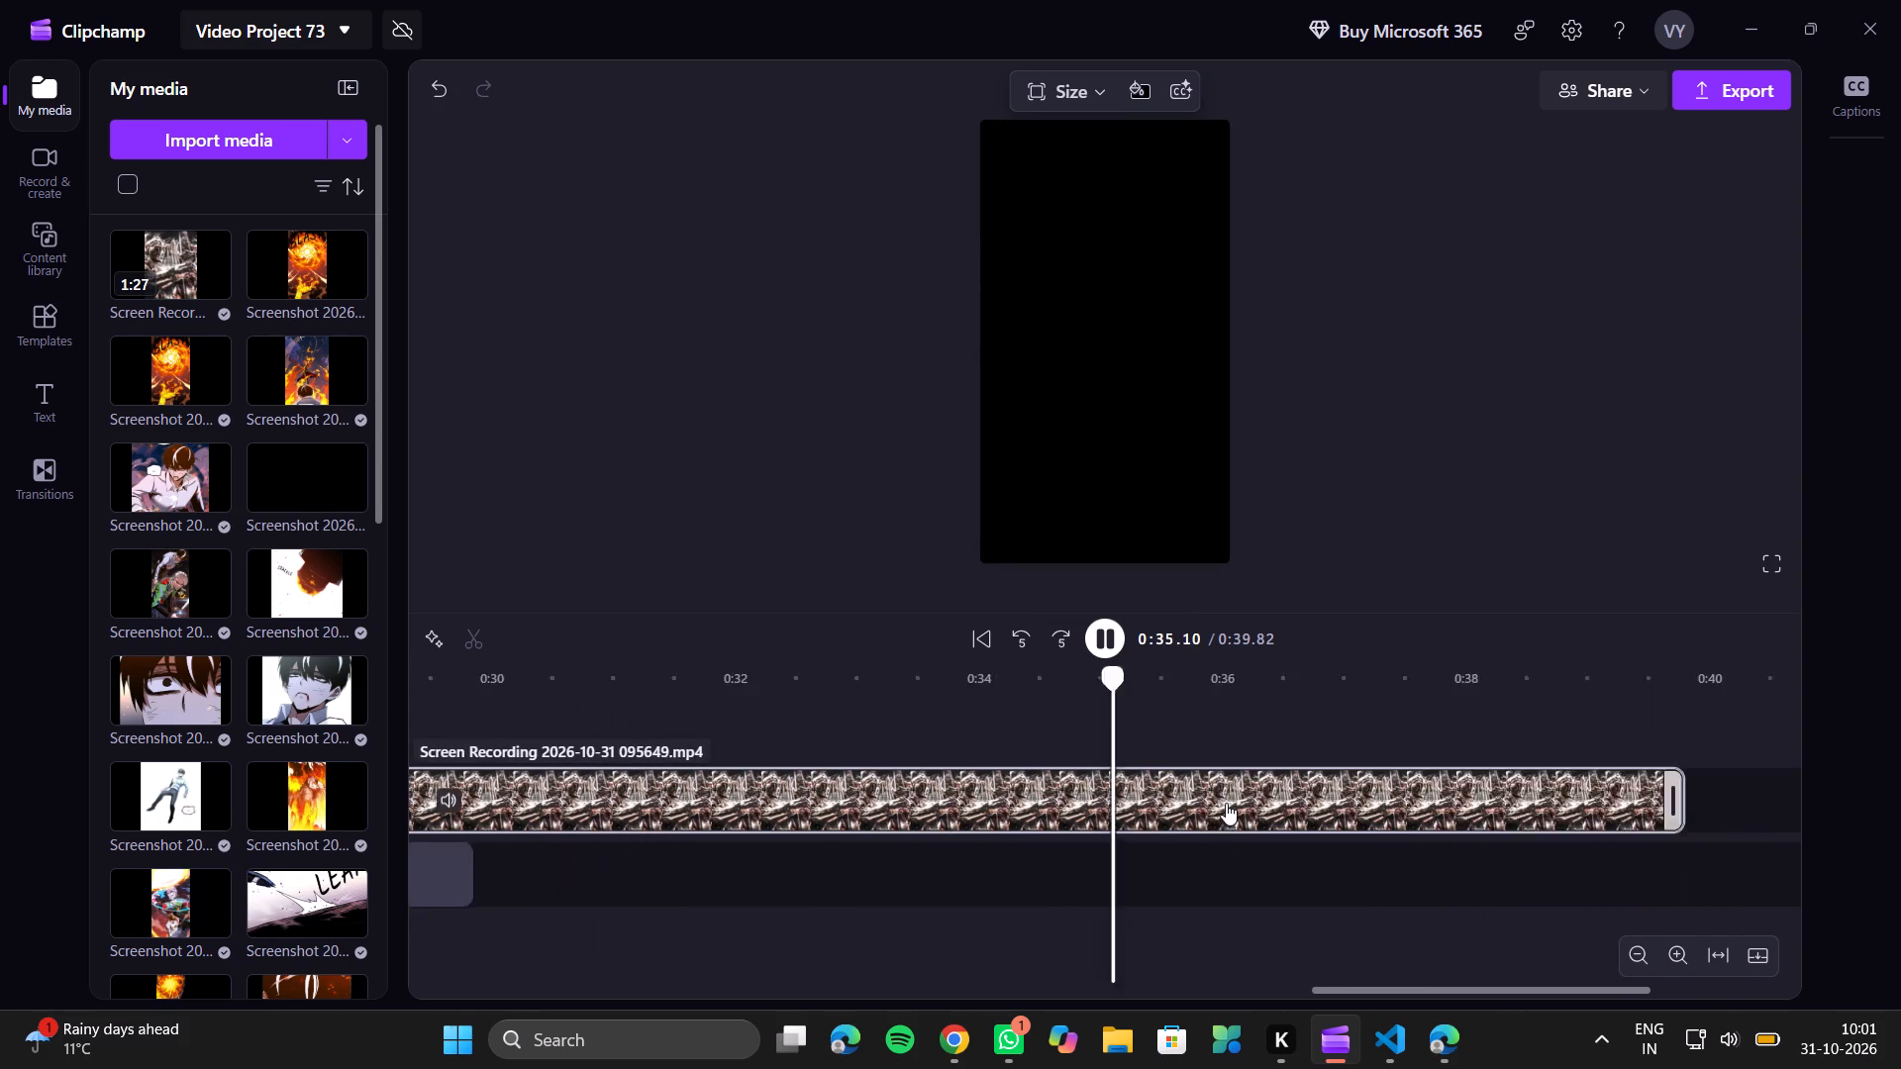
pyautogui.hscroll(1, 1226, 803)
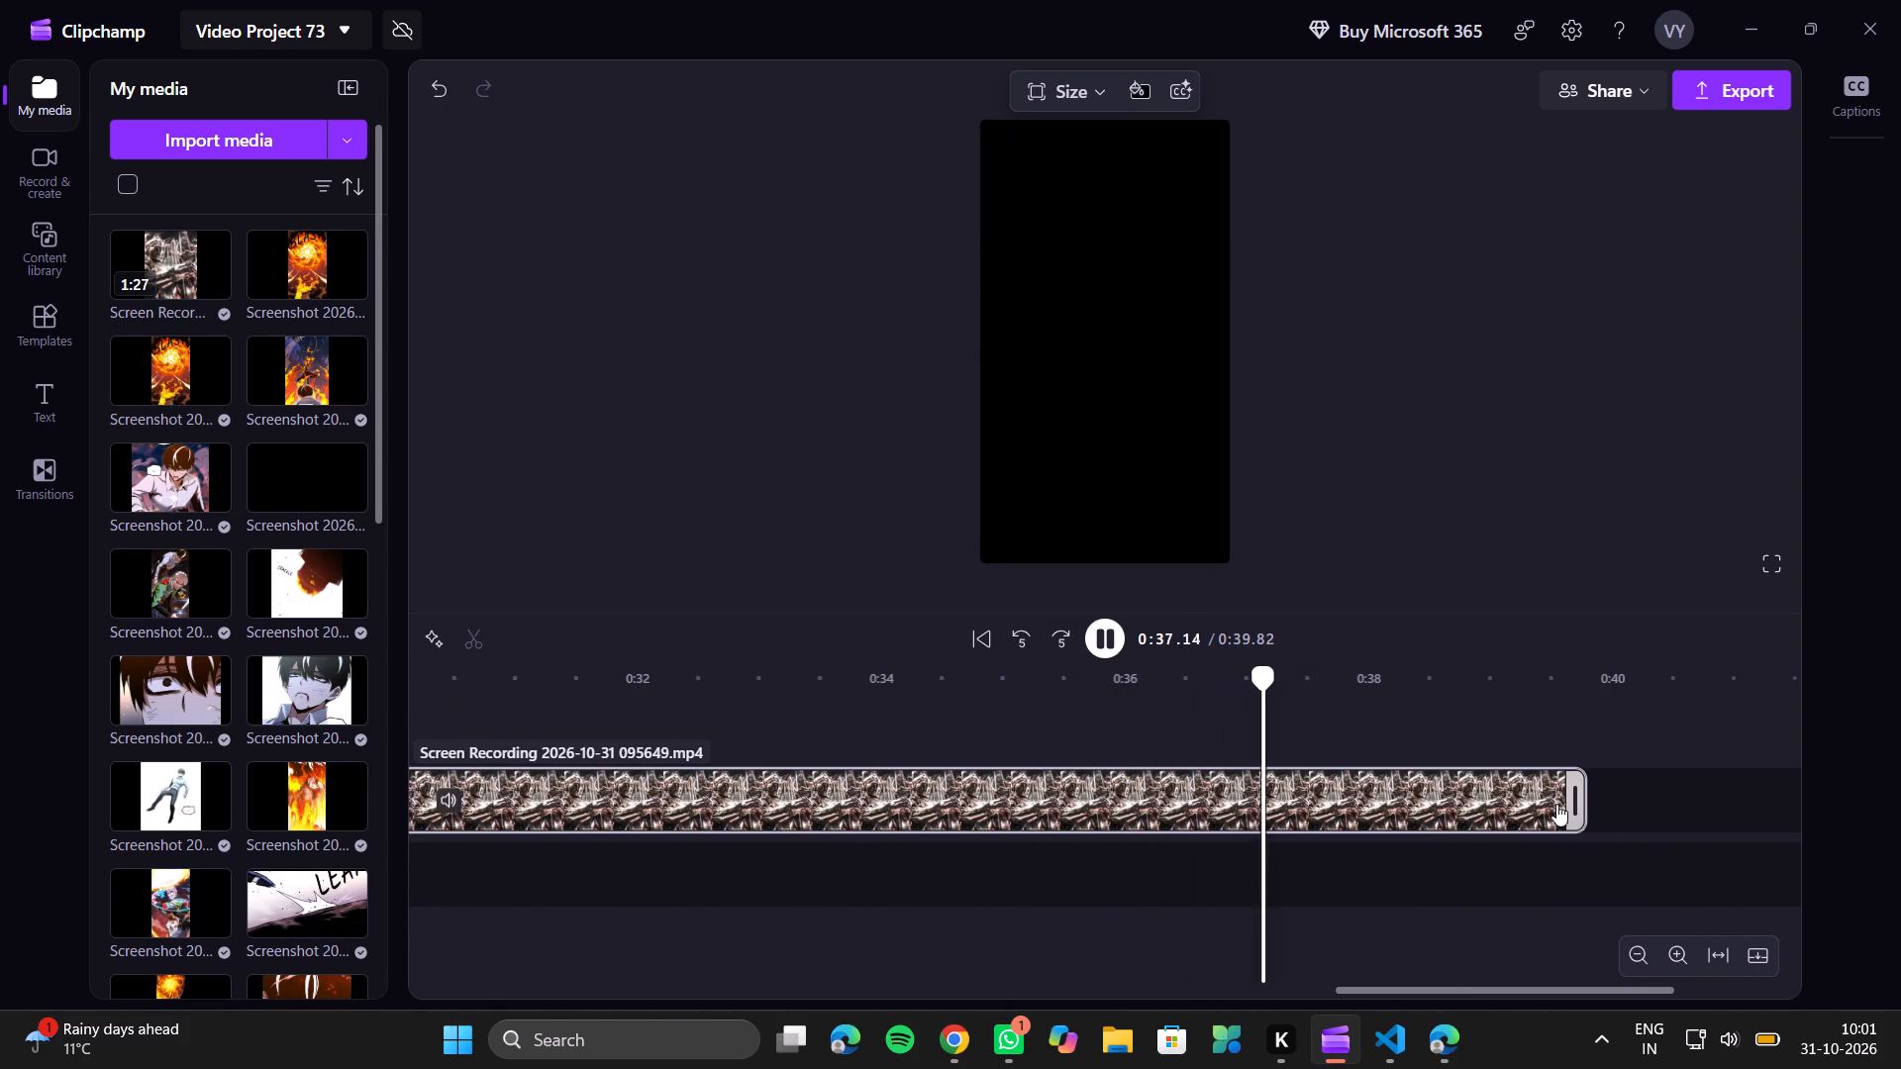
pyautogui.press('space')
pyautogui.hscroll(1, 1055, 738)
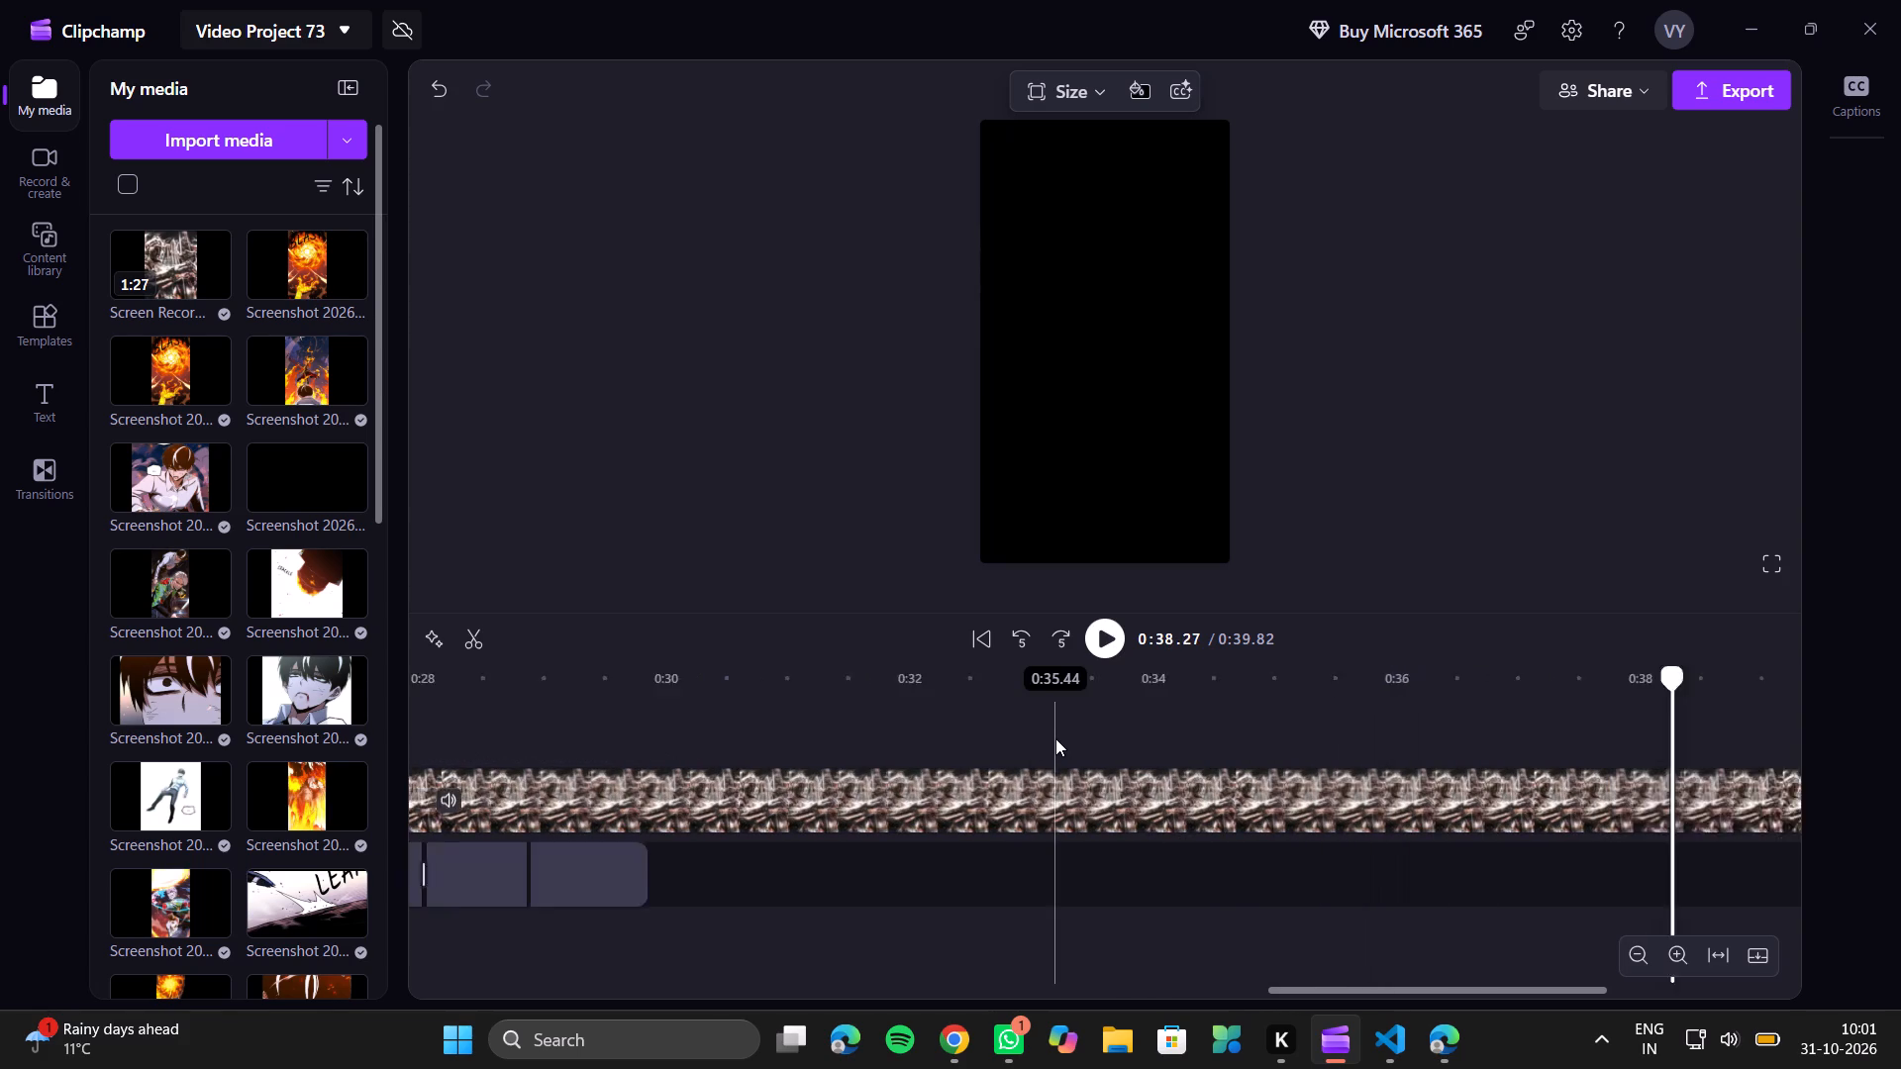
pyautogui.hscroll(1, 1055, 738)
pyautogui.hscroll(-2, 1479, 780)
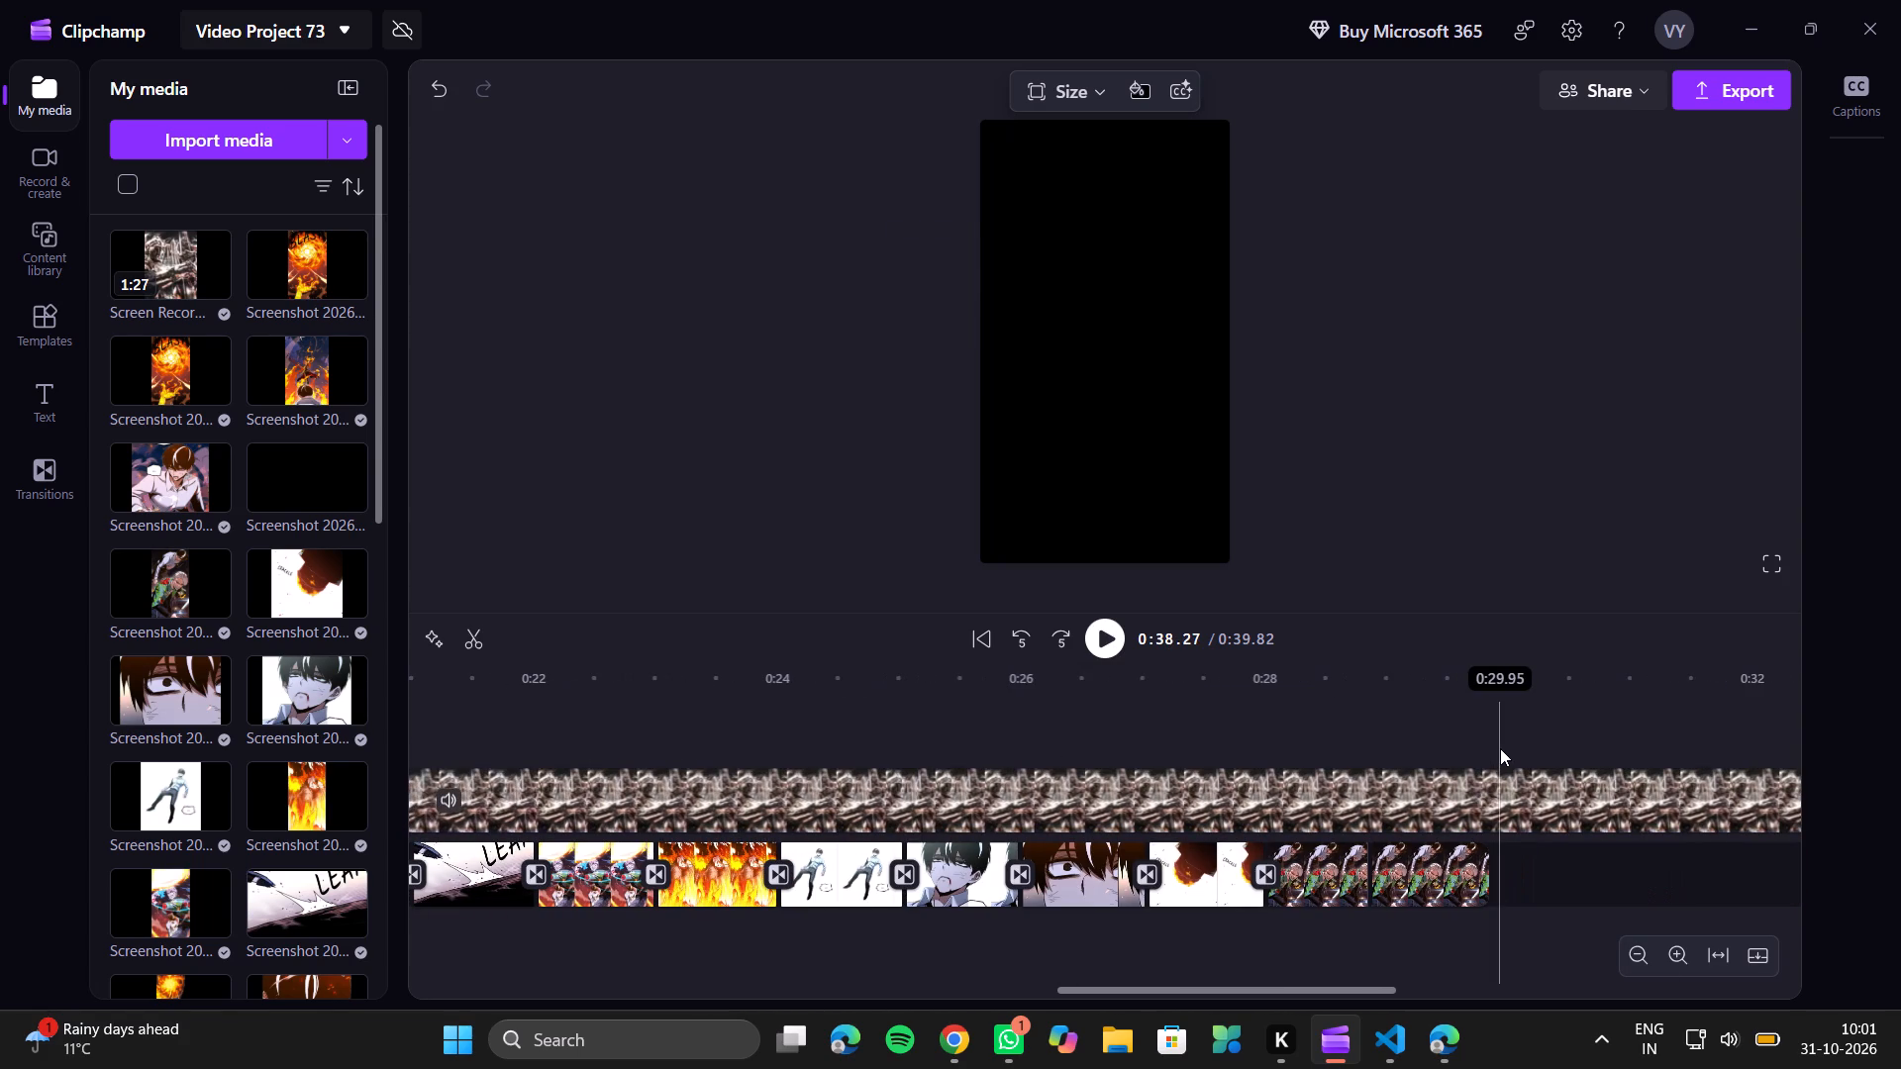
pyautogui.click(1573, 727)
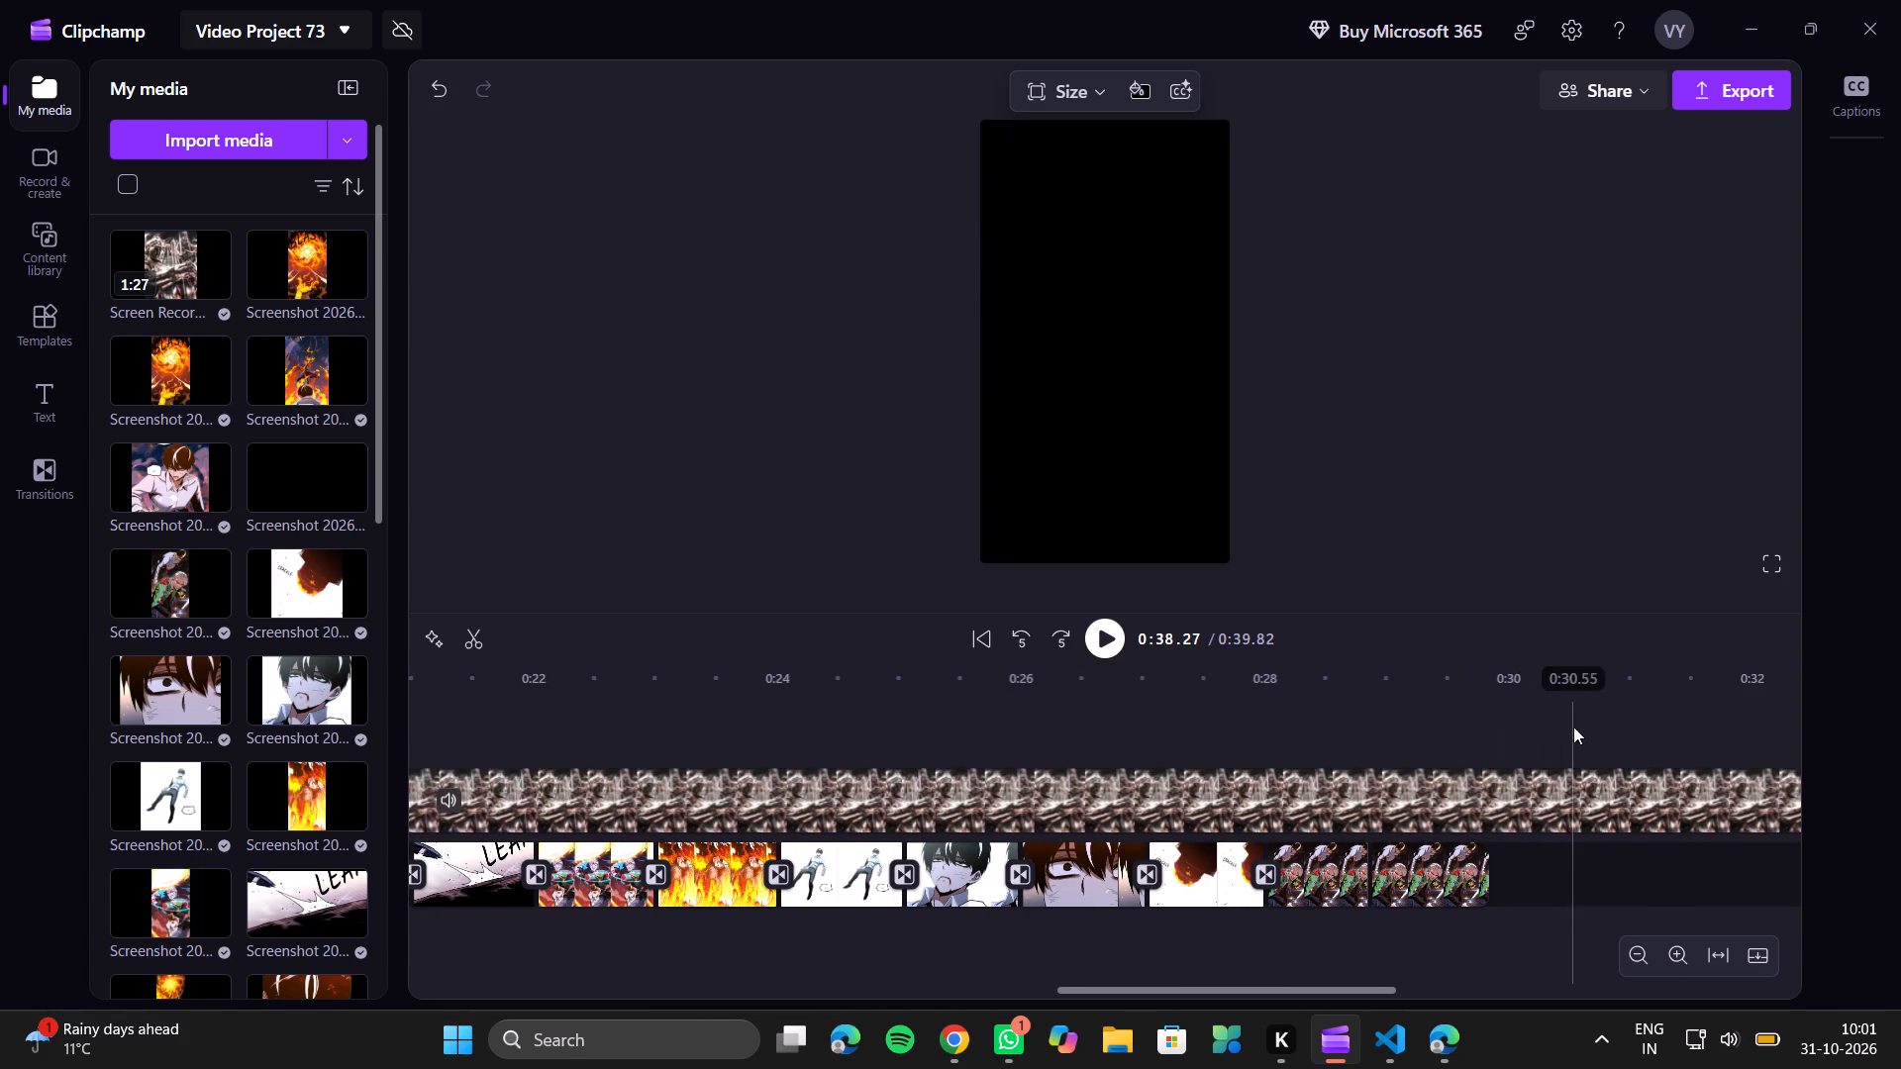
pyautogui.moveTo(1573, 727); pyautogui.dragTo(1617, 723)
pyautogui.click(1617, 723)
pyautogui.press('s')
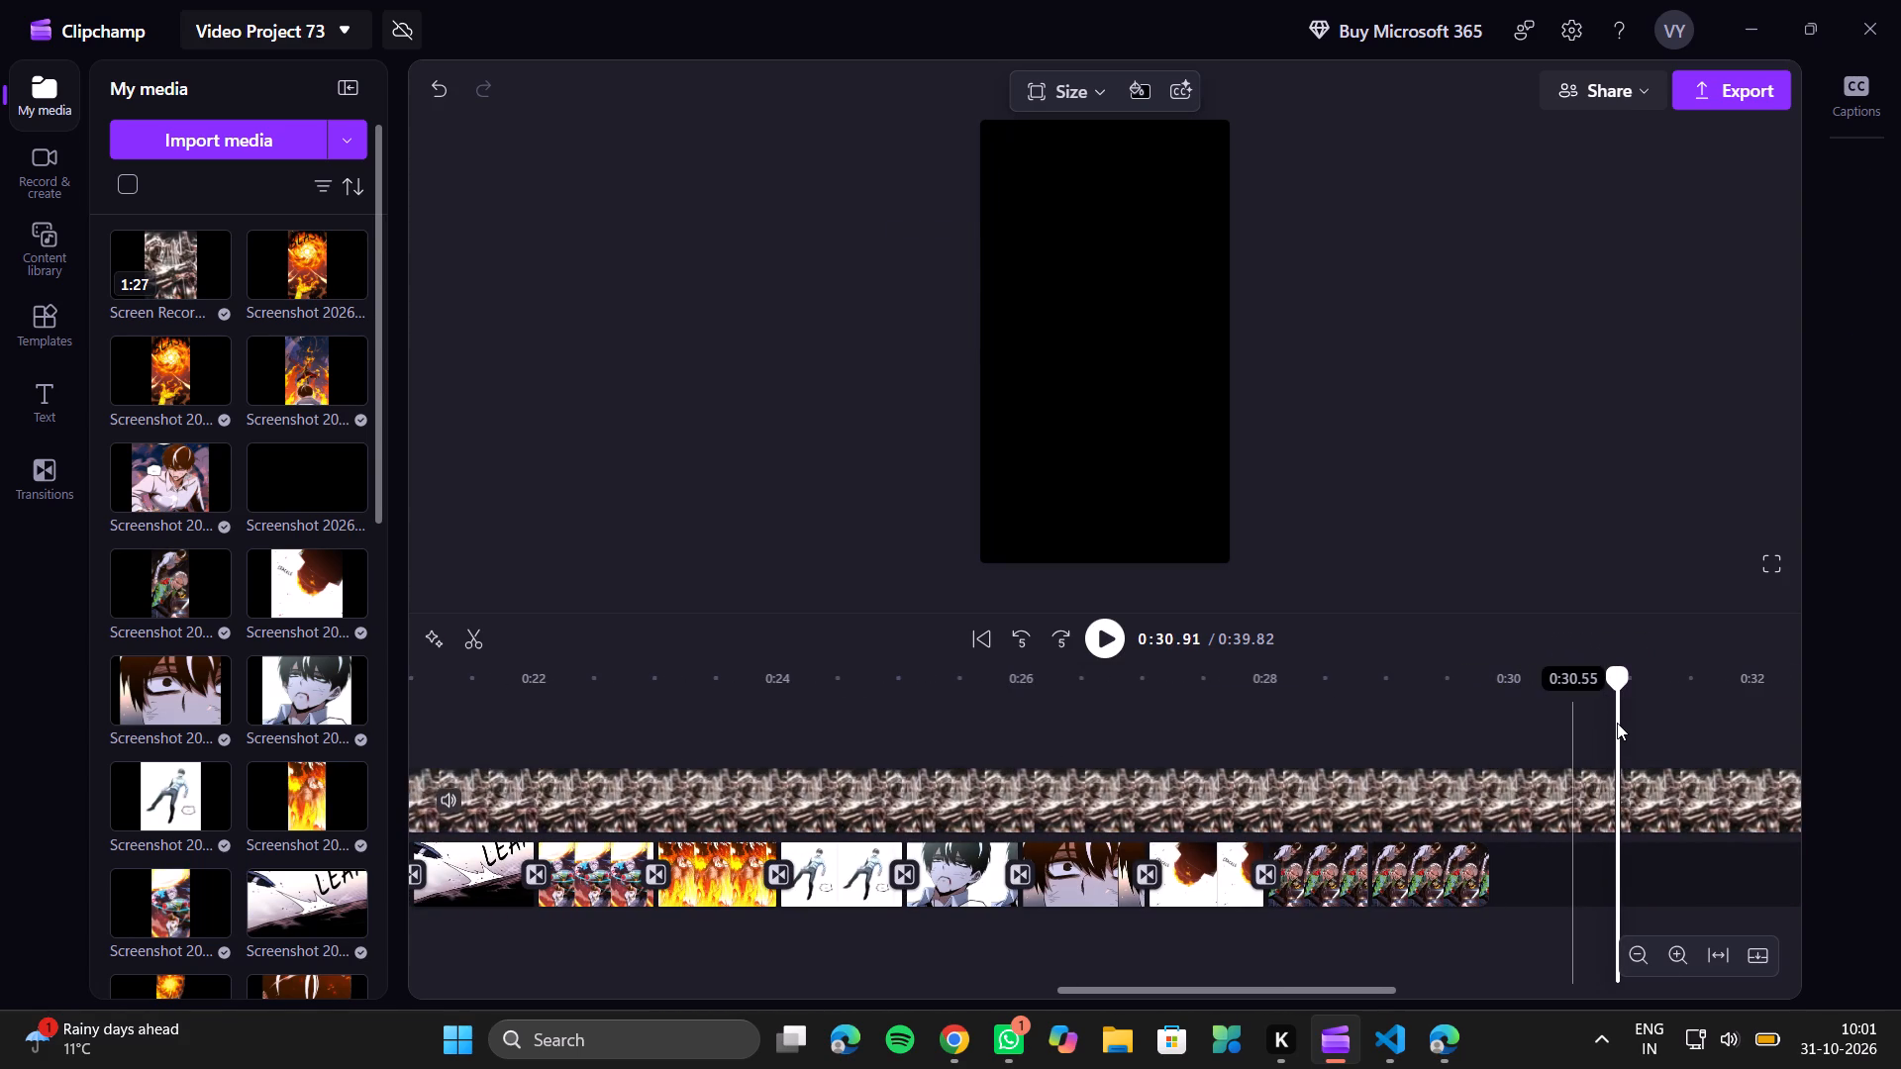
pyautogui.press('BackSpace')
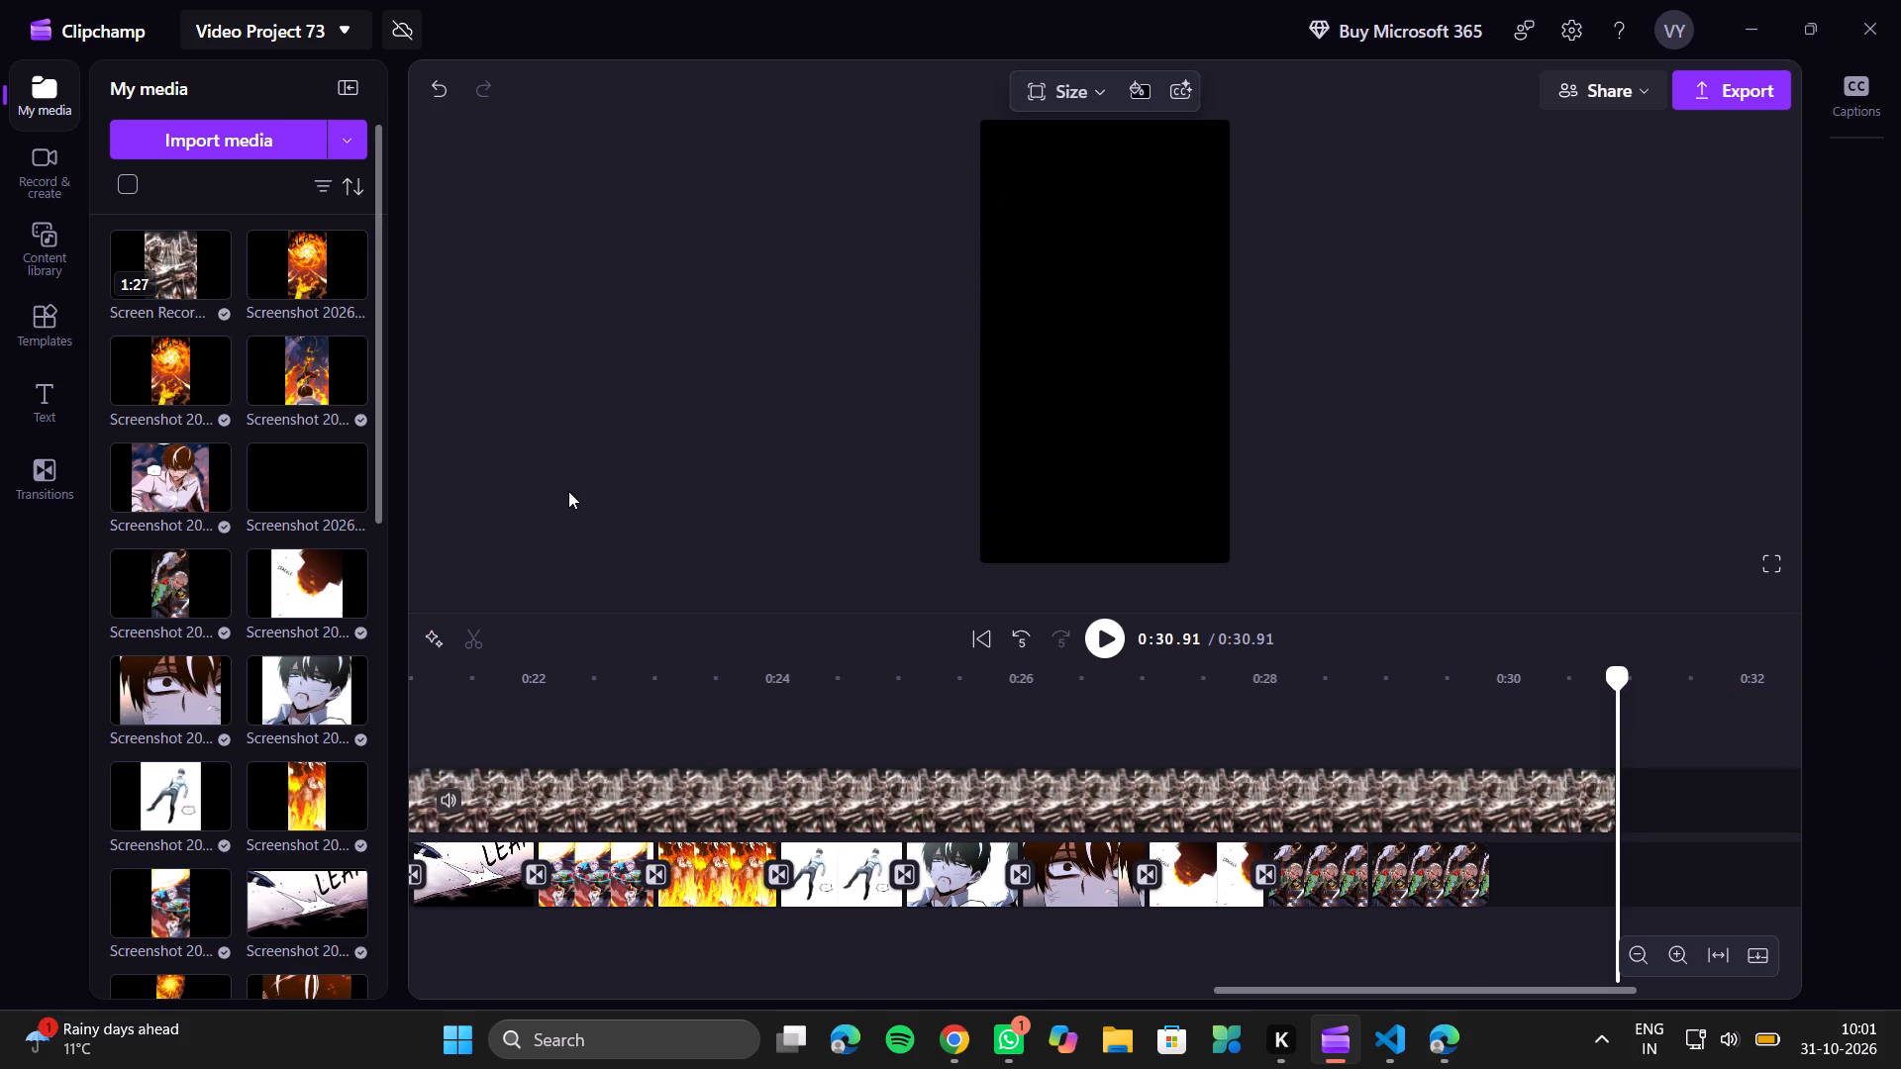
# Start importing another media file into the project.
pyautogui.hscroll(1, 57, 79)
pyautogui.click(163, 148)
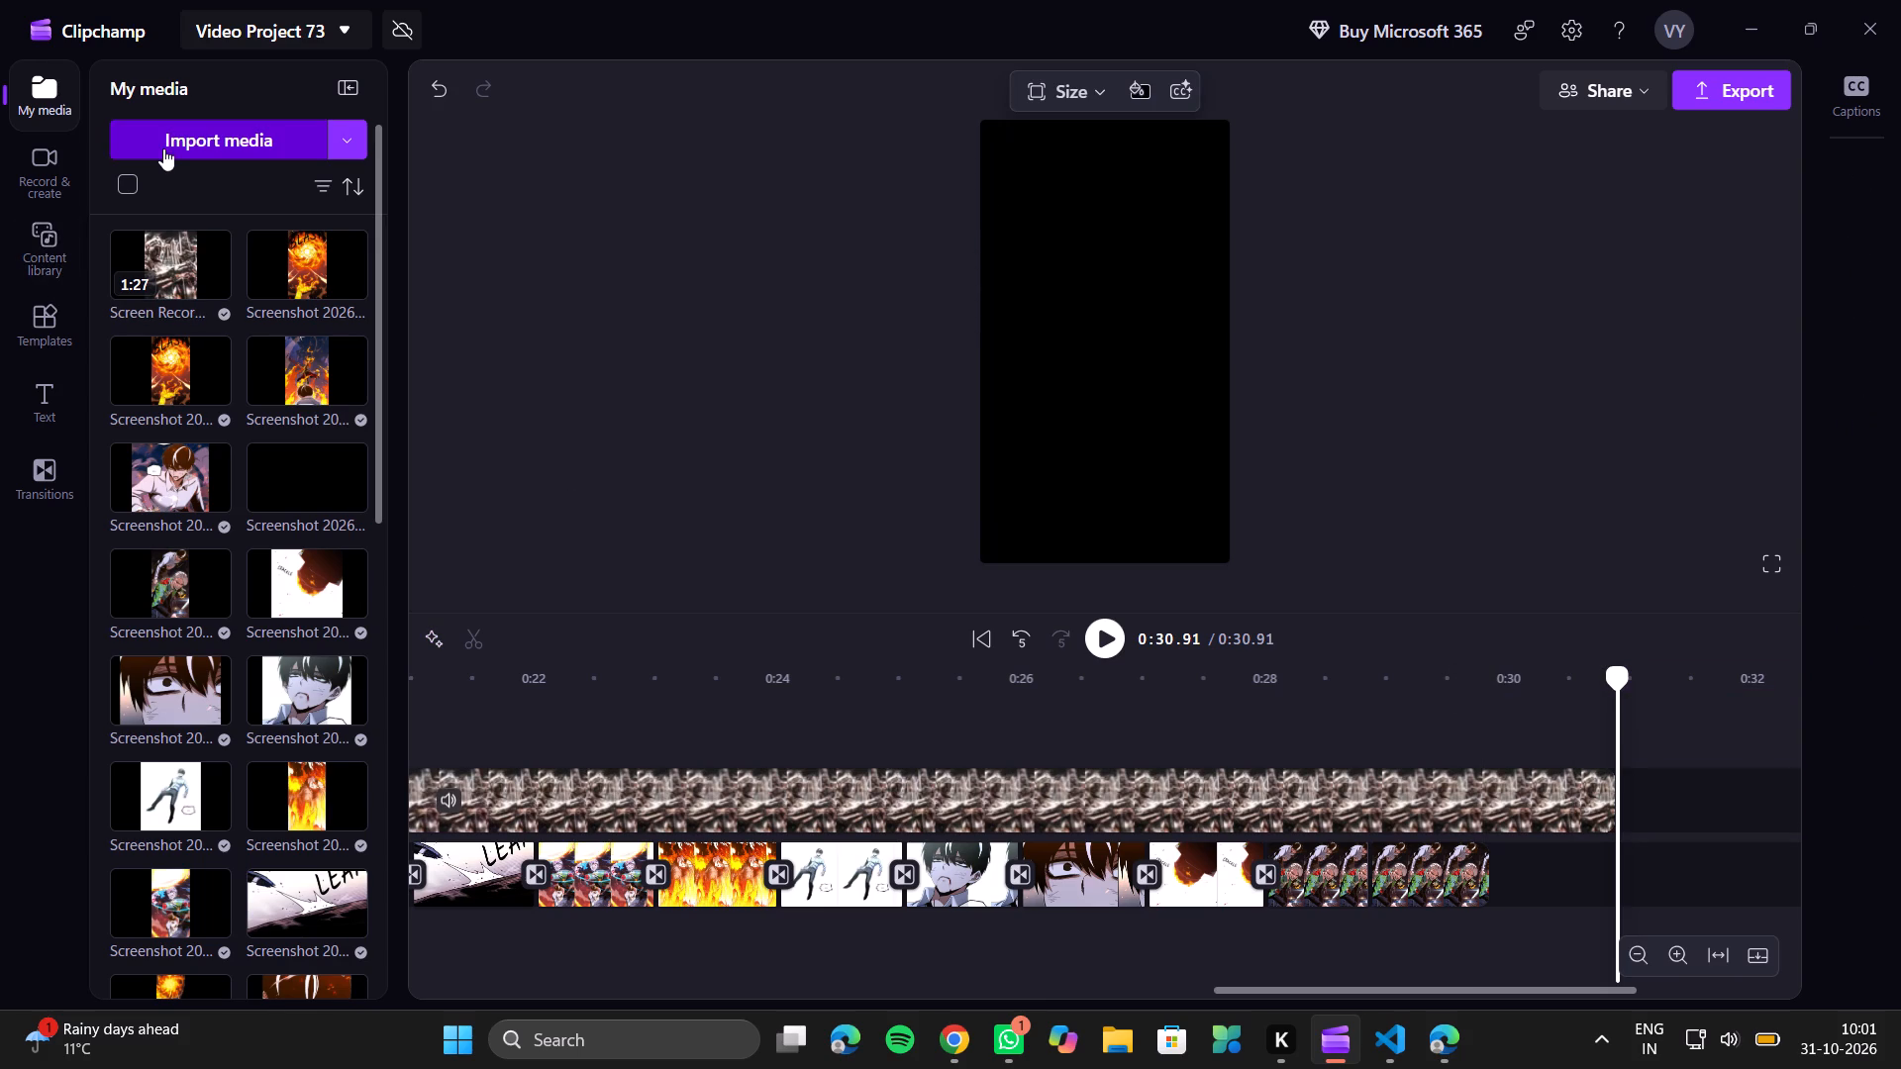
# Import the image "manhwa edit ending.jpeg" from the Downloads folder into the project media.
pyautogui.click(102, 287)
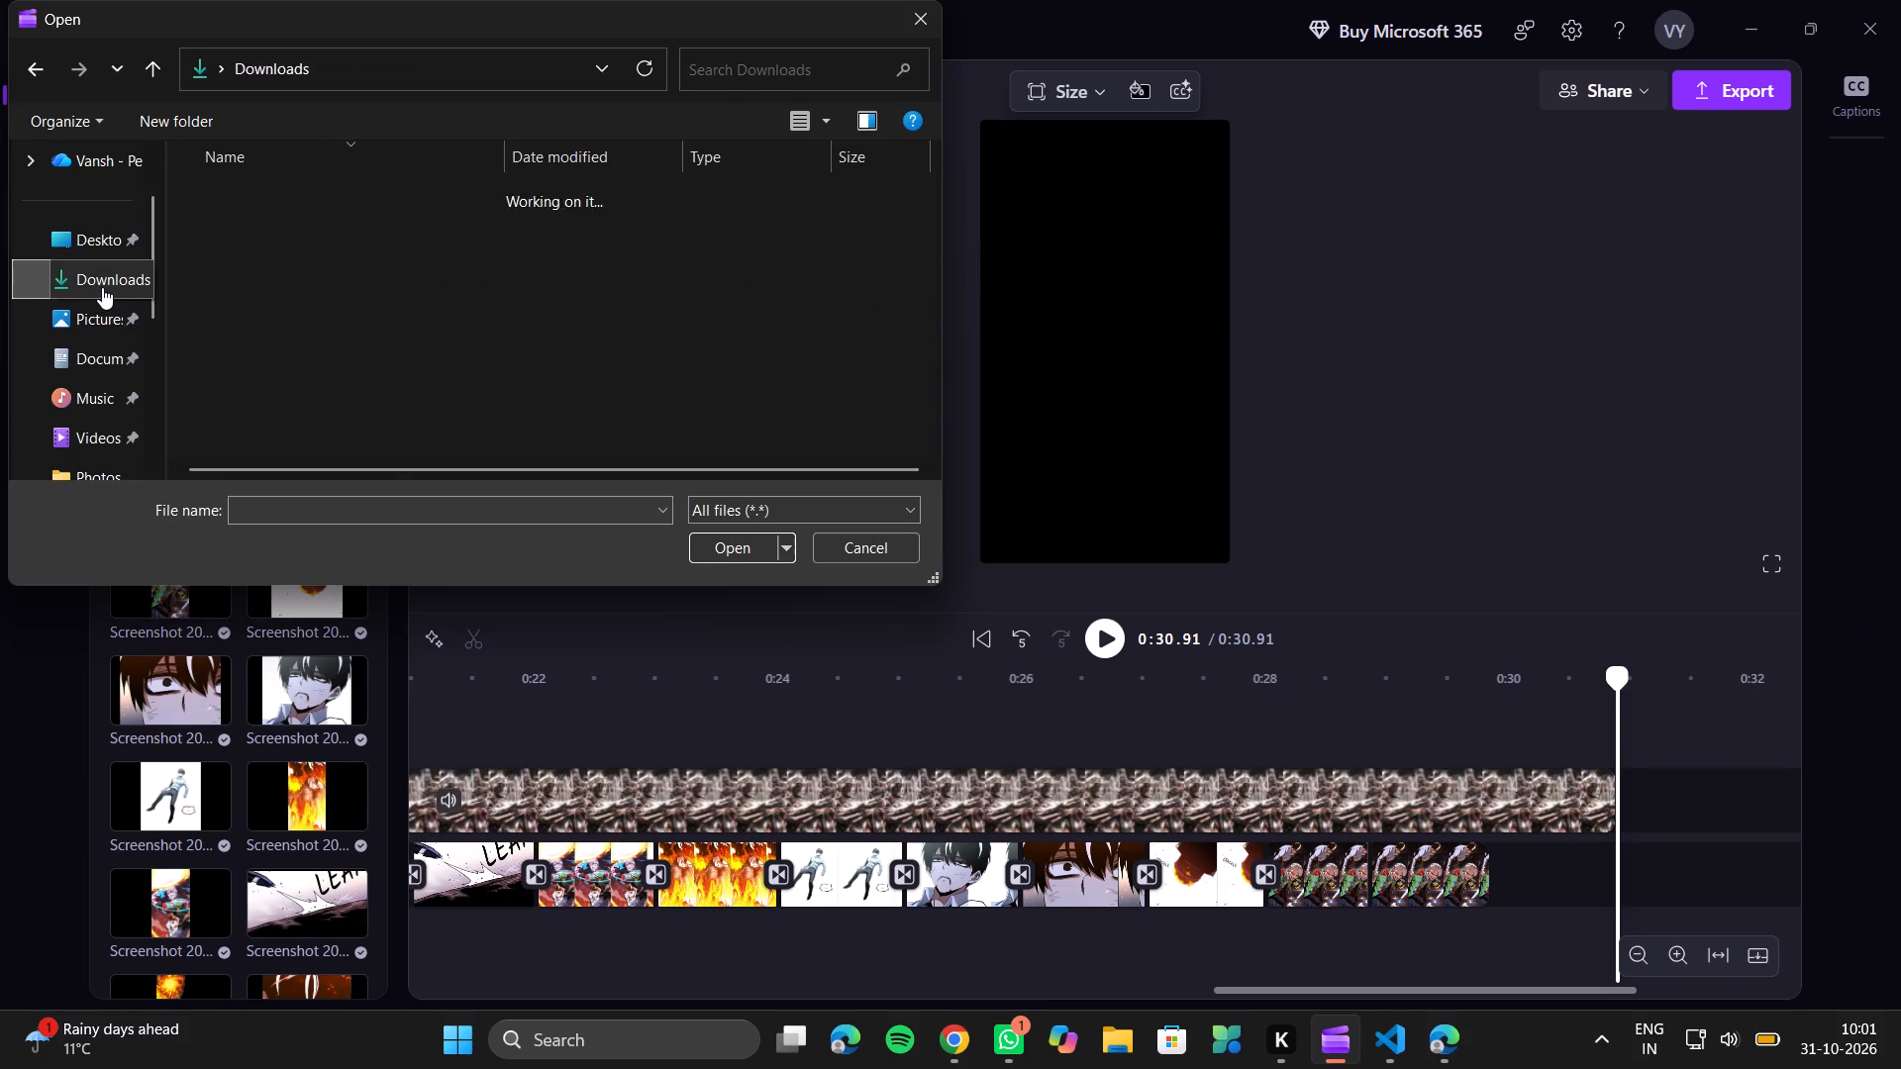
pyautogui.scroll(-1, 264, 328)
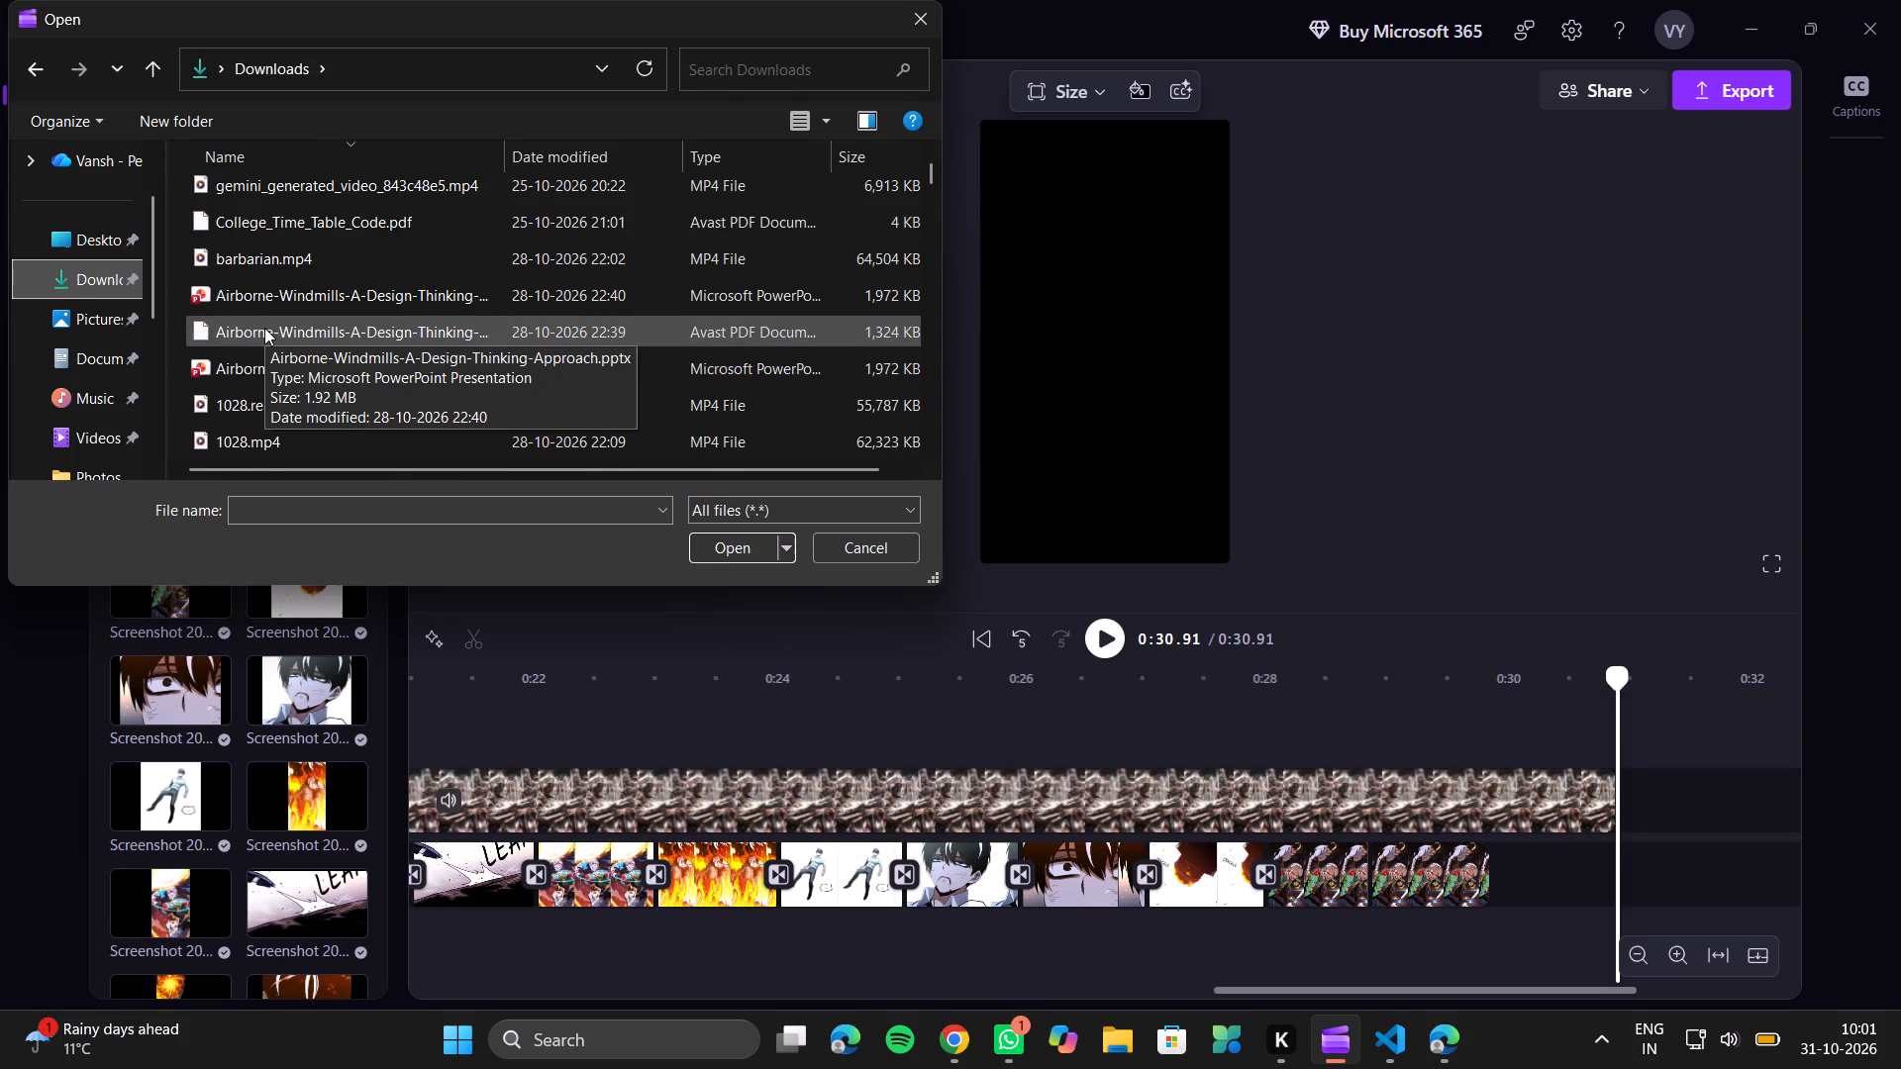
pyautogui.scroll(-3, 264, 328)
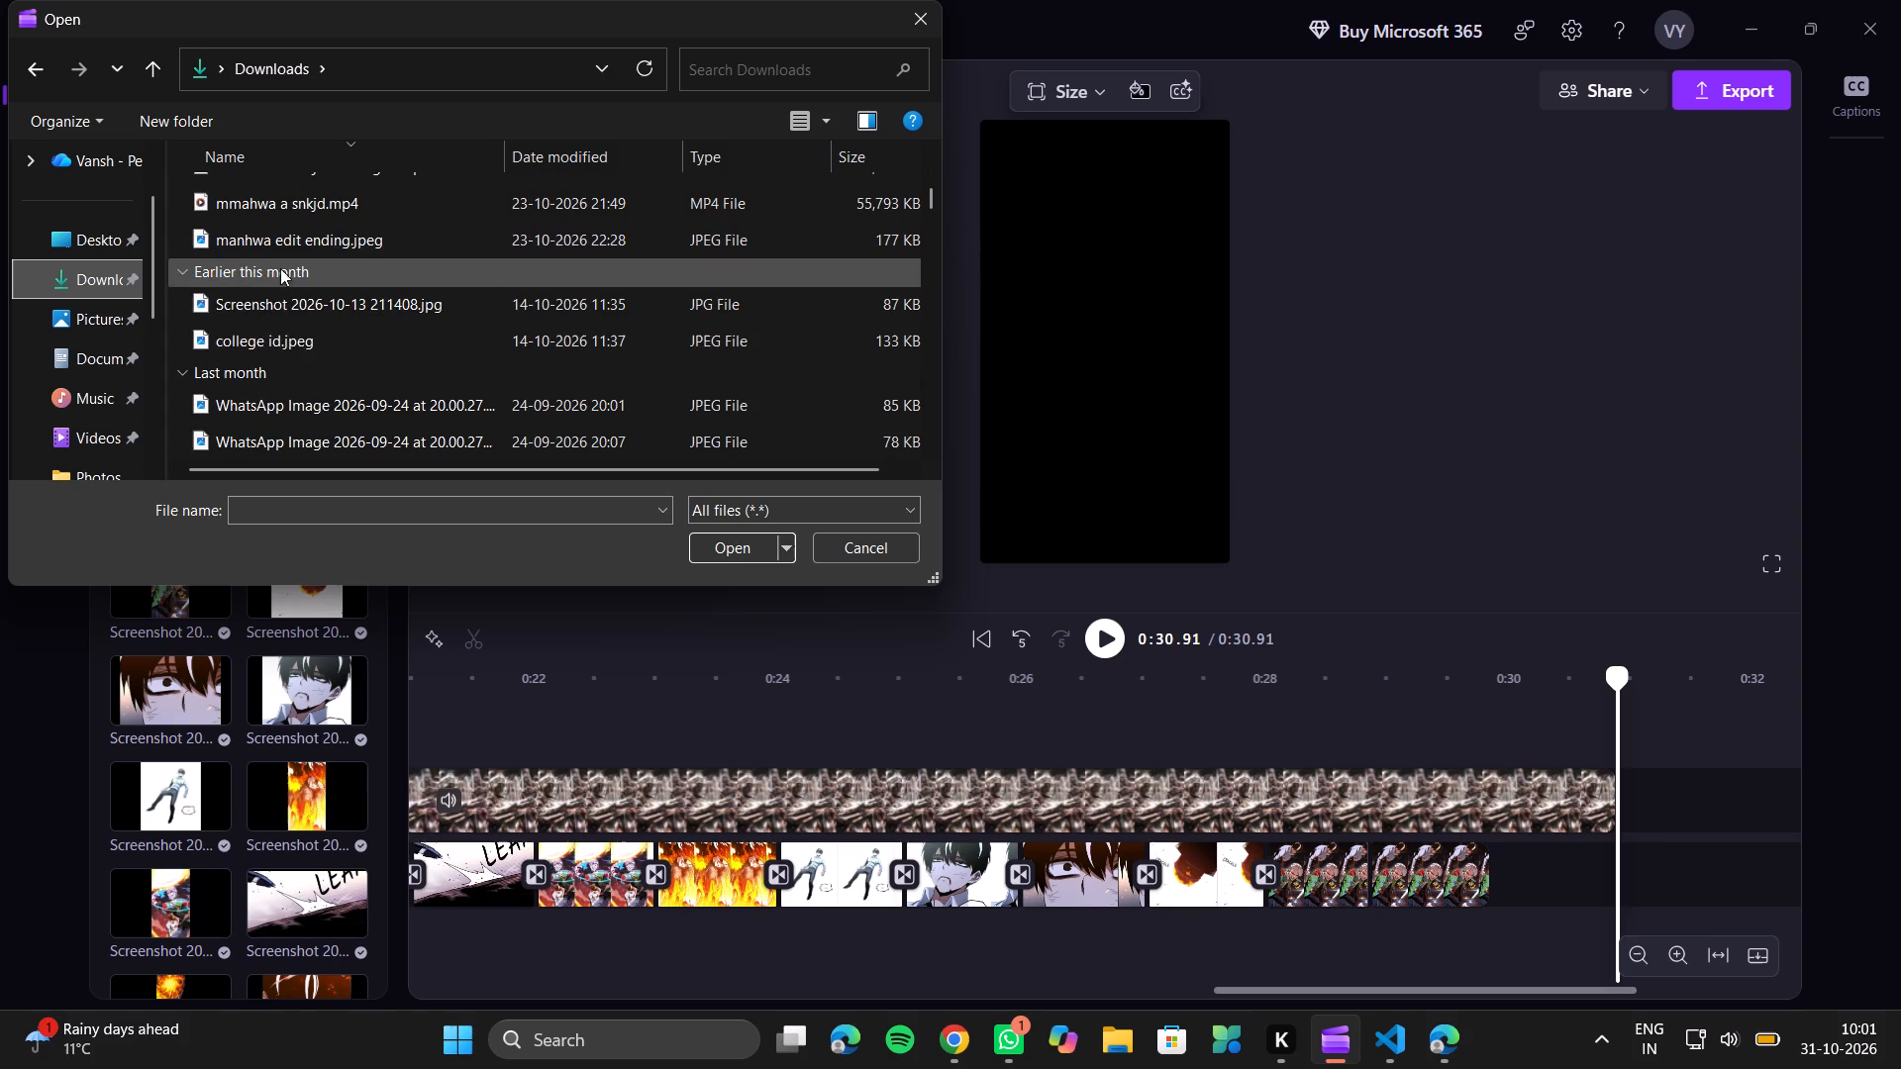
pyautogui.click(299, 241)
pyautogui.click(747, 551)
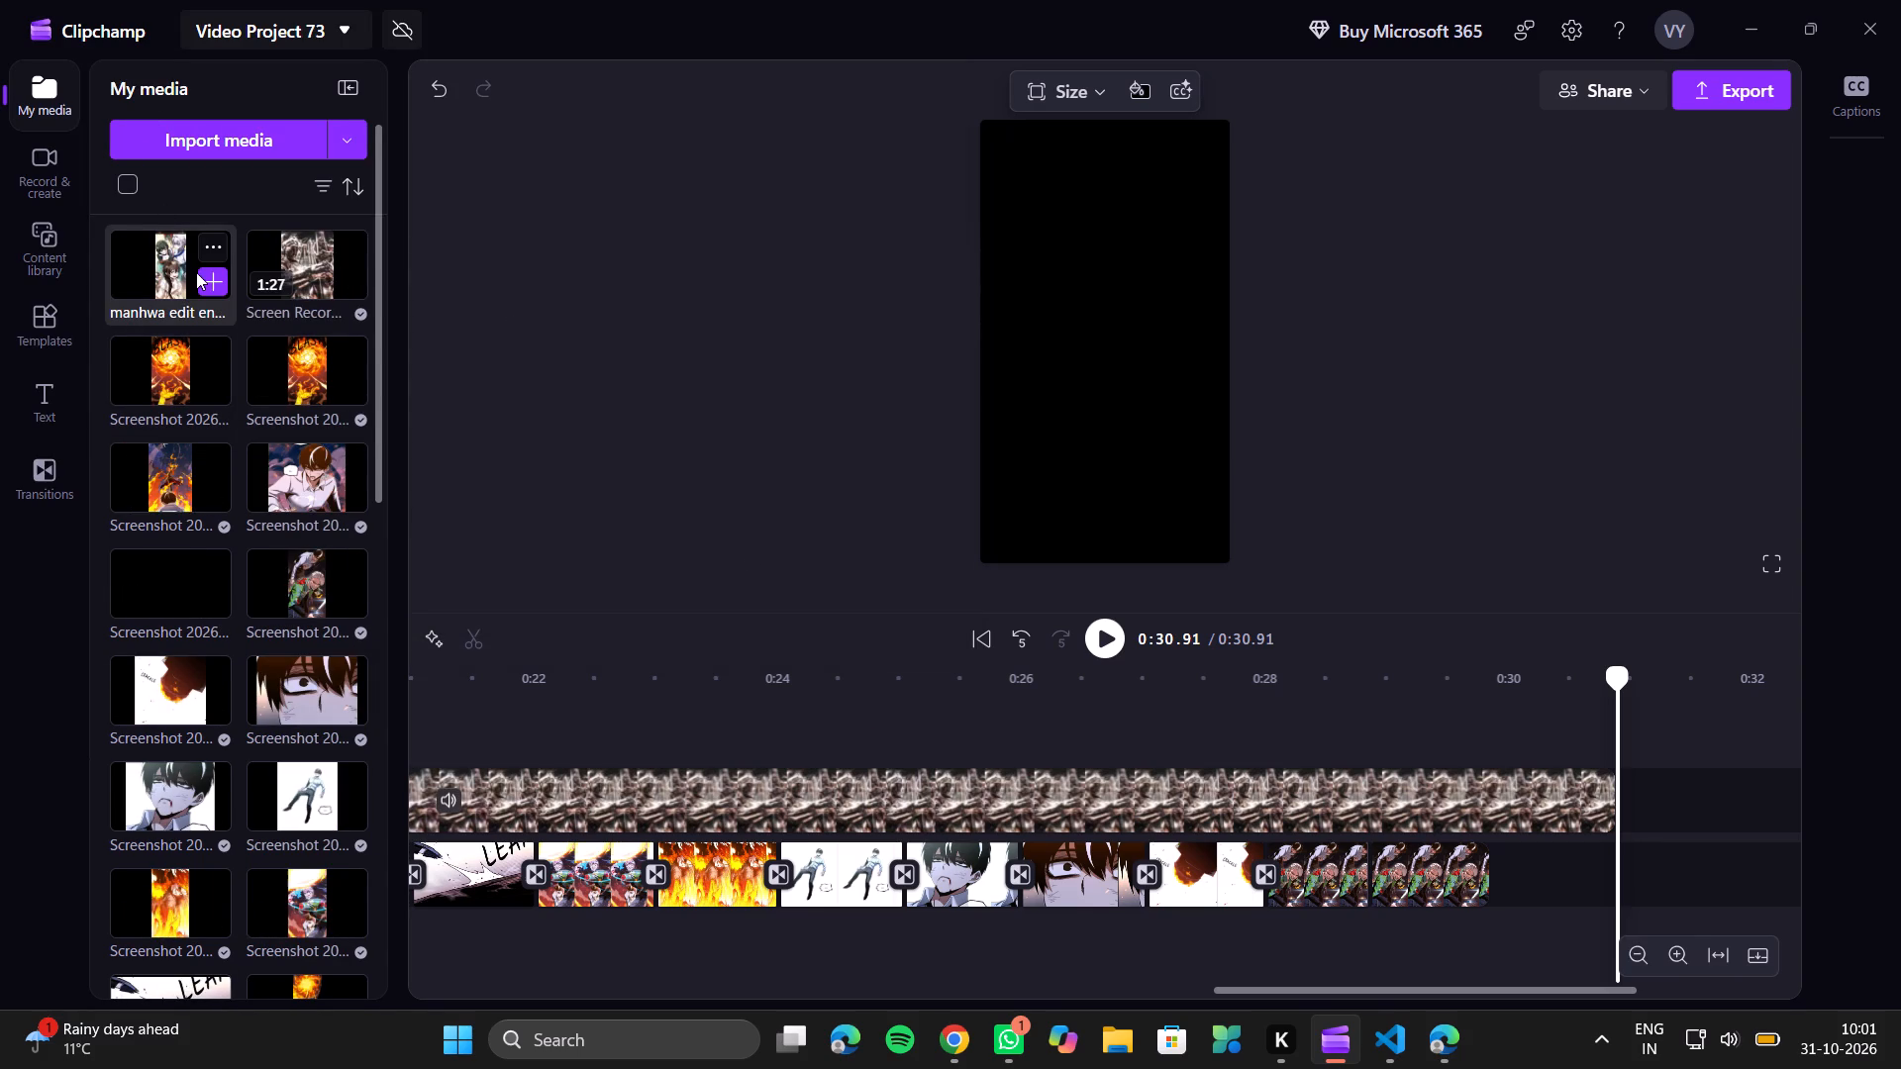
# Add the manhwa edit ending image to the timeline and place it on the image track directly after the last clip.
pyautogui.click(199, 275)
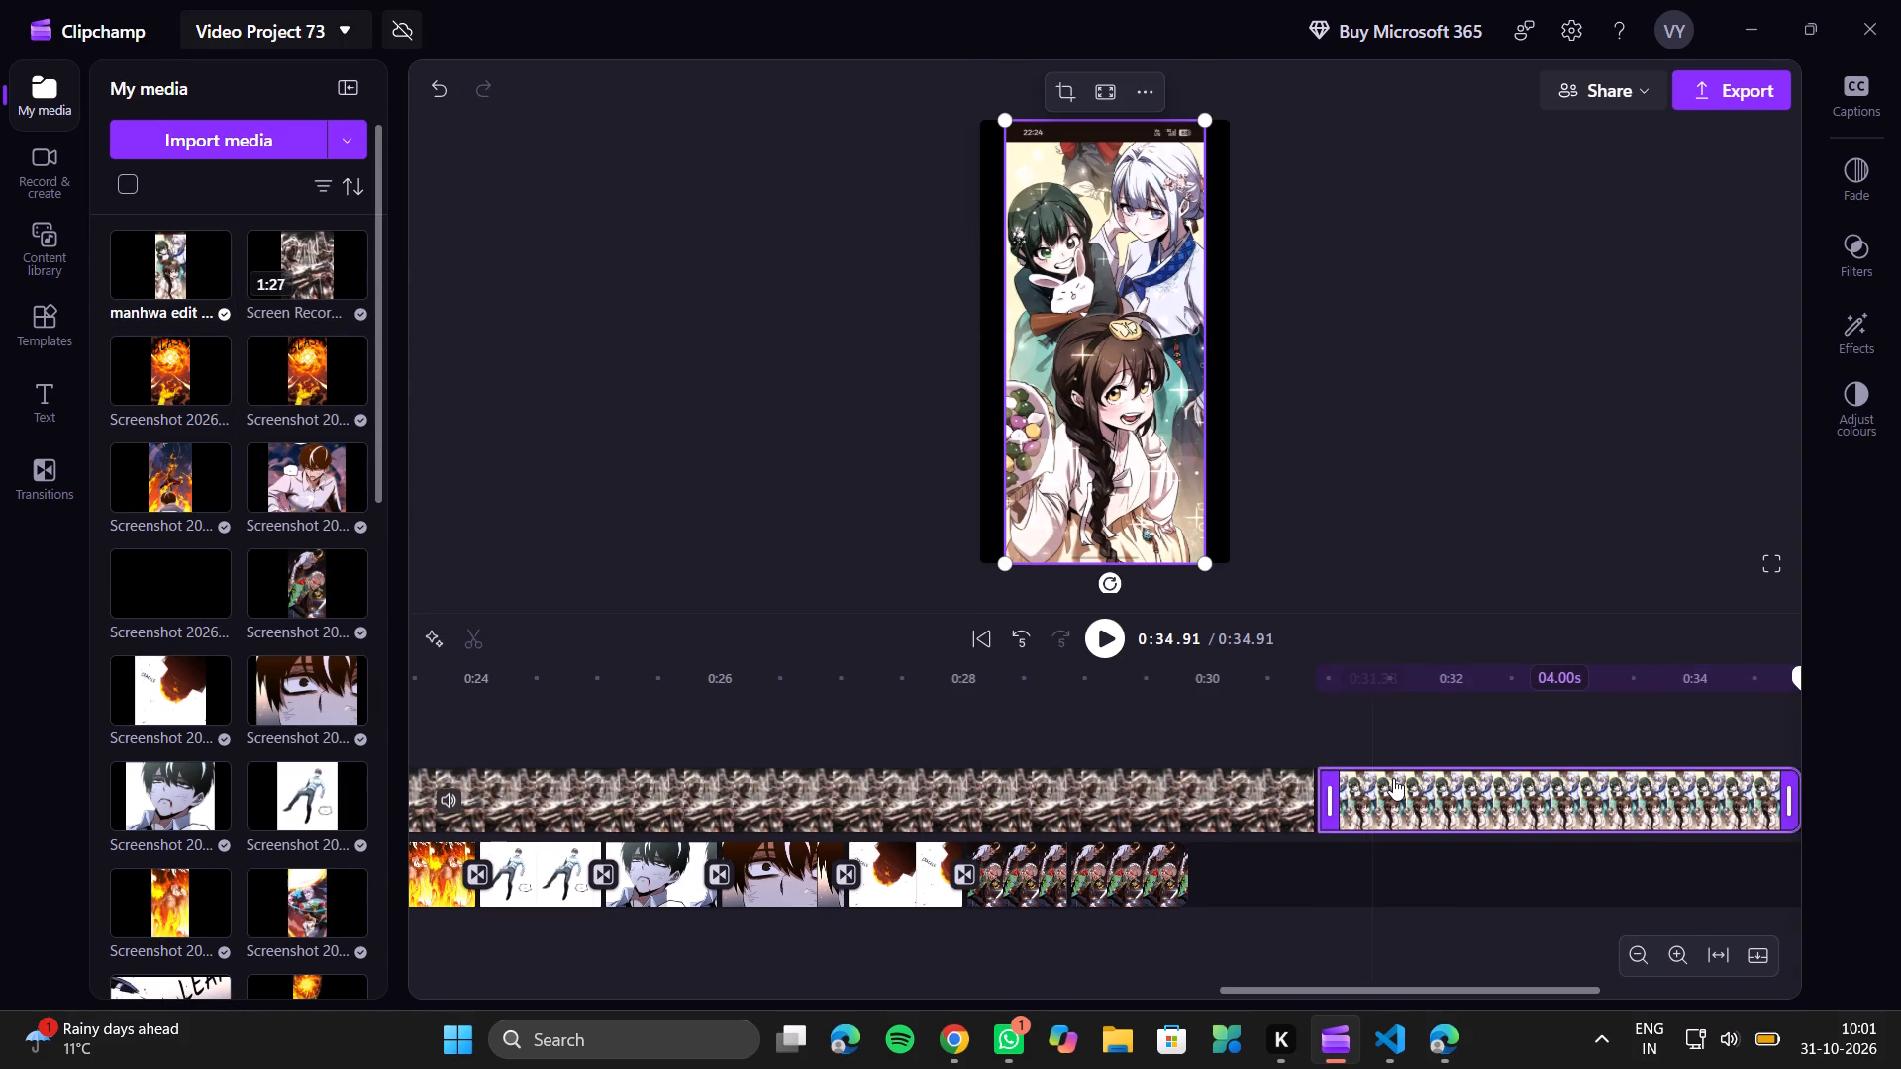
pyautogui.moveTo(1393, 778); pyautogui.dragTo(1256, 859)
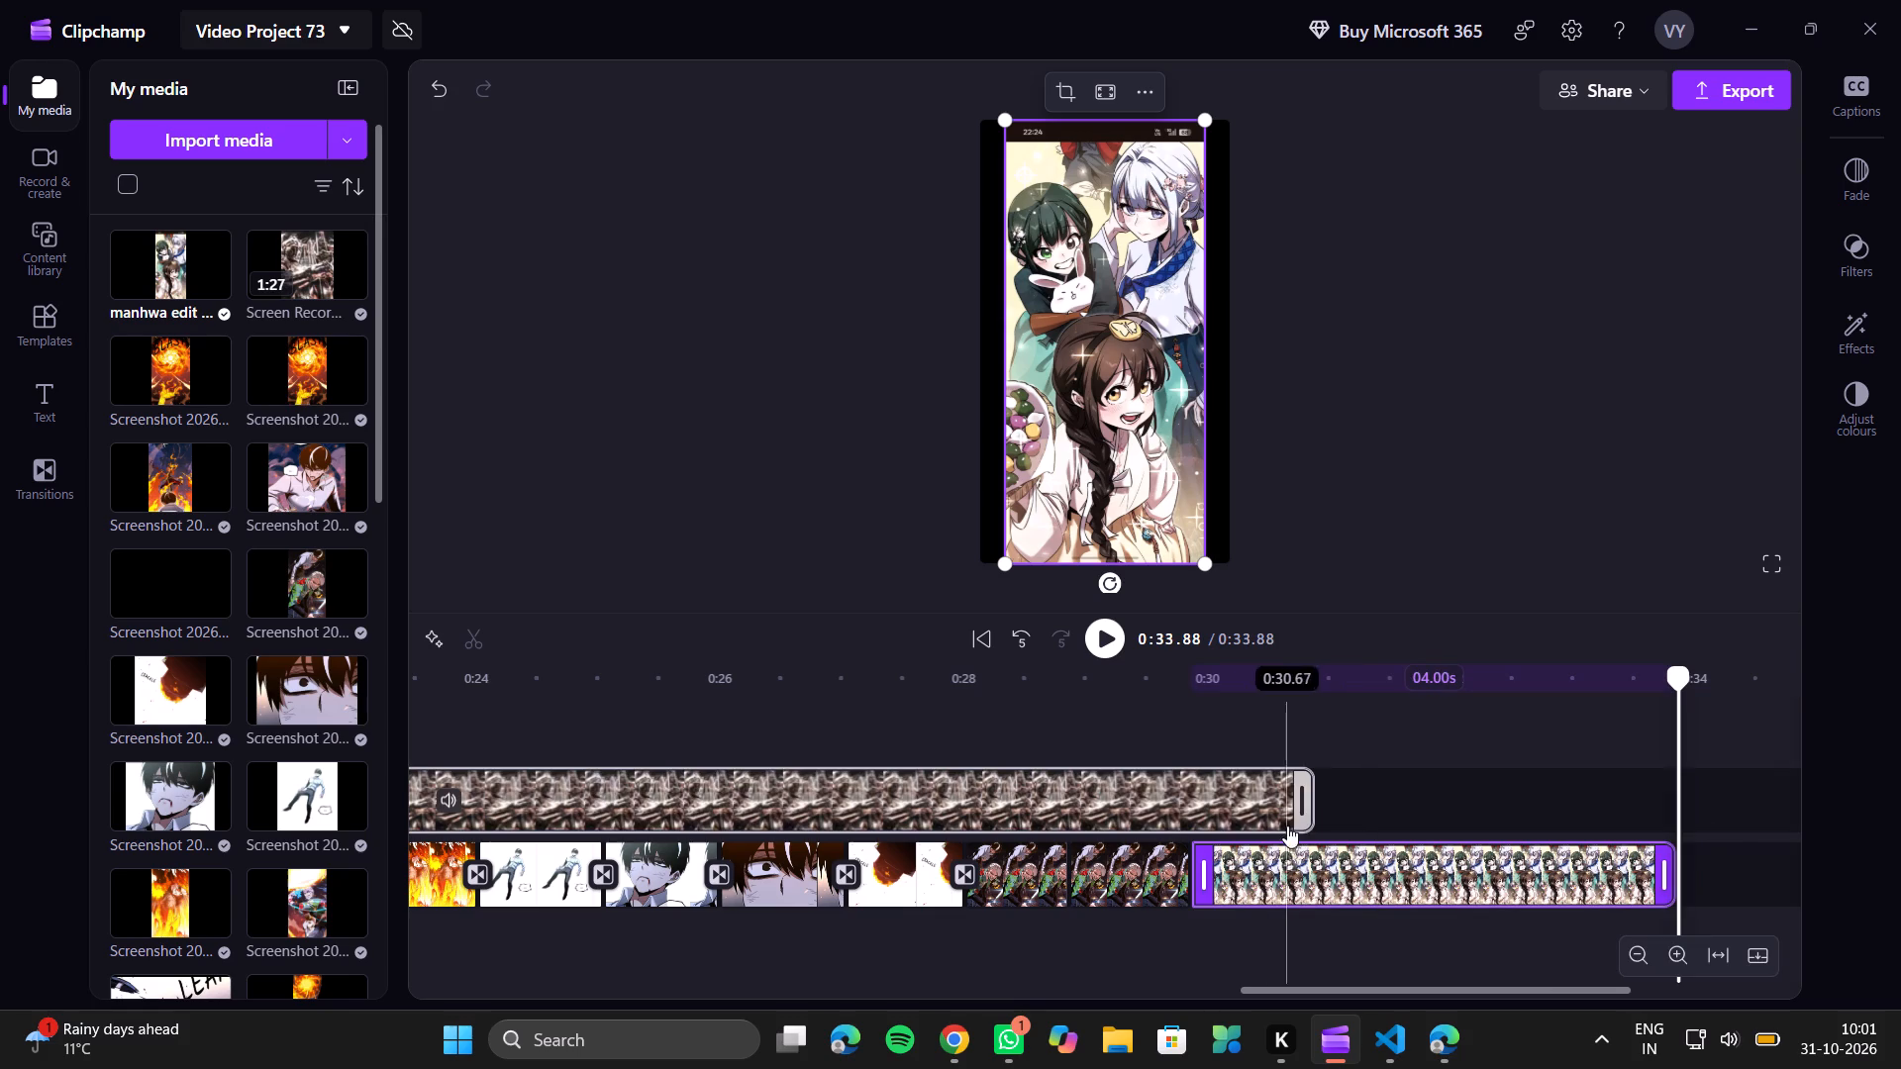
# Split the ending image at 0:30.91, where the screen recording ends, and delete the part beyond it.
pyautogui.click(1319, 812)
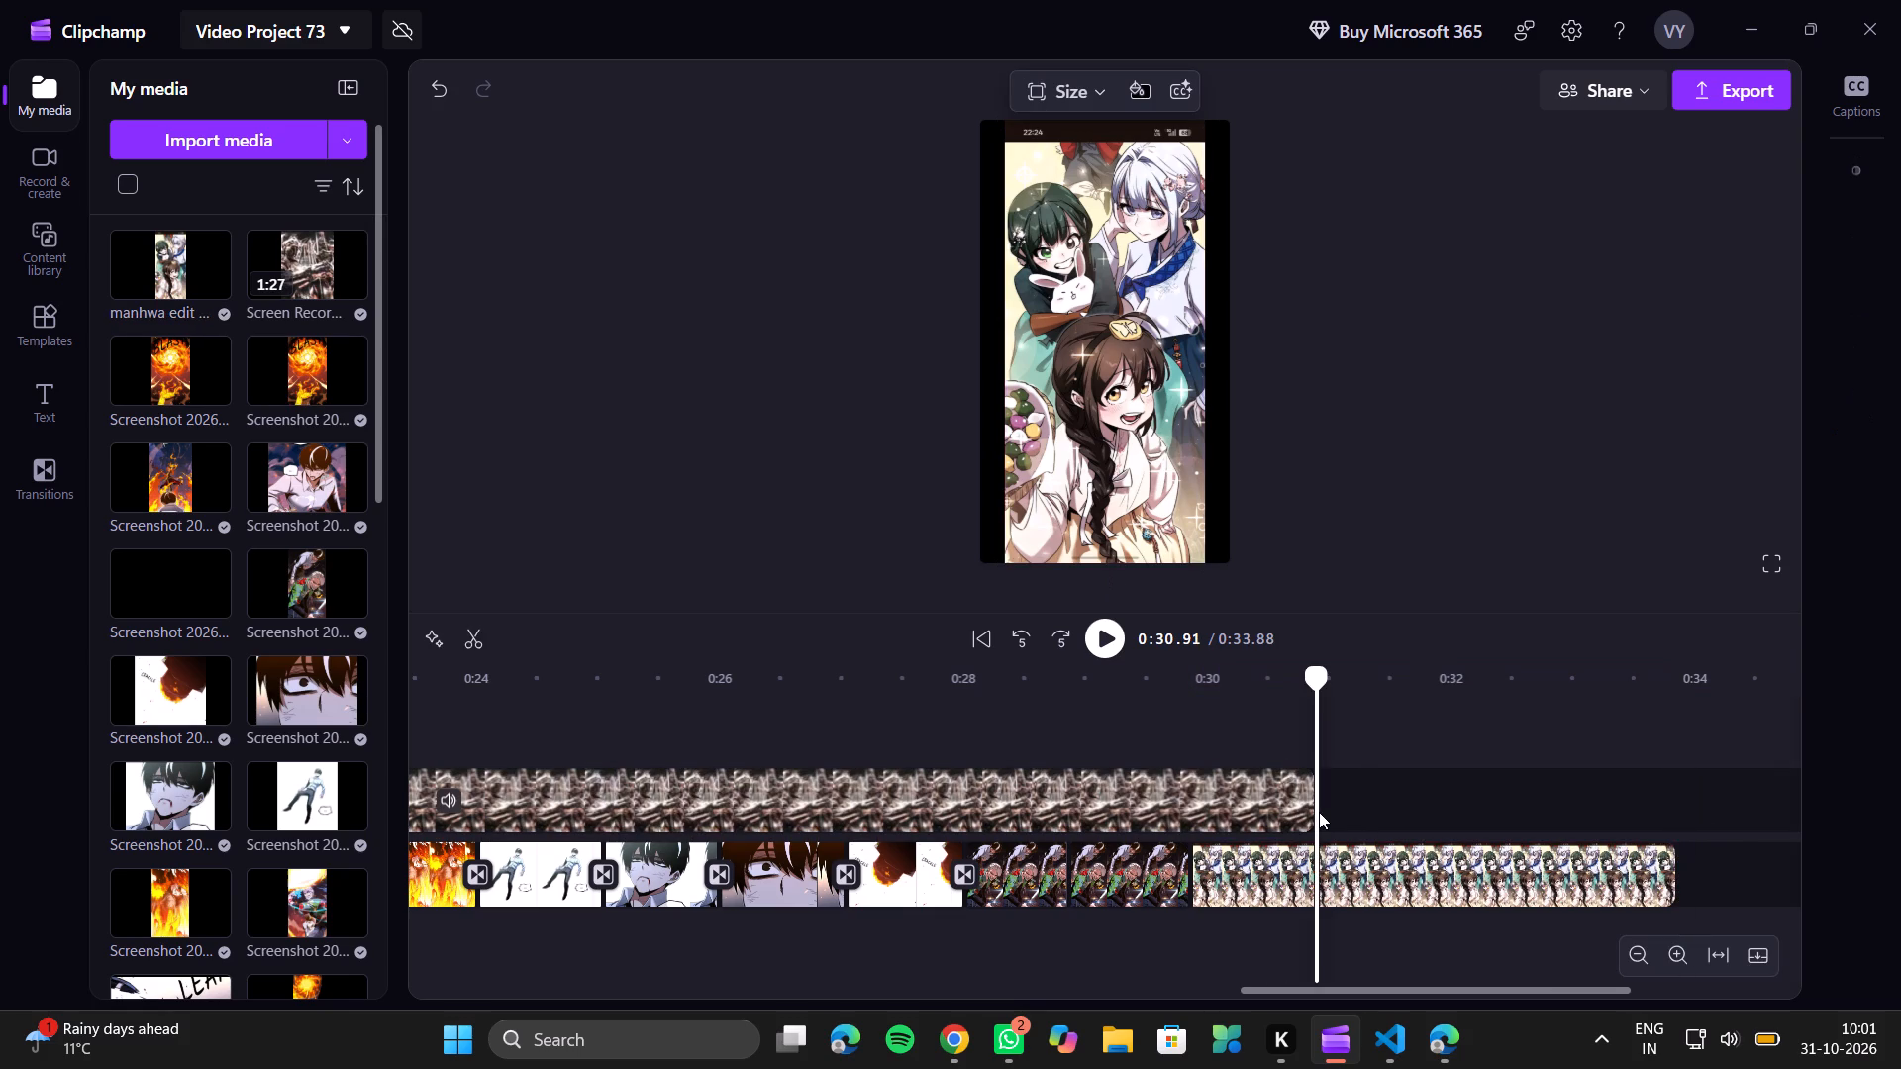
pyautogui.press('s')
pyautogui.press('BackSpace')
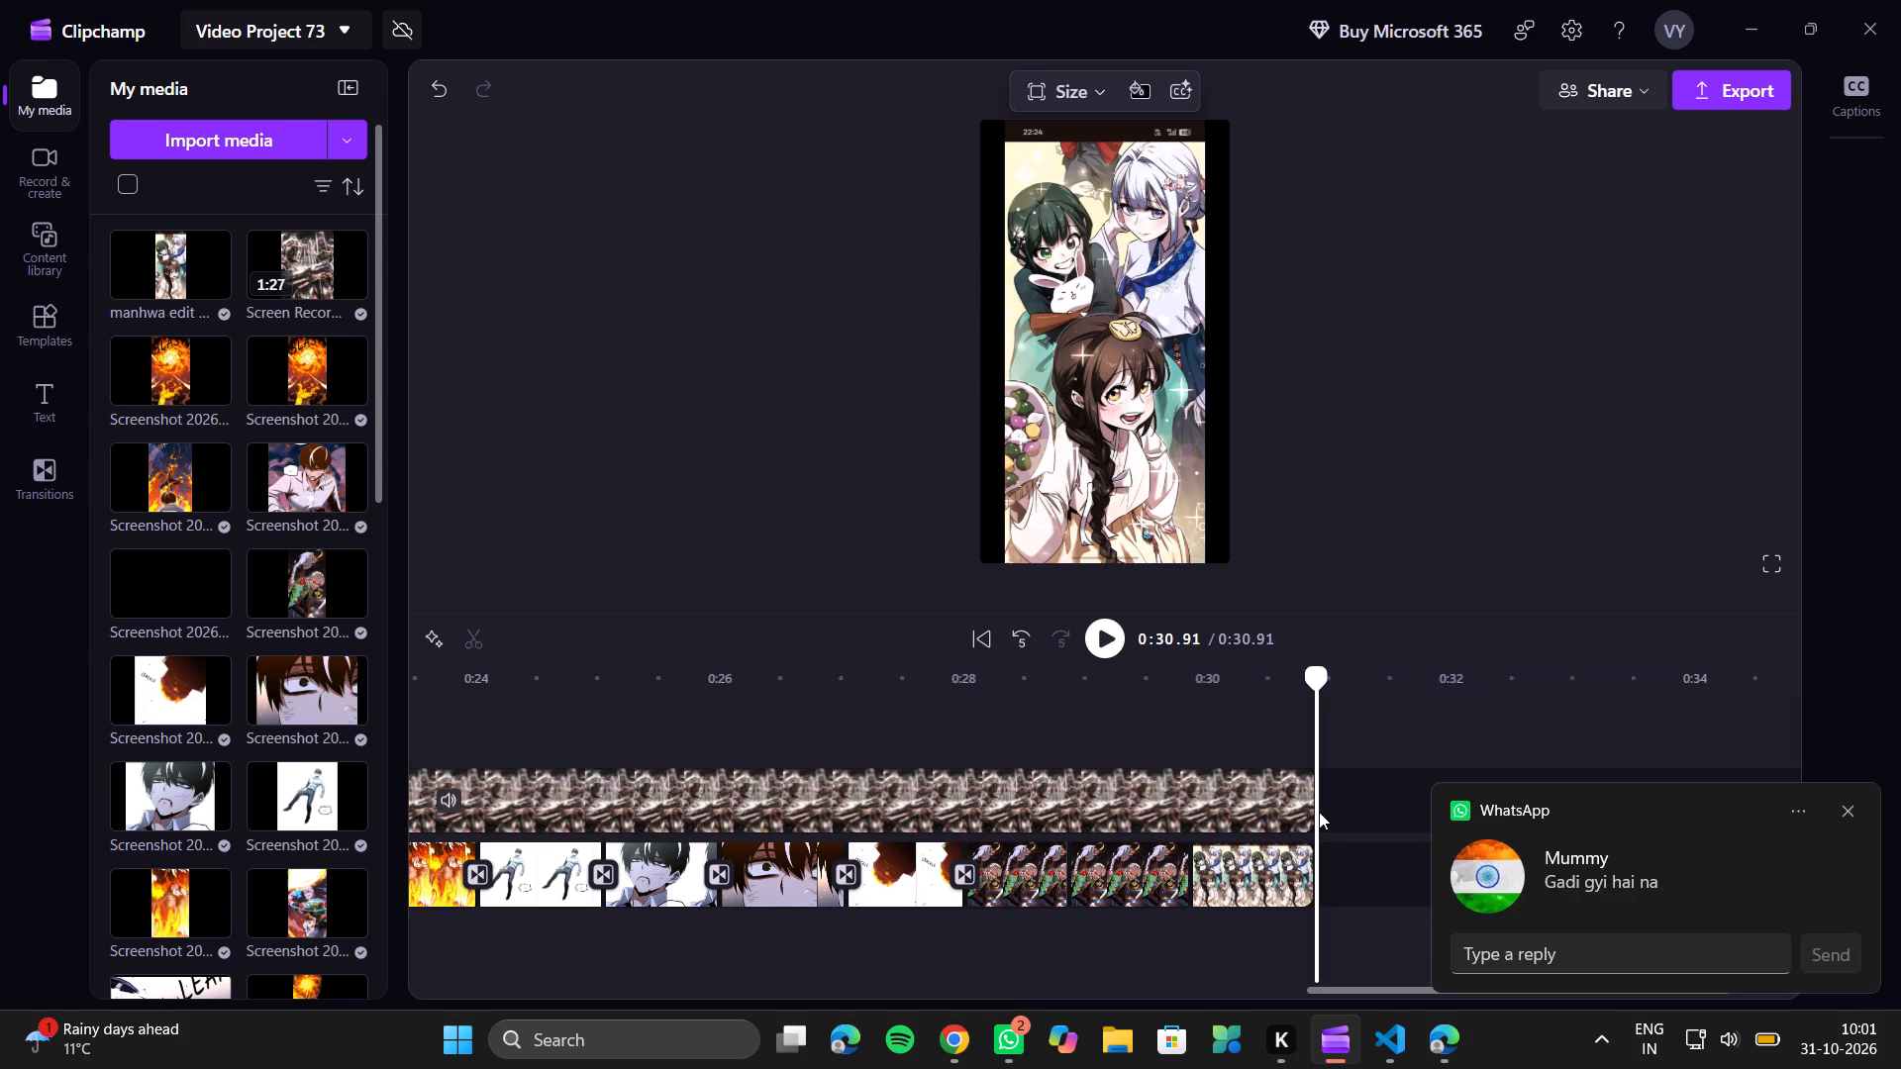
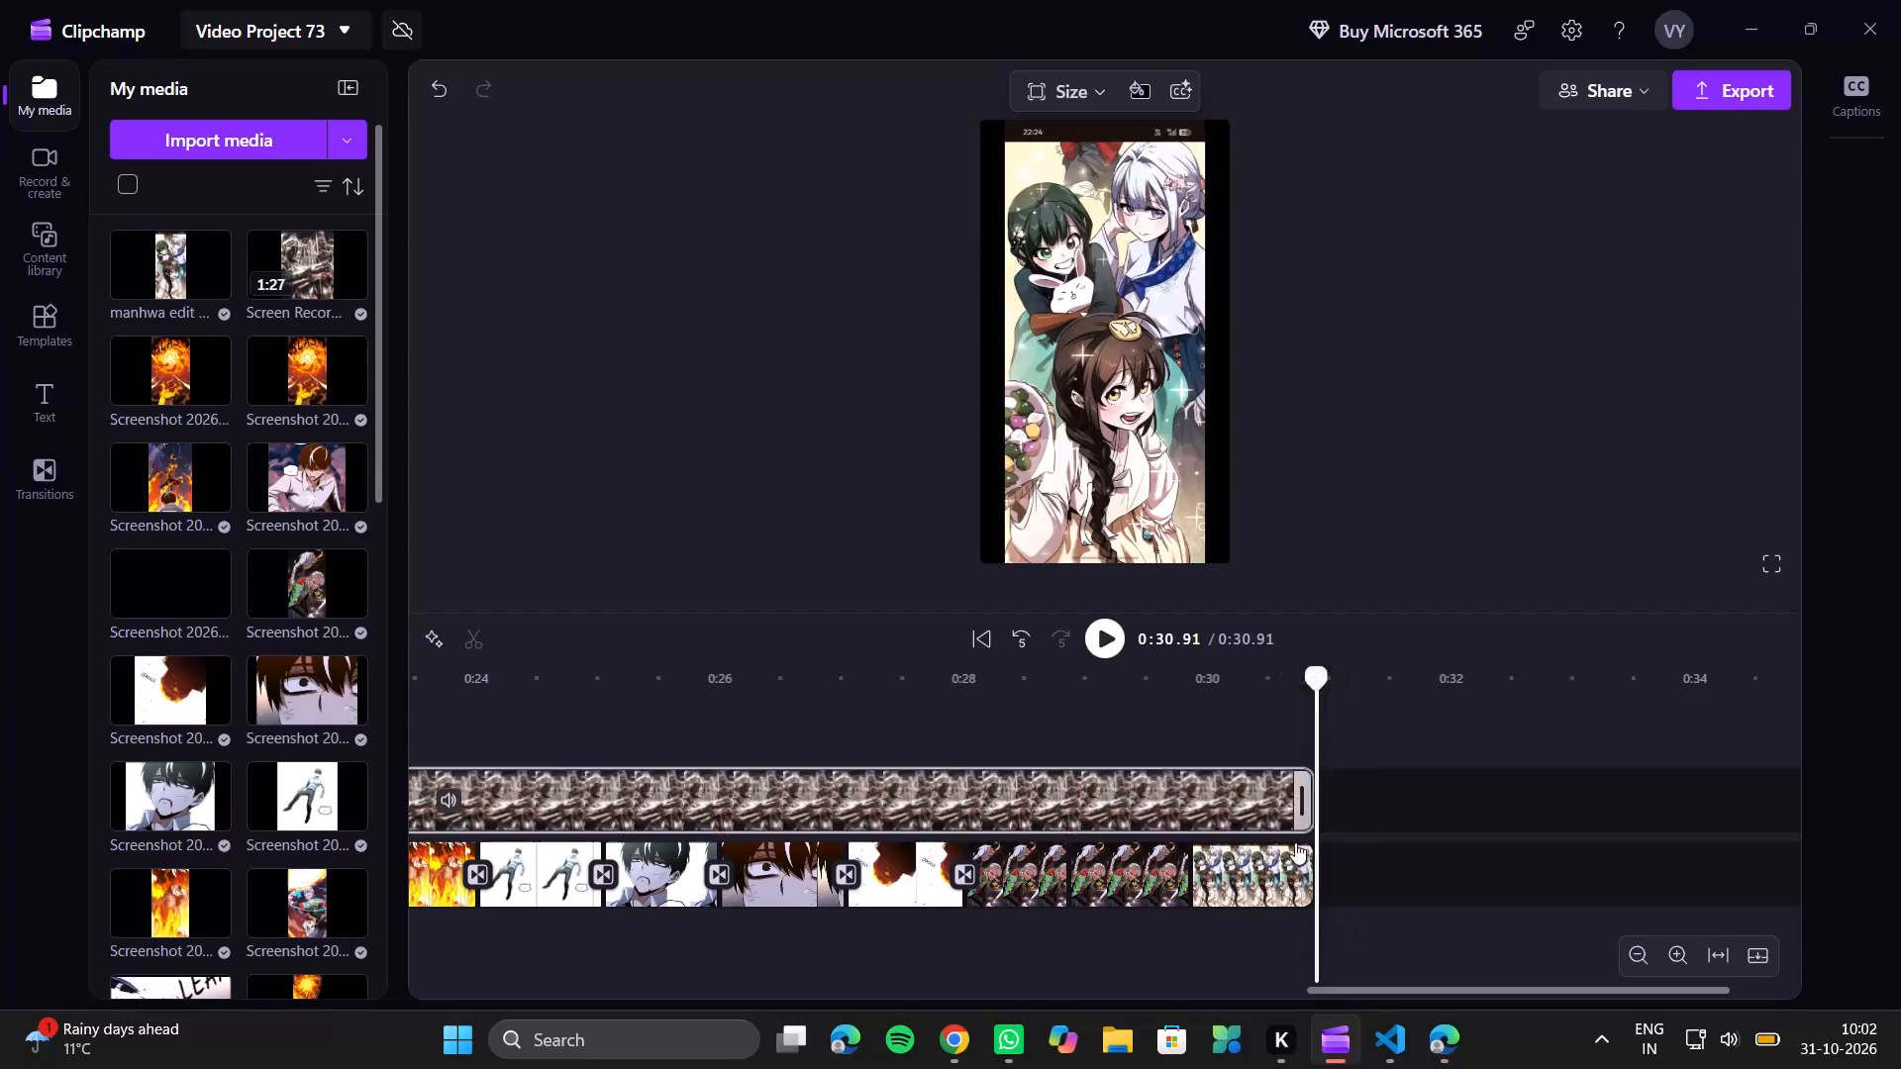
# Crop the top of the ending image clip to remove the phone status bar strip above the artwork.
pyautogui.click(1278, 859)
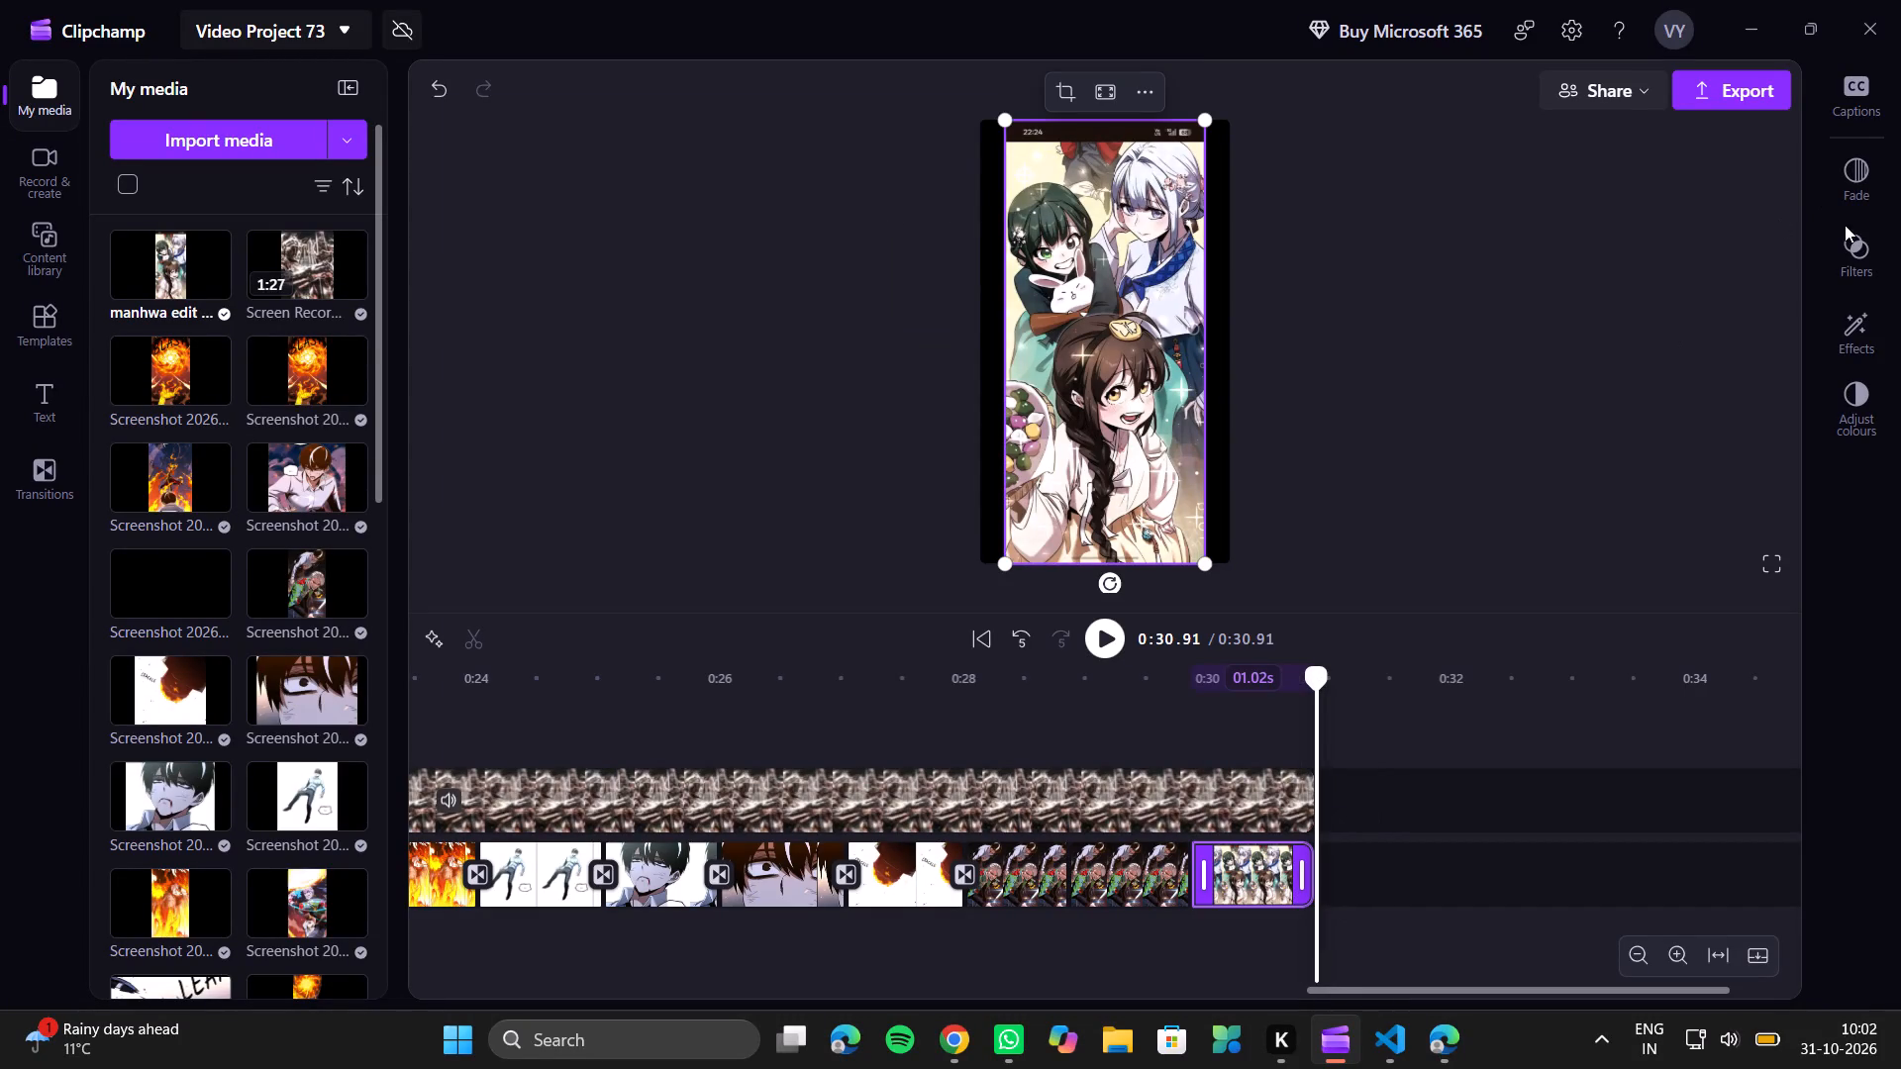
pyautogui.click(1057, 85)
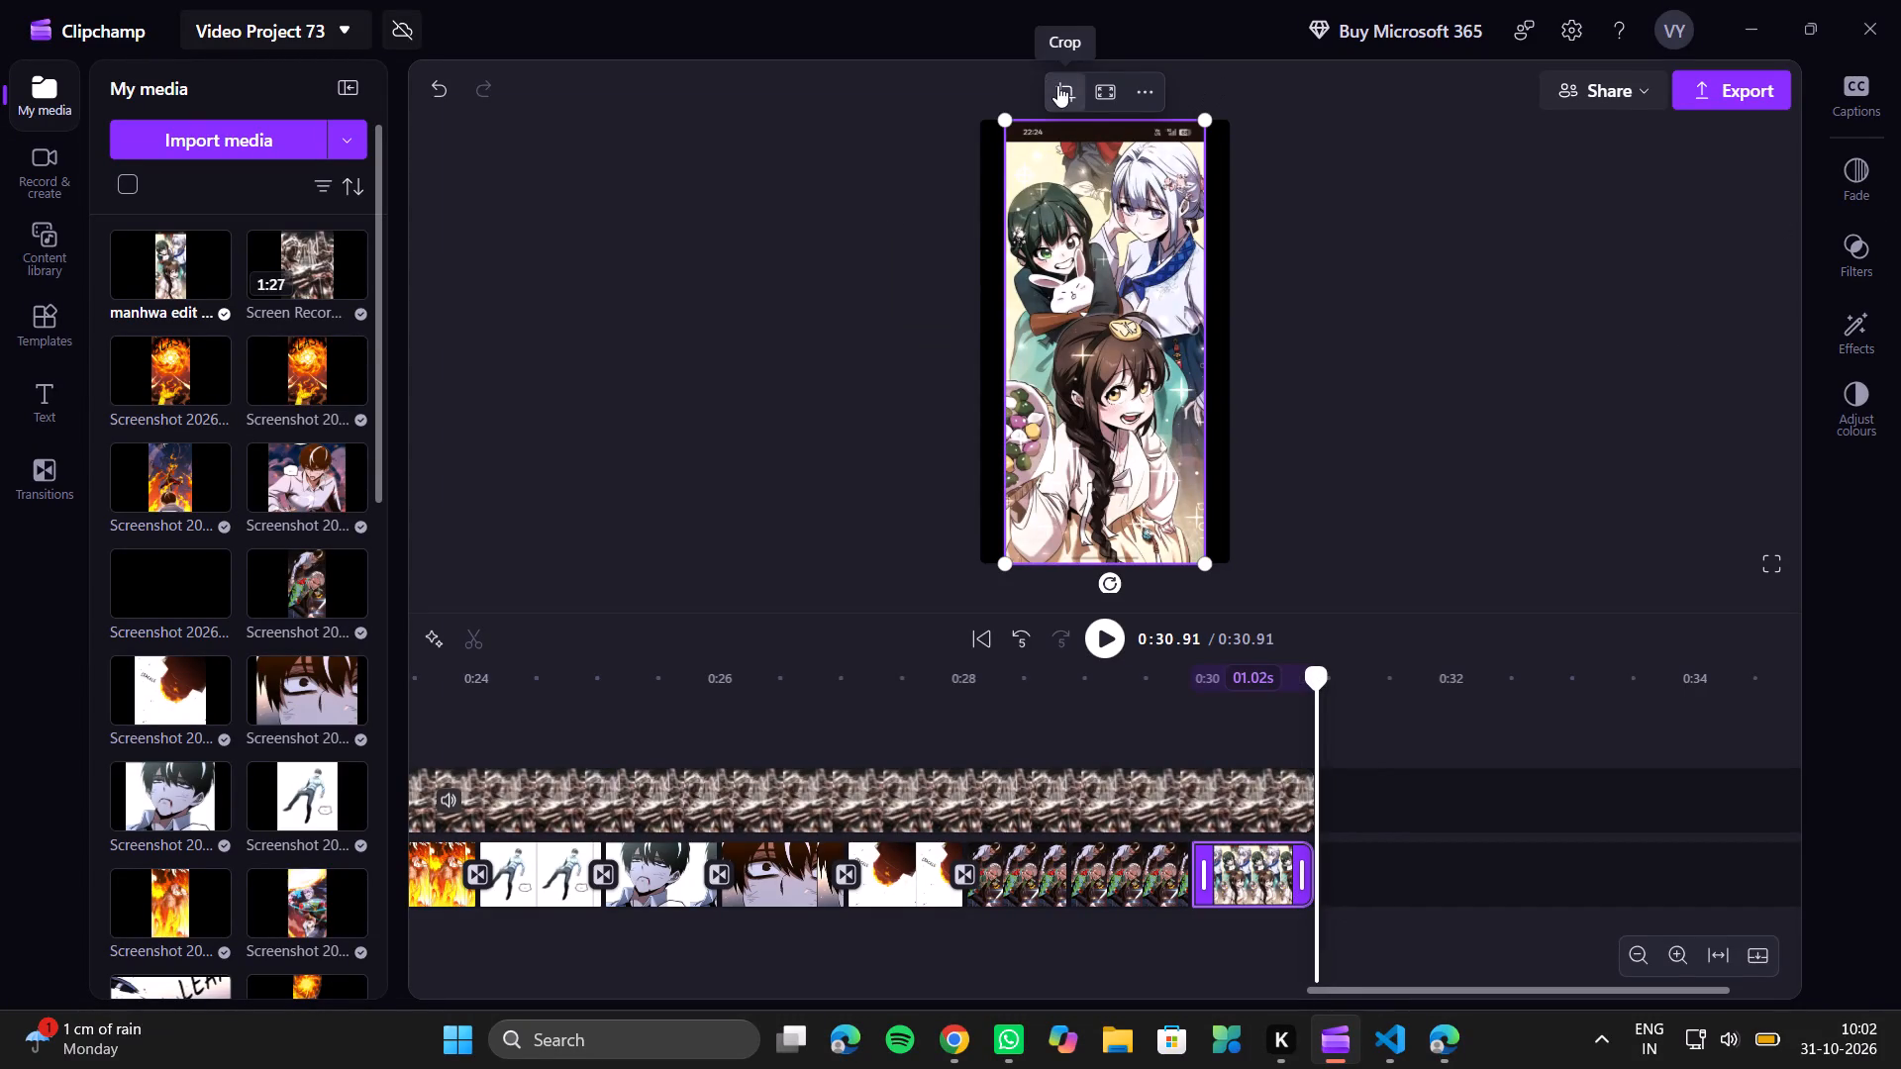
pyautogui.moveTo(1196, 121); pyautogui.dragTo(1197, 138)
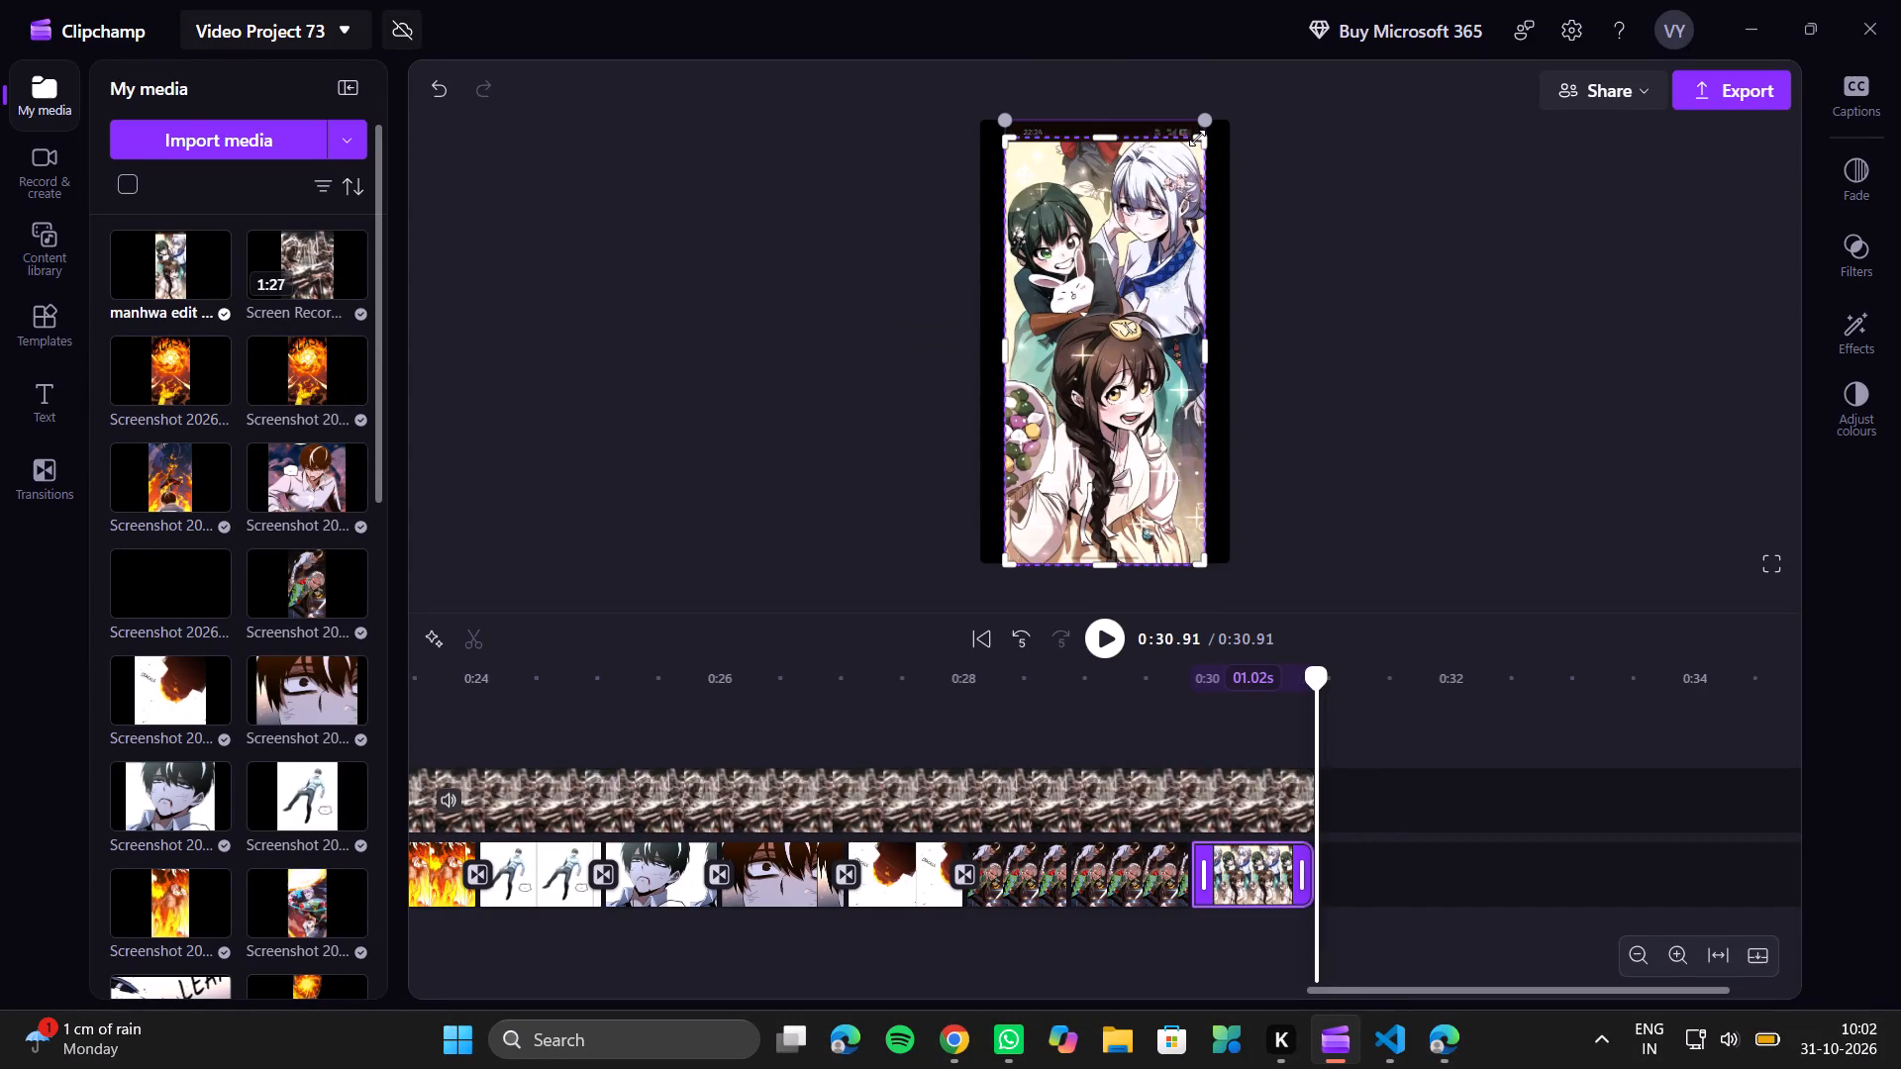
pyautogui.moveTo(1197, 138); pyautogui.dragTo(1197, 146)
pyautogui.click(1460, 365)
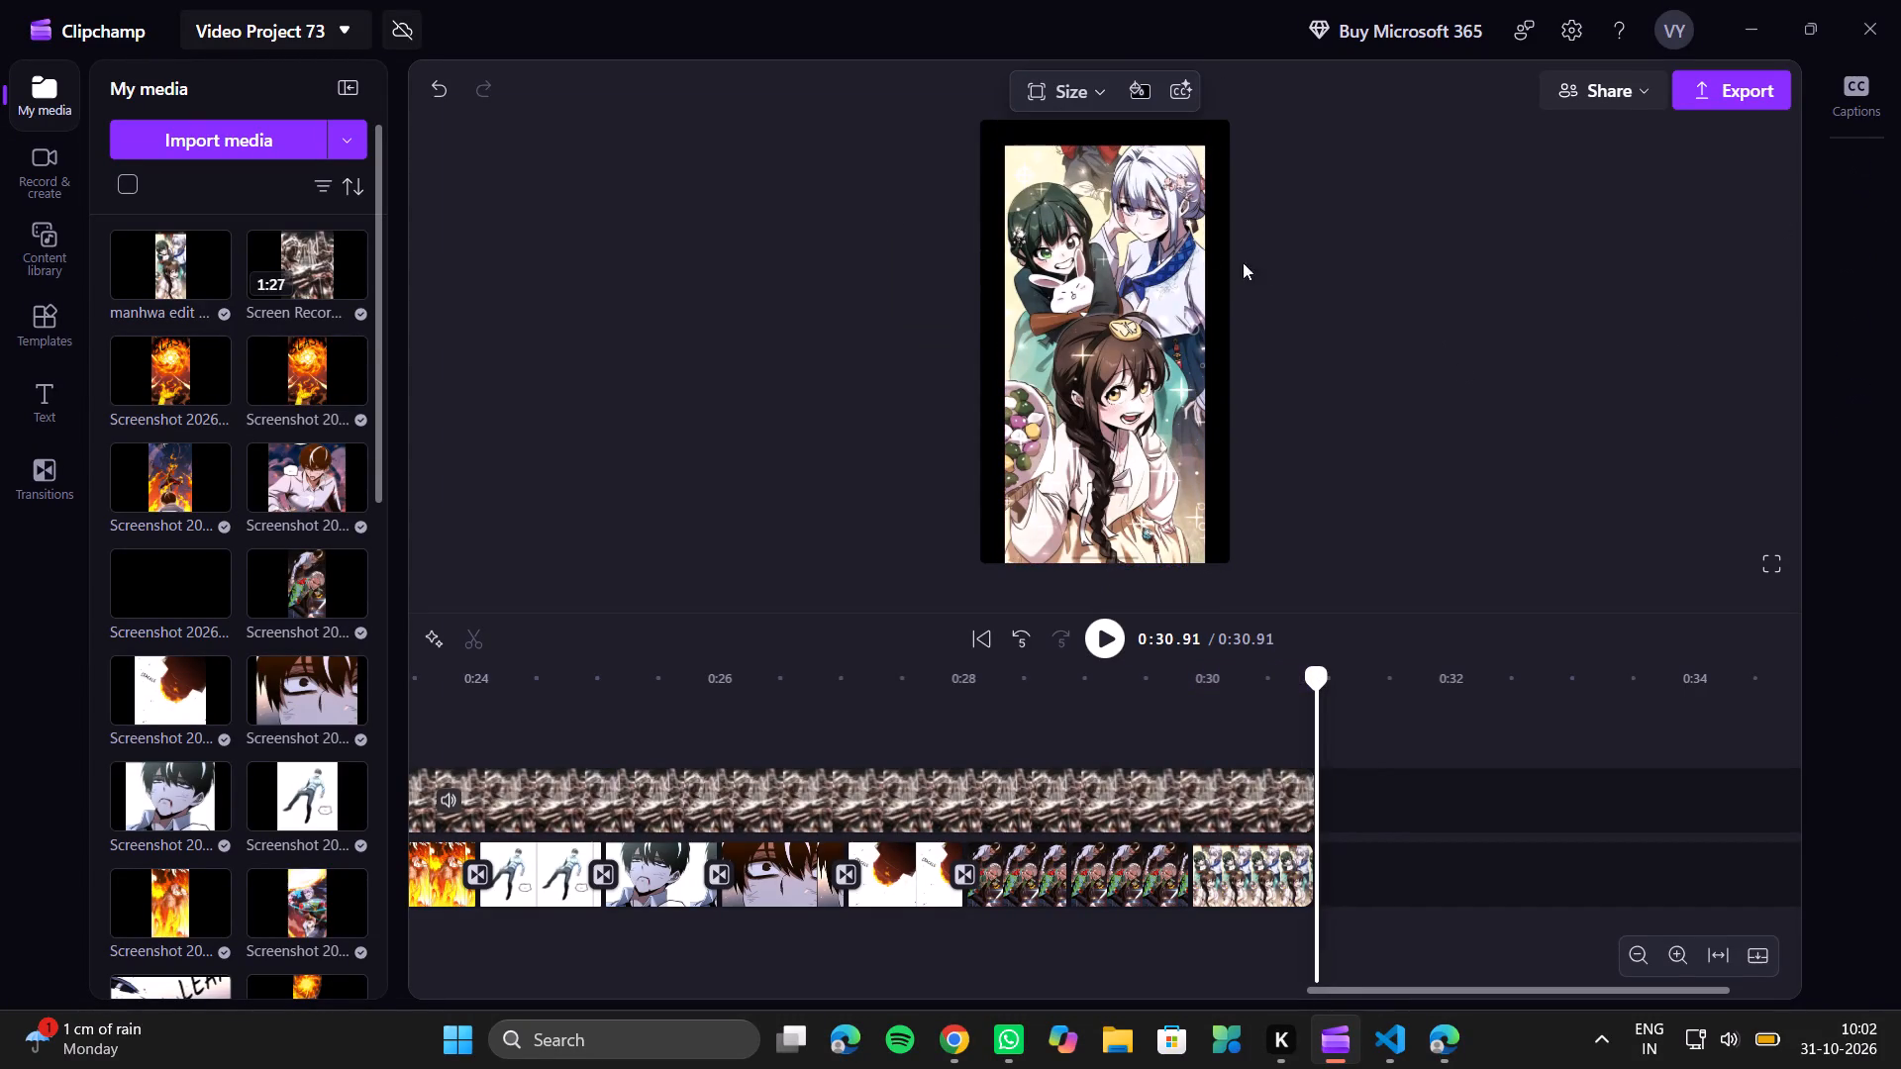
# Select the cropped ending image in the video preview.
pyautogui.click(1145, 293)
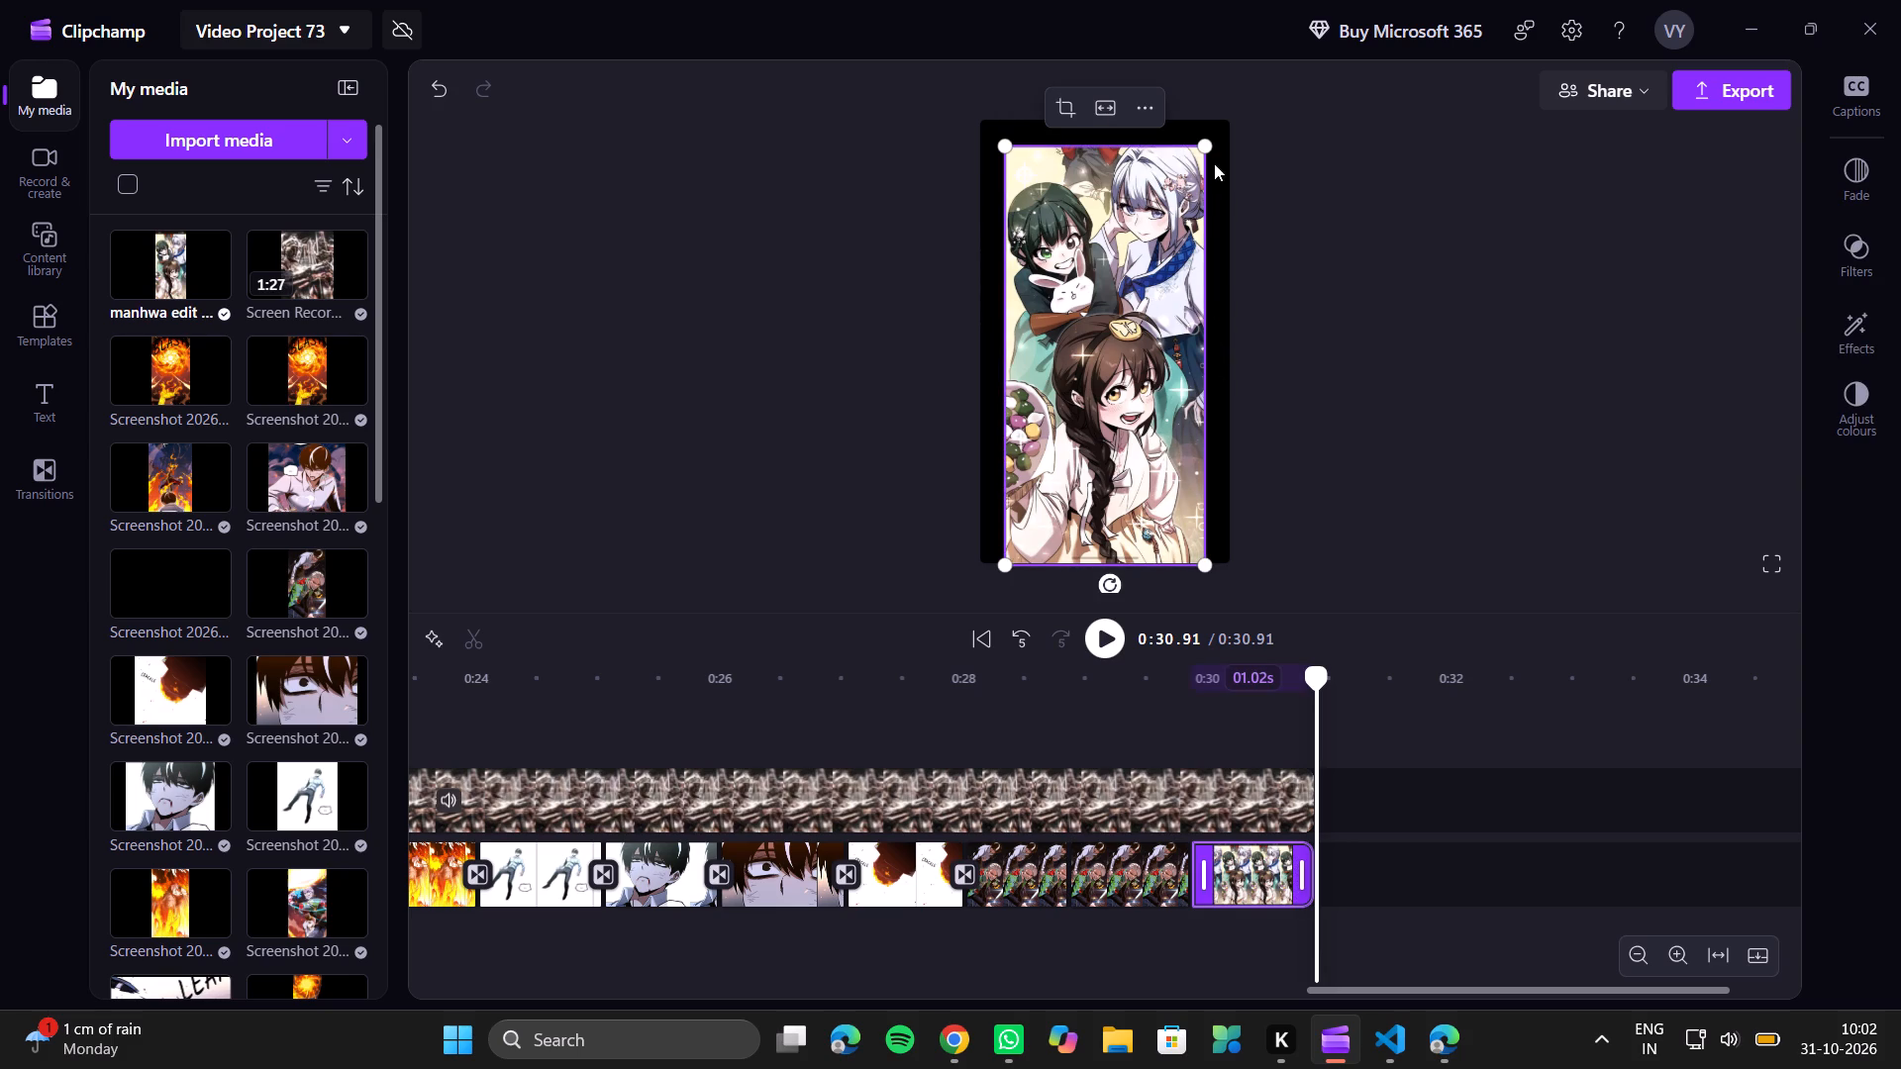
# Enlarge the last image from its corner until it fills the full height of the video frame.
pyautogui.moveTo(1206, 146); pyautogui.dragTo(1230, 131)
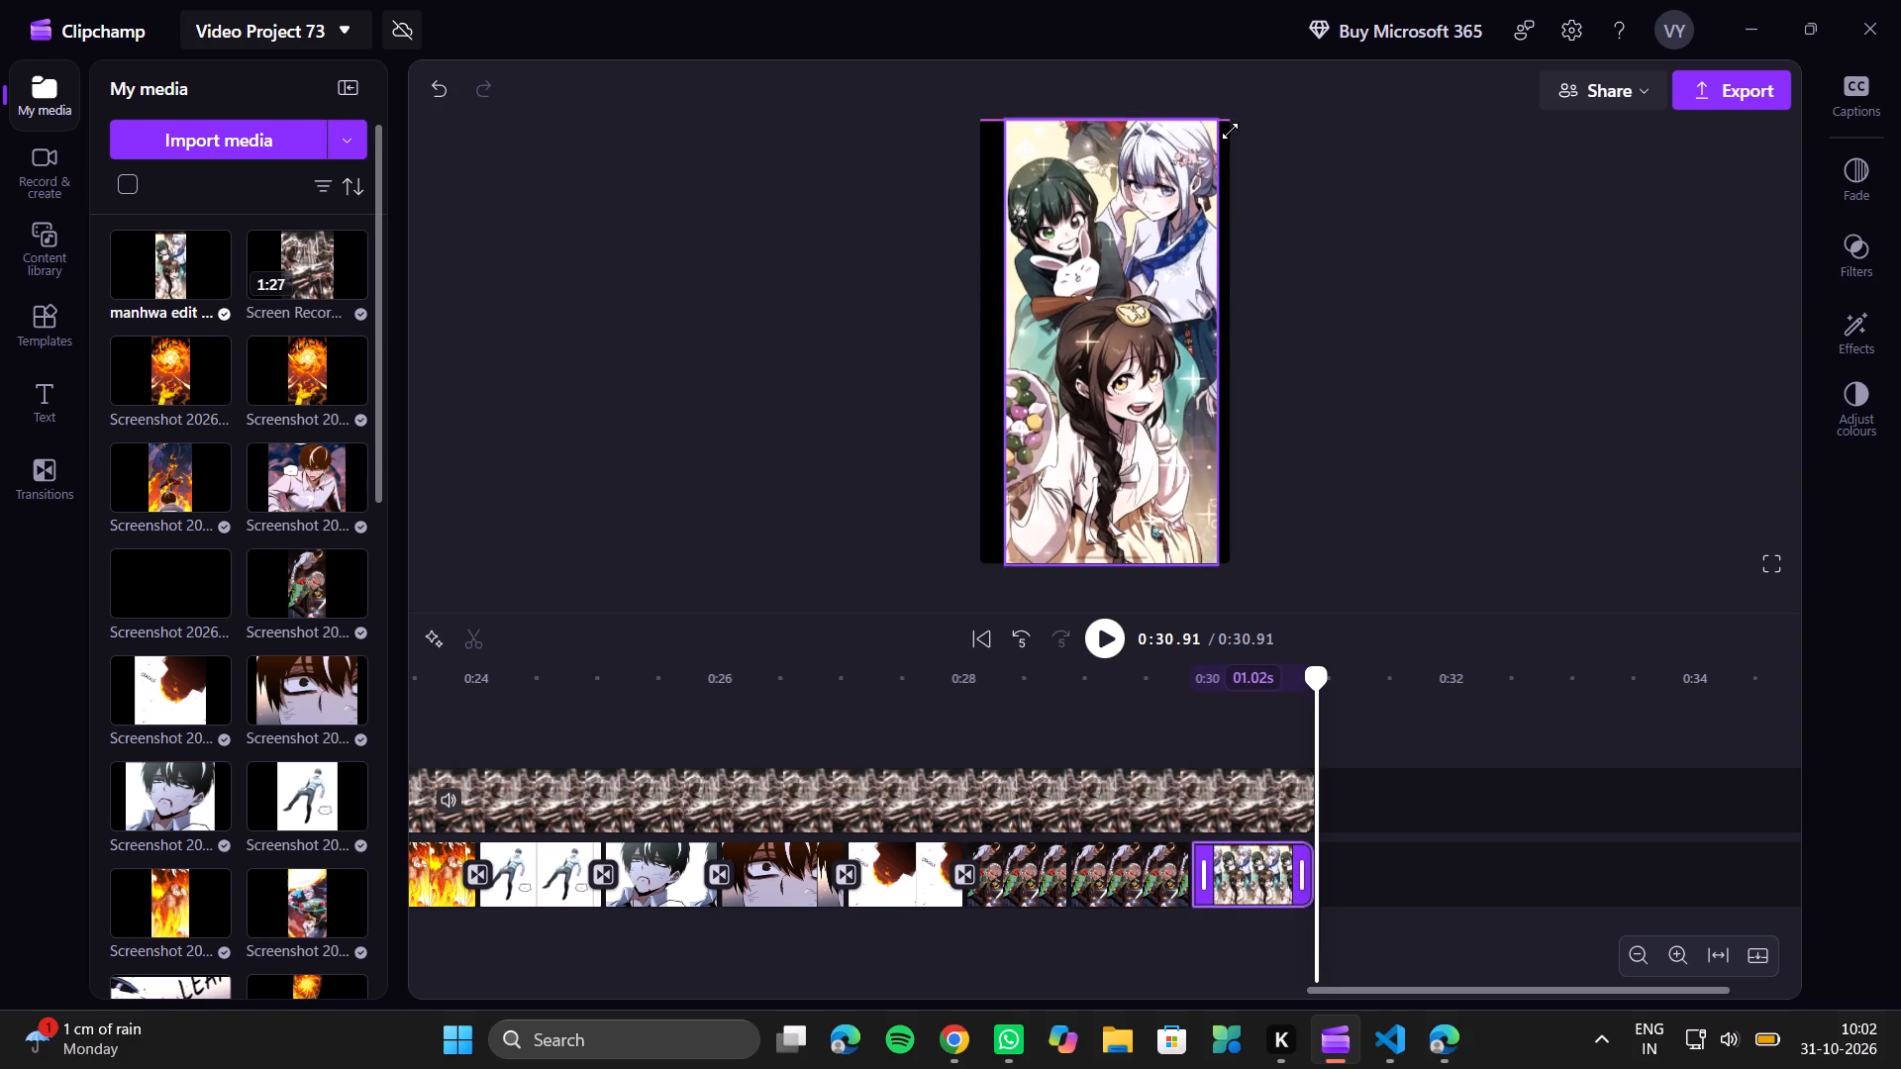
pyautogui.moveTo(1230, 131); pyautogui.dragTo(1231, 130)
pyautogui.click(1469, 515)
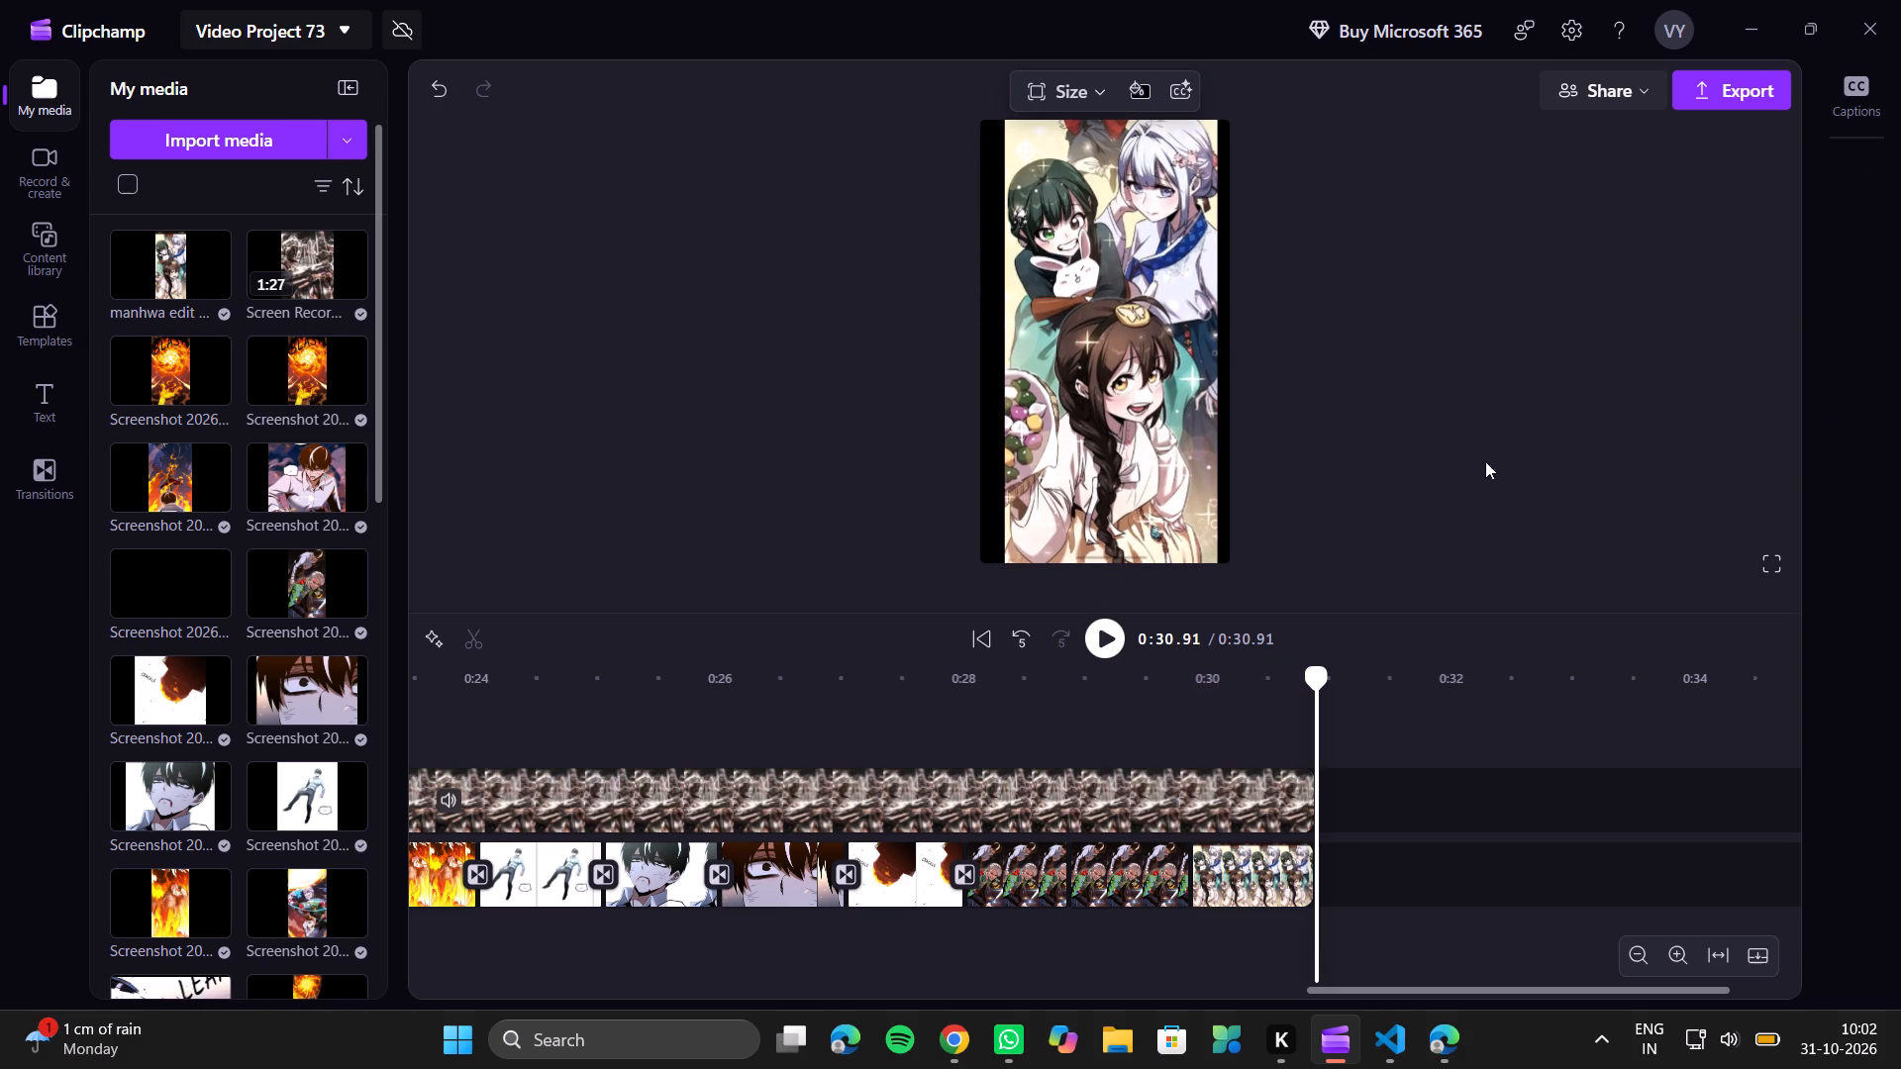
# Apply the Slow zoom effect to the last image clip and raise its speed to about a quarter of the range.
pyautogui.click(1250, 887)
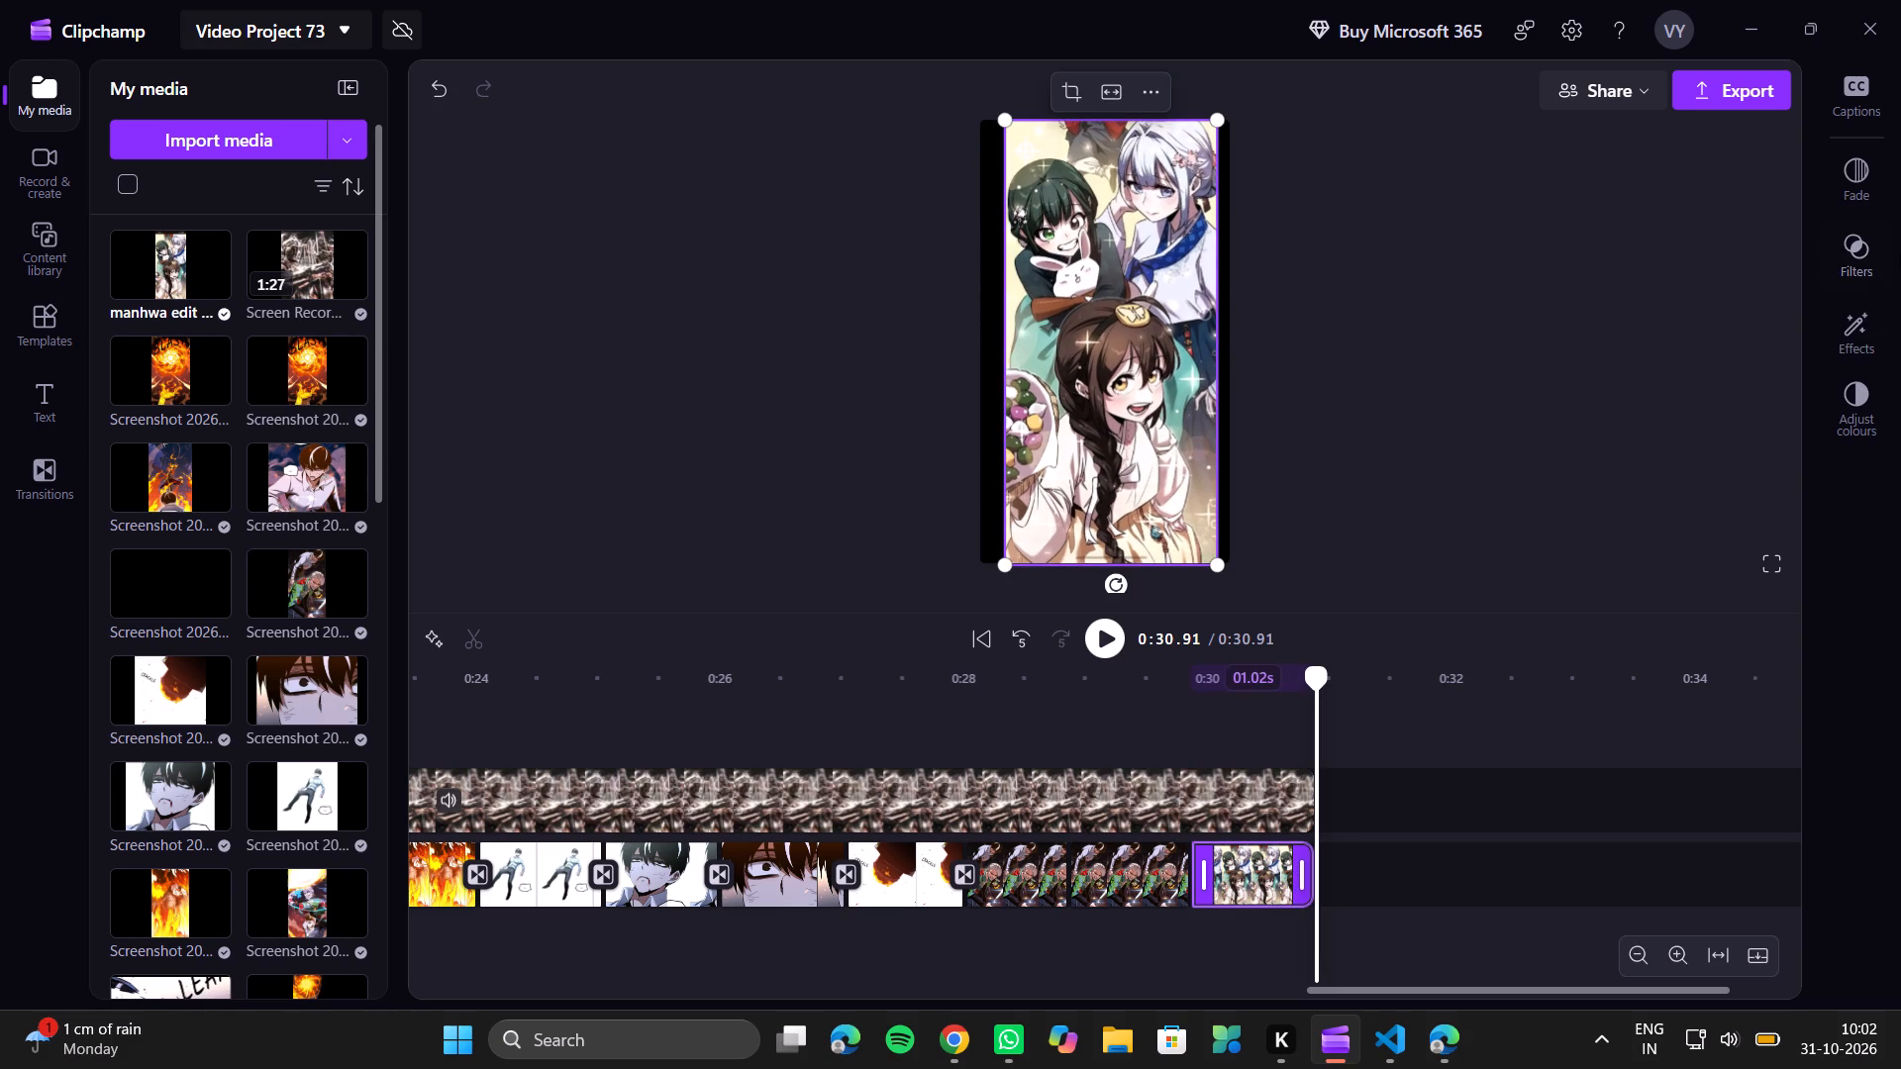
pyautogui.click(1860, 323)
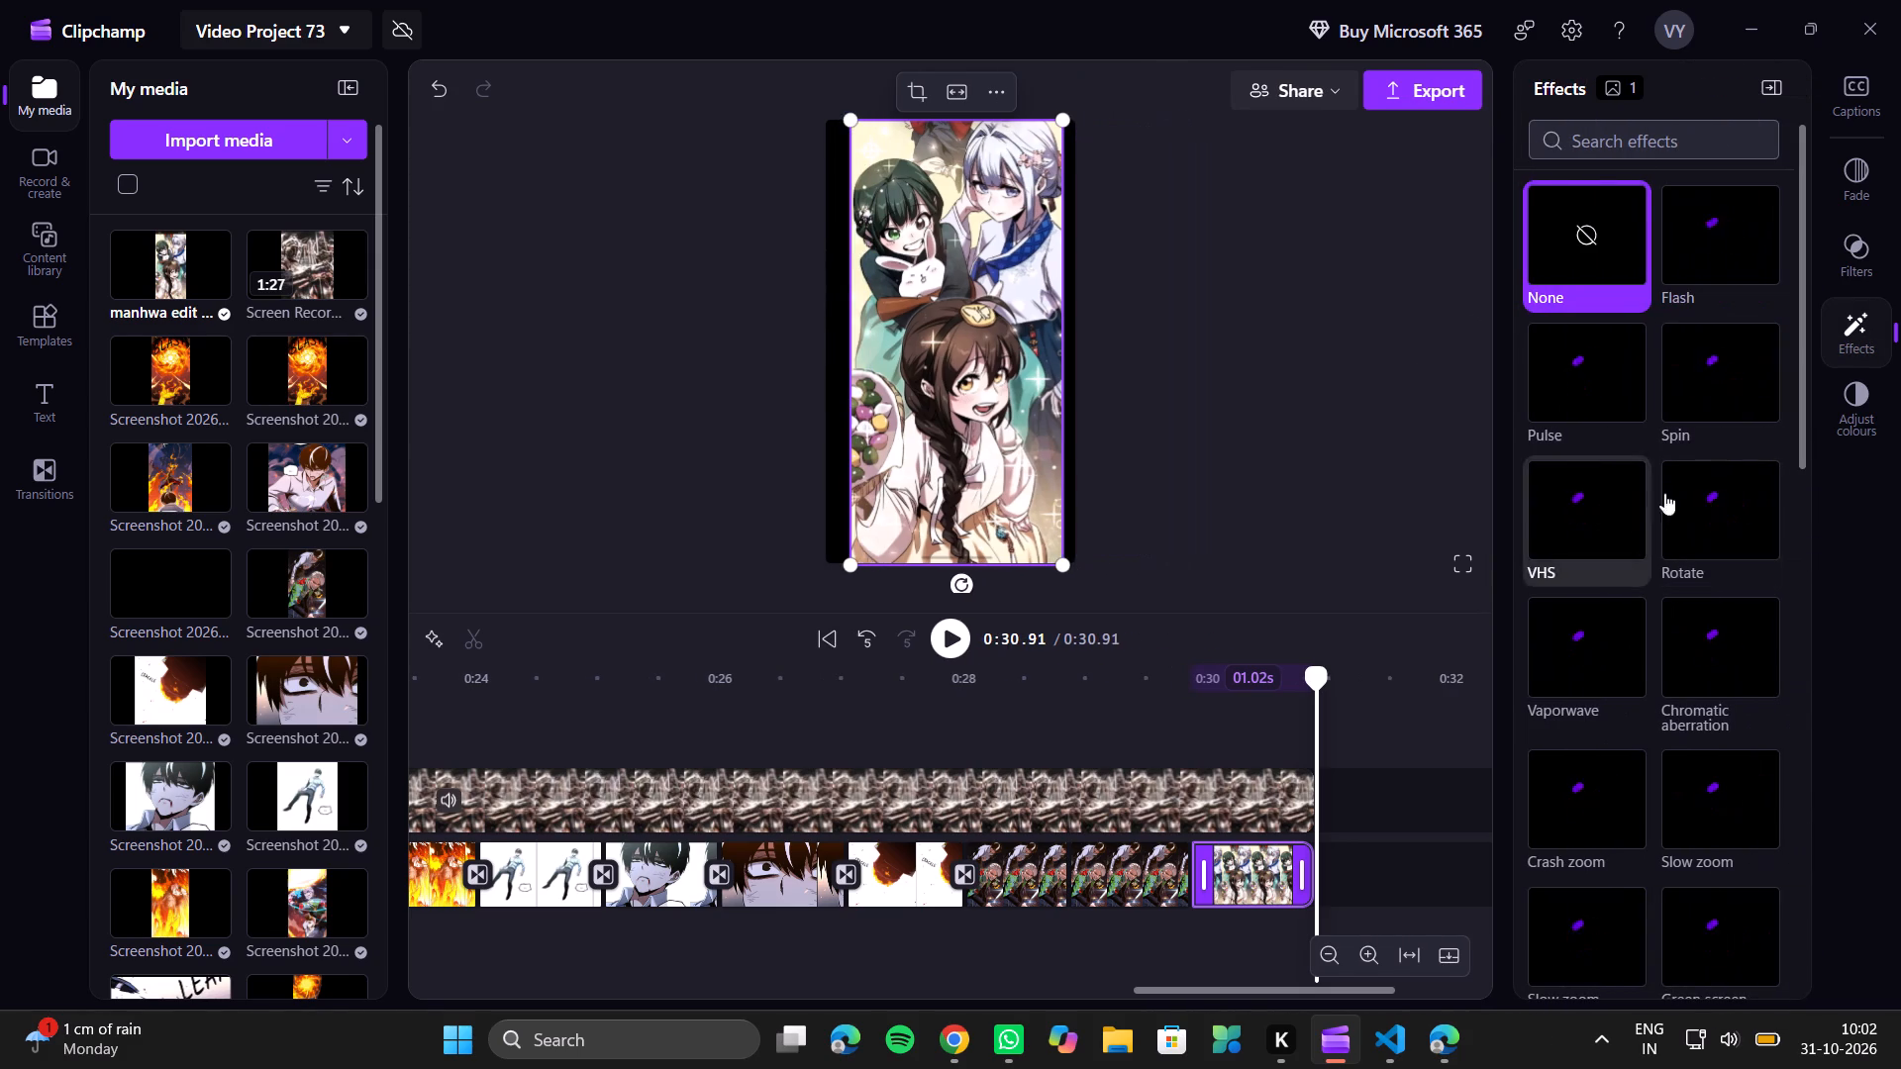
pyautogui.scroll(-2, 1666, 579)
pyautogui.scroll(-1, 1623, 661)
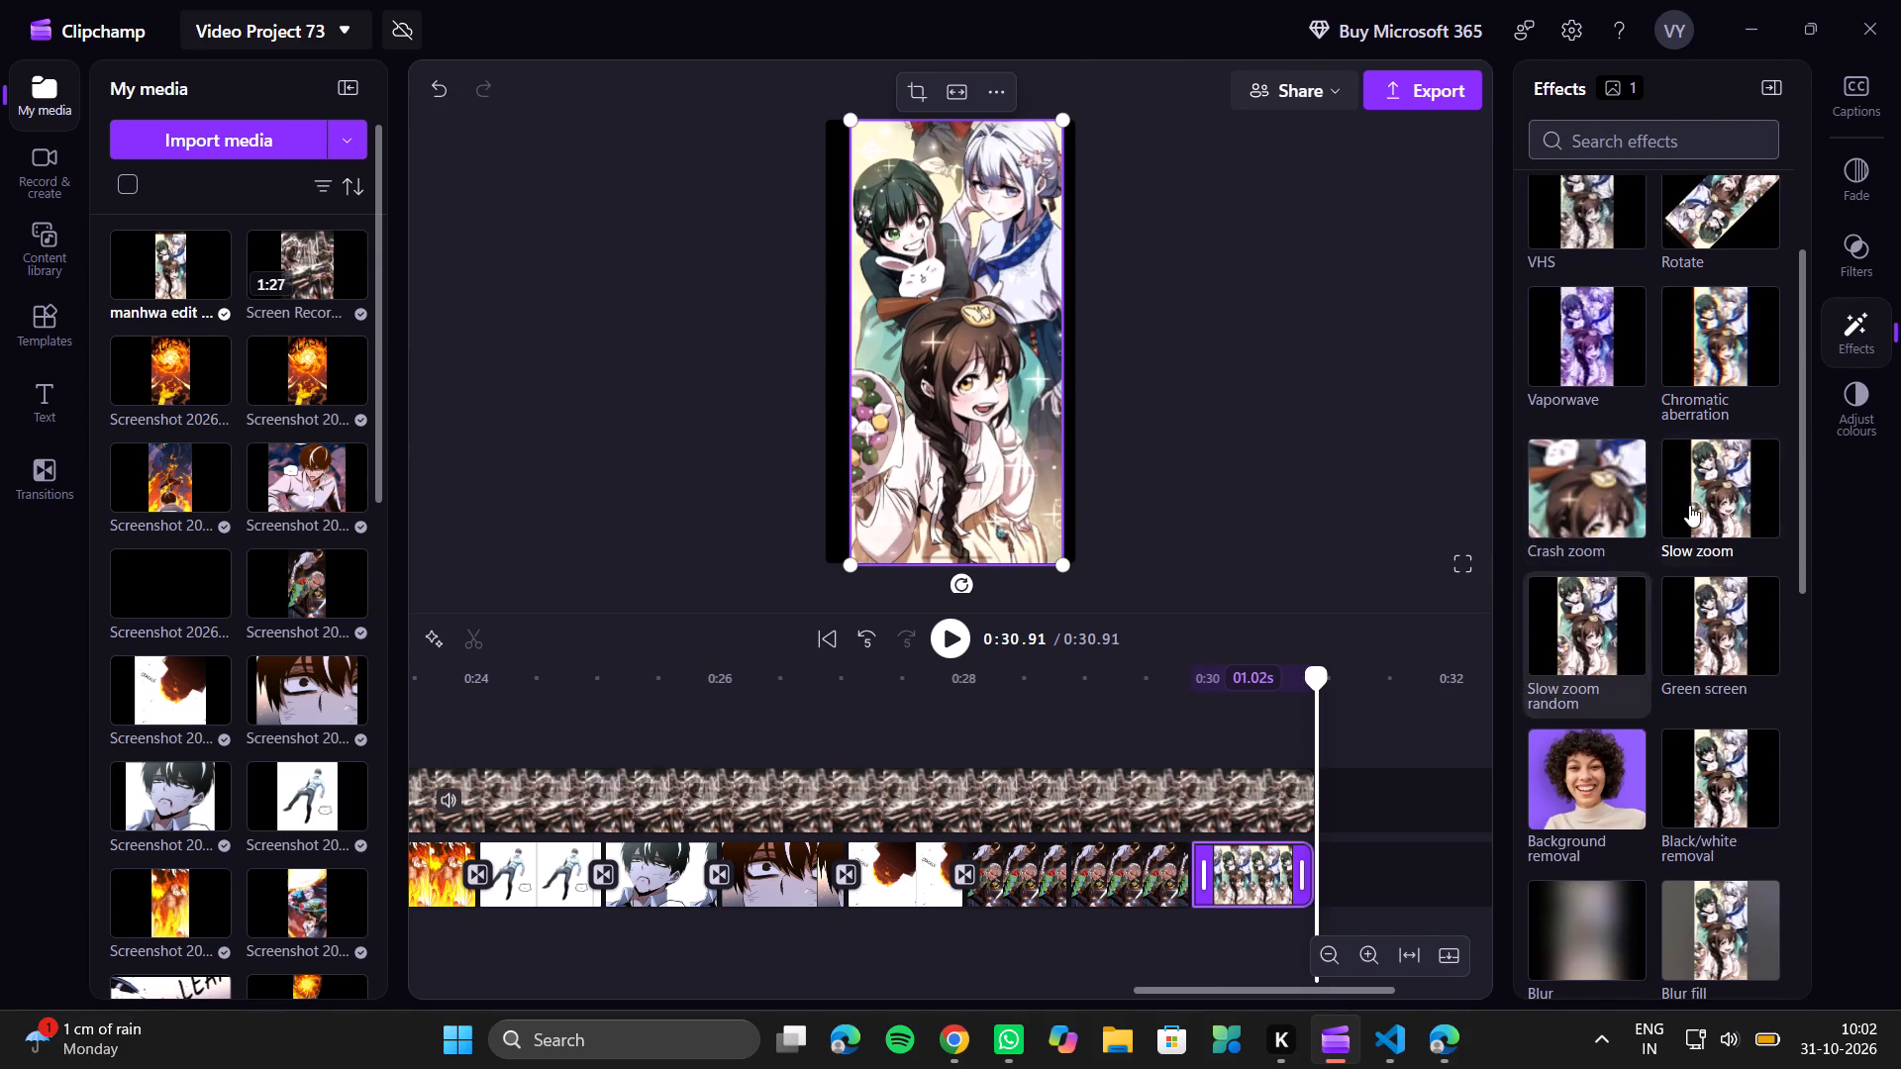
pyautogui.click(1689, 503)
pyautogui.moveTo(1554, 759); pyautogui.dragTo(1556, 759)
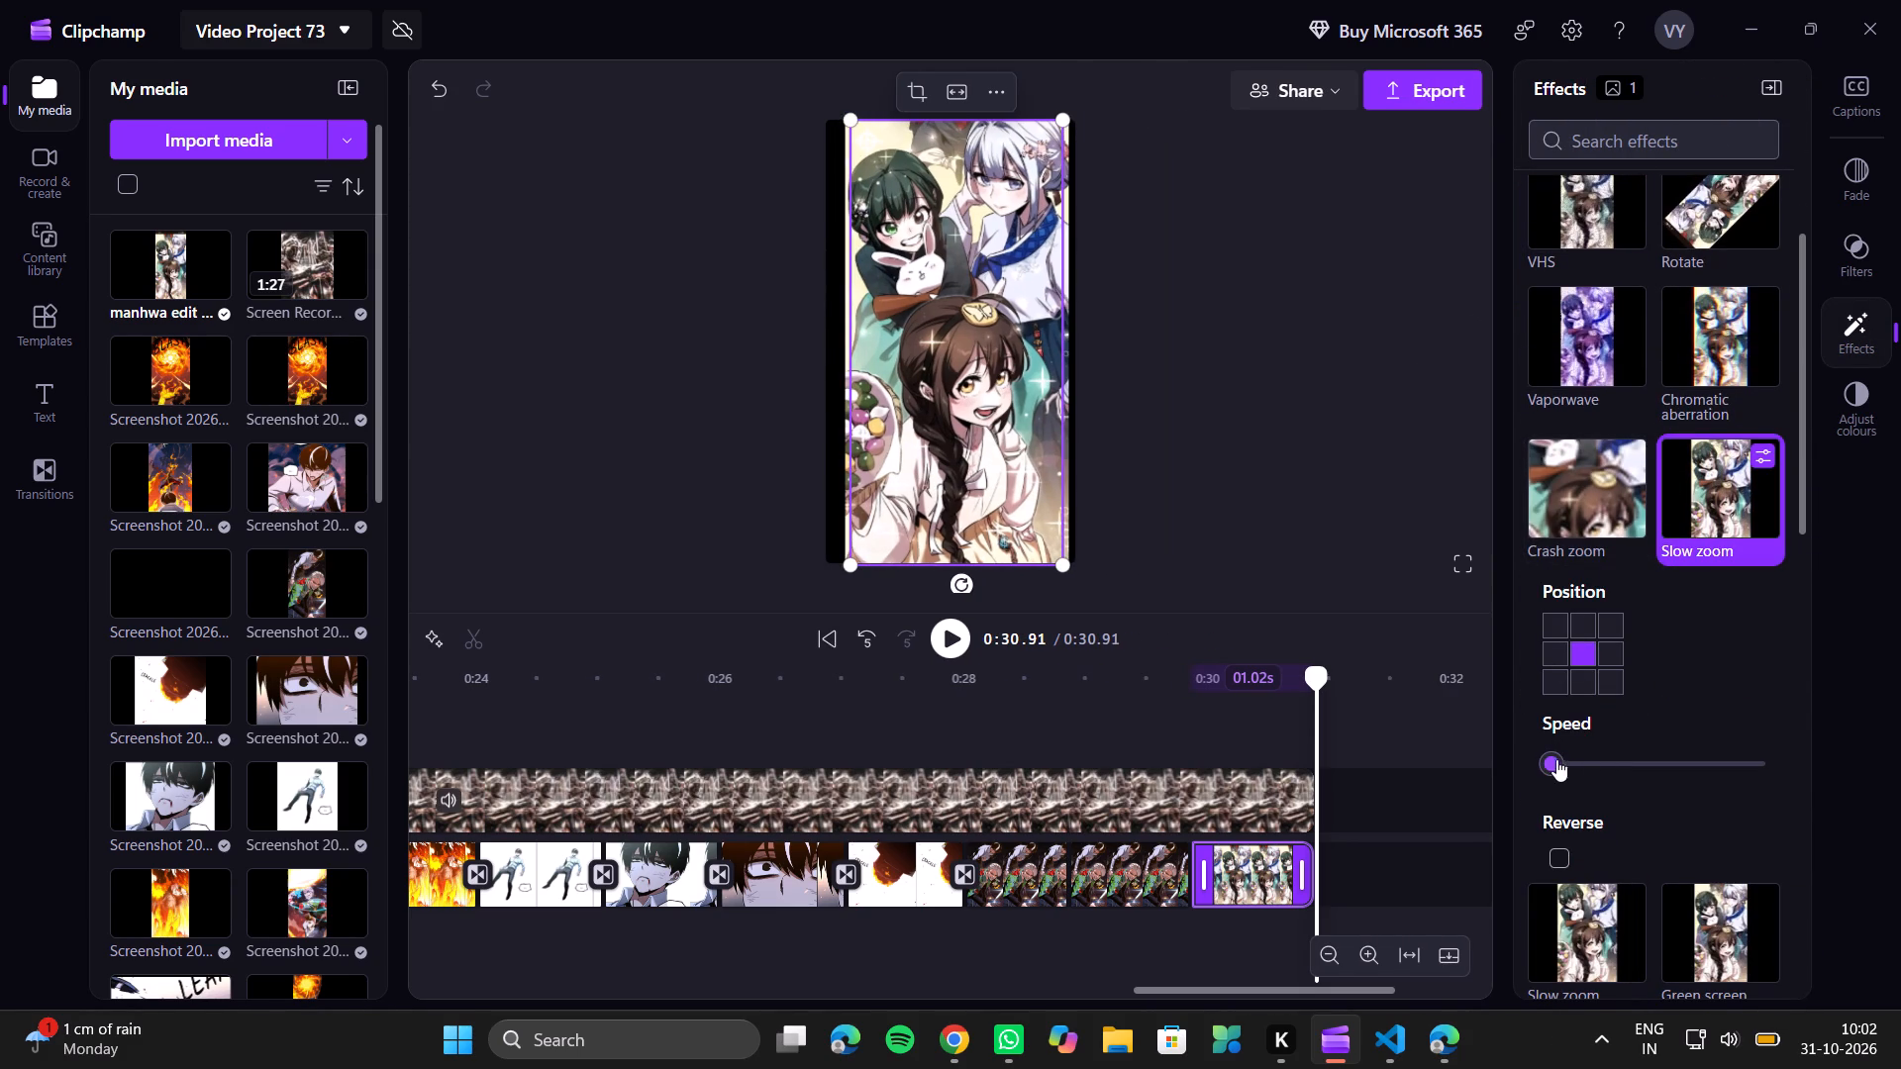
pyautogui.moveTo(1556, 759); pyautogui.dragTo(1589, 760)
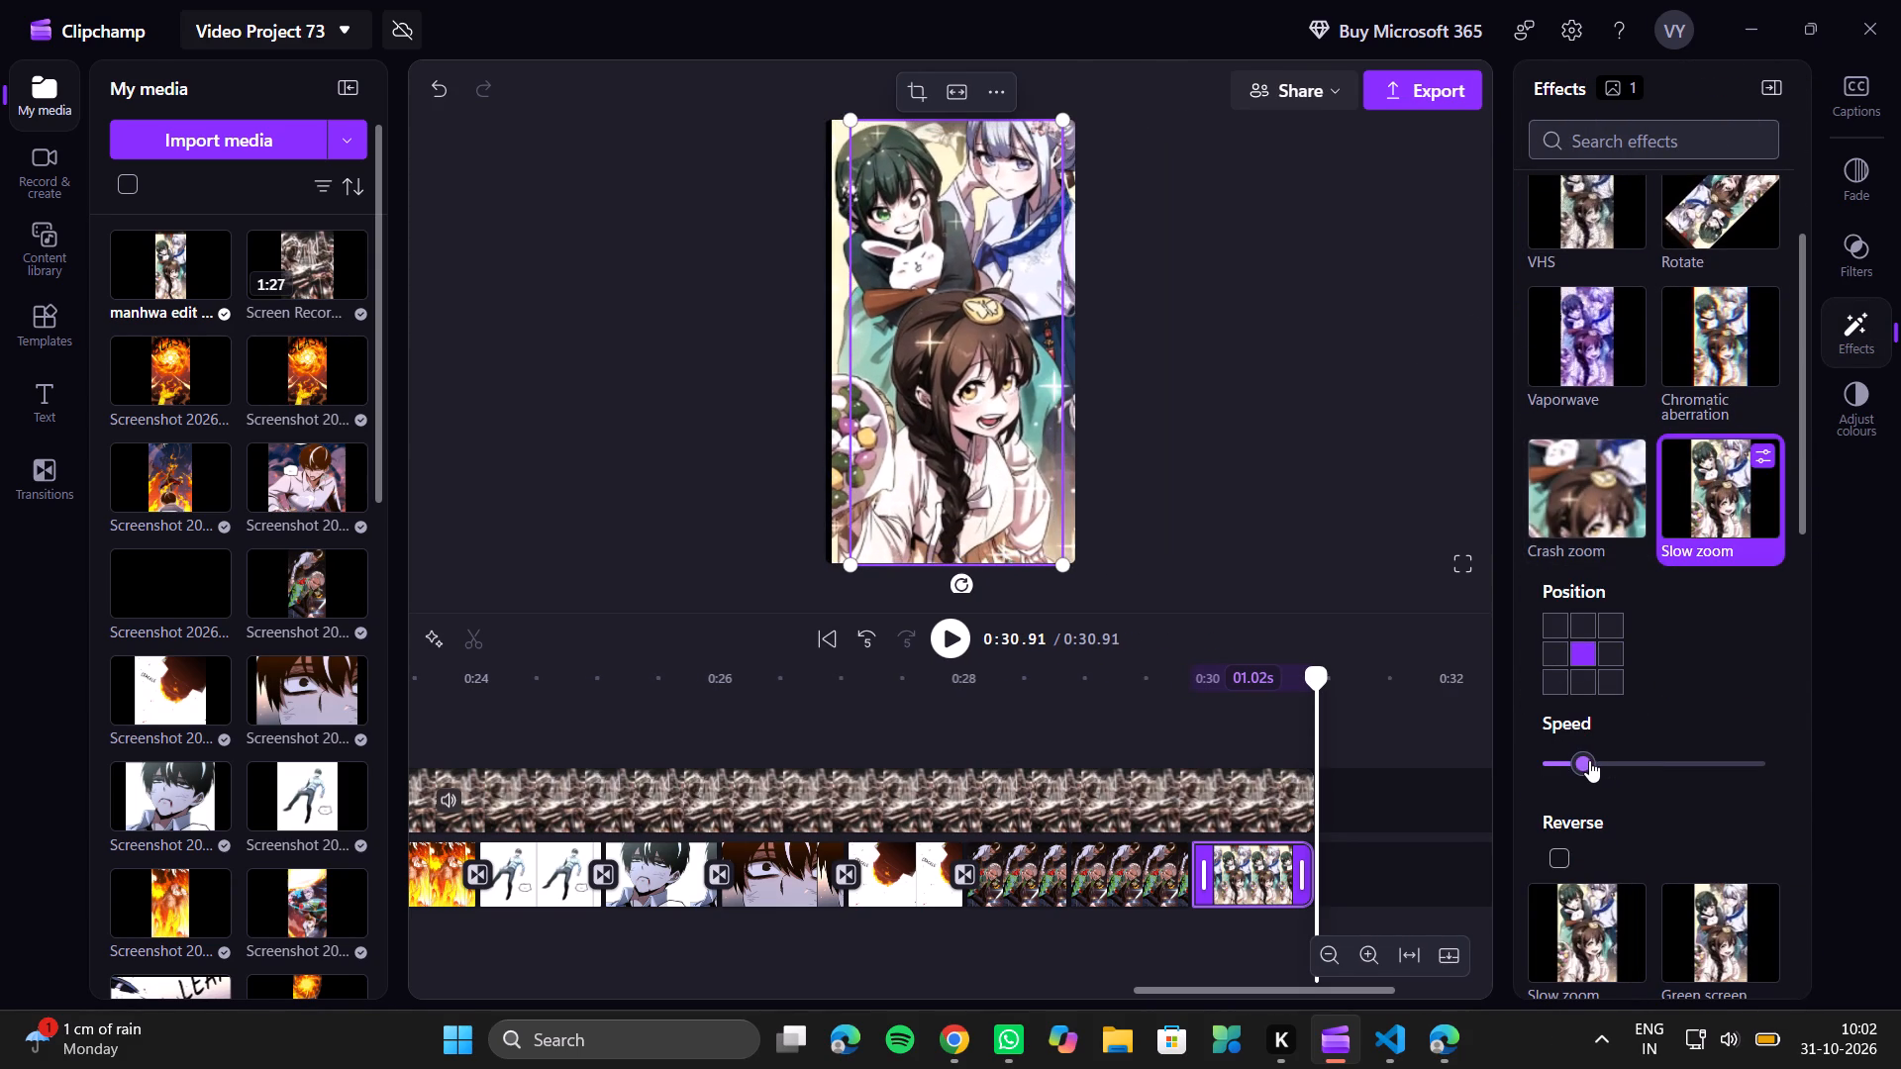
pyautogui.moveTo(1589, 760); pyautogui.dragTo(1596, 758)
pyautogui.click(1237, 332)
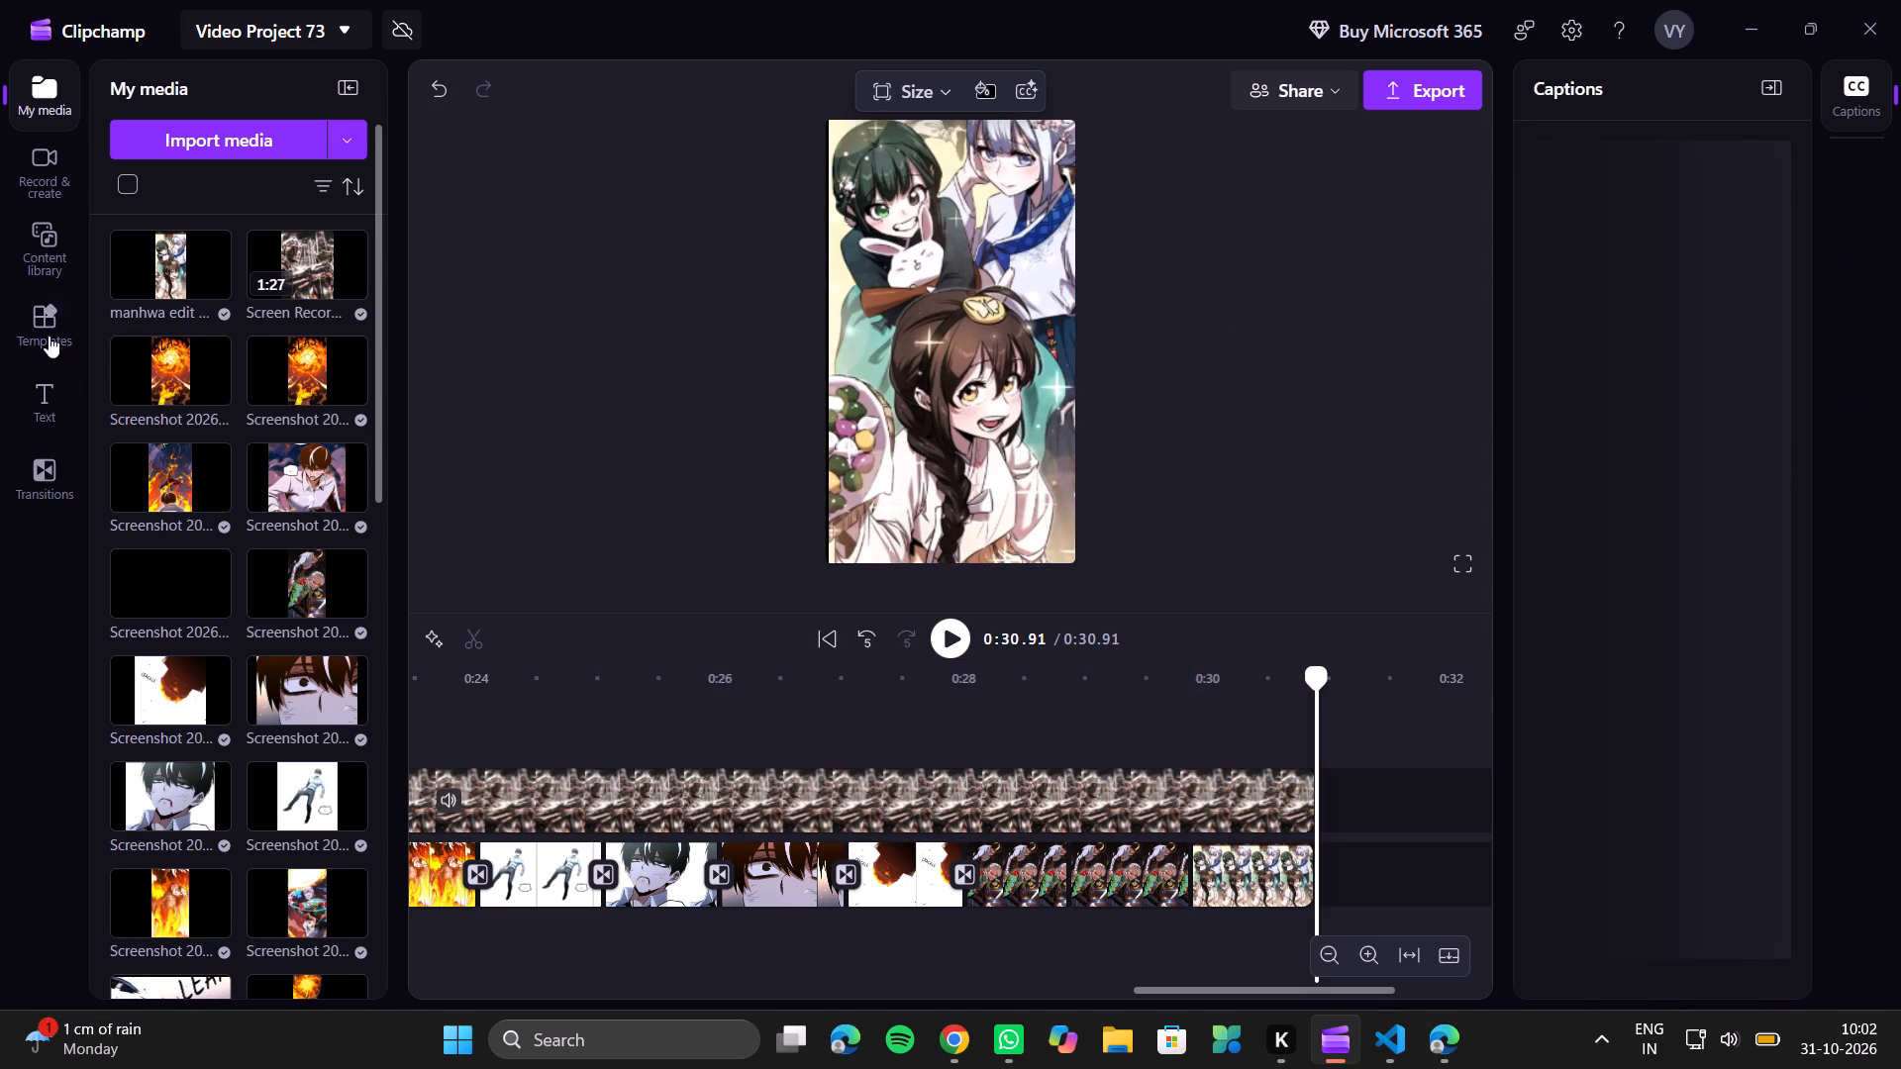
# Add a Creator-style text, align its start with the last image clip and trim it to 1.02 s, ending at 0:30.91.
pyautogui.click(66, 381)
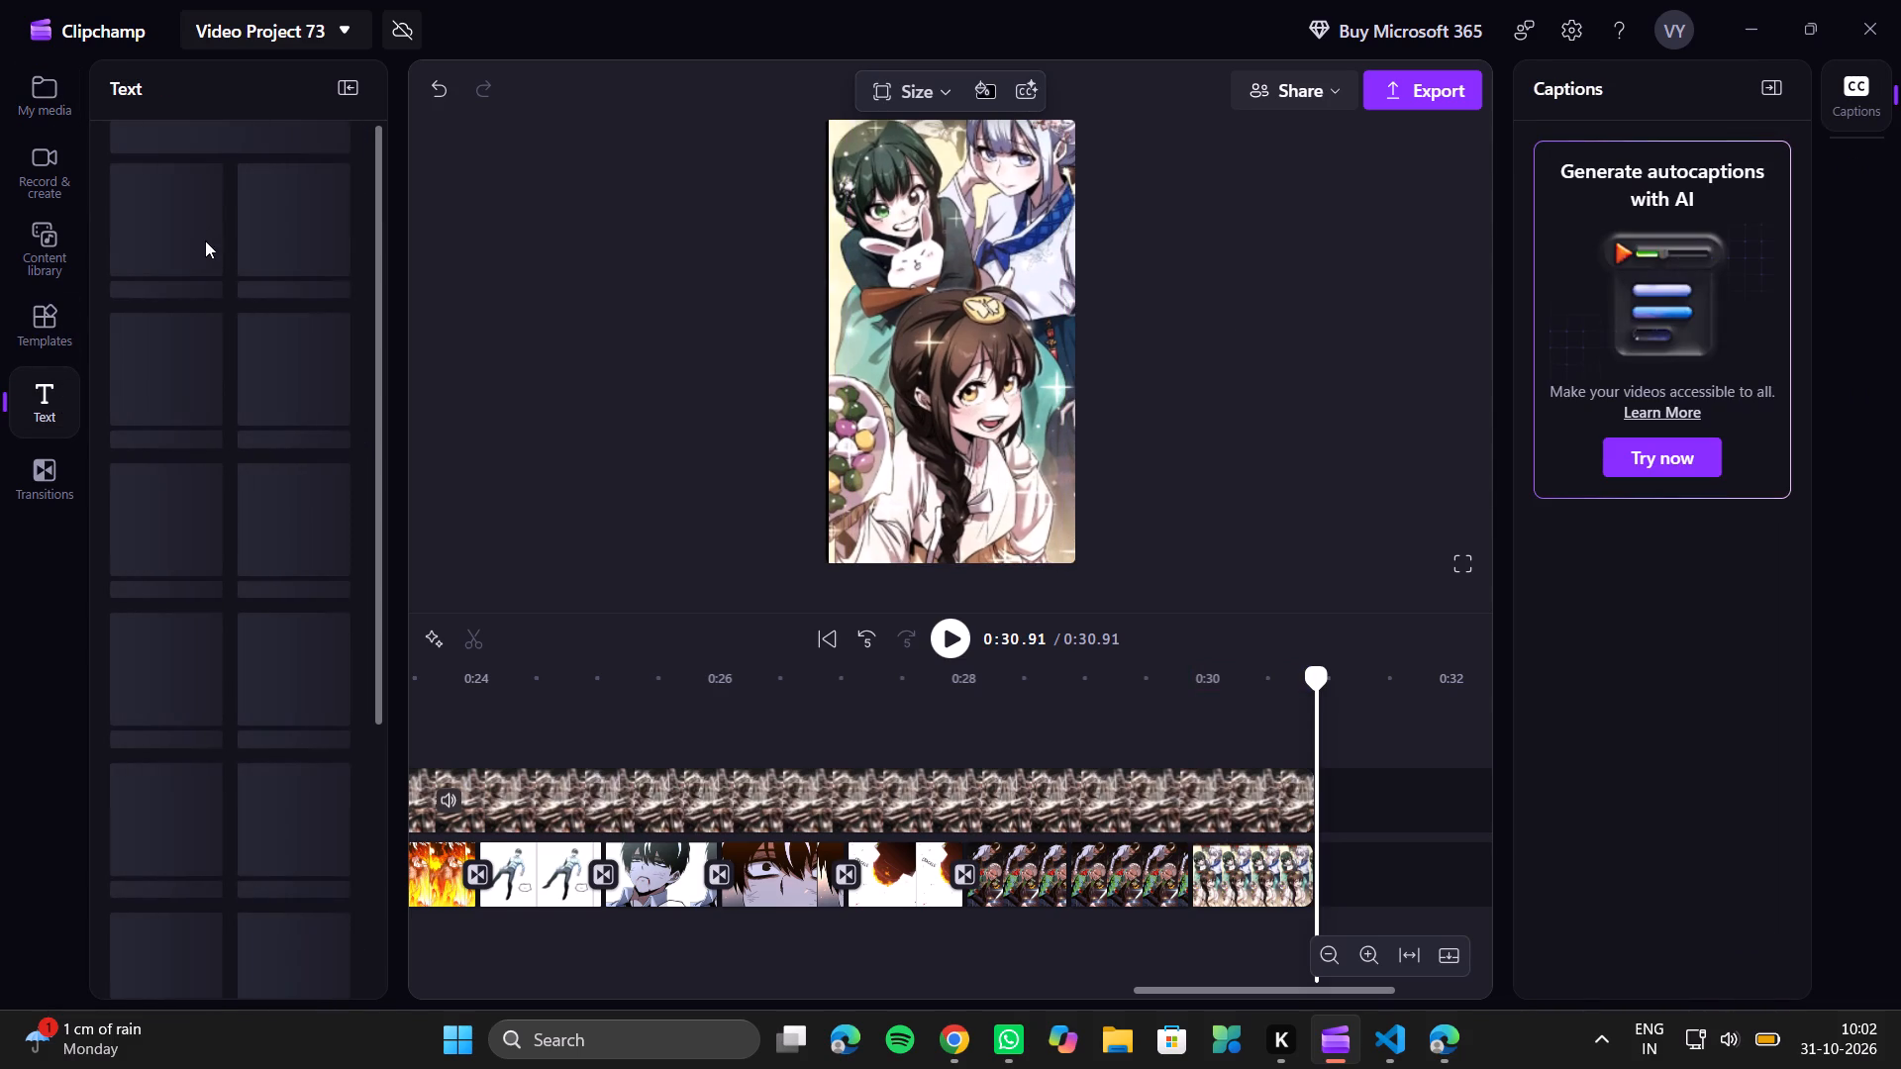
pyautogui.click(203, 449)
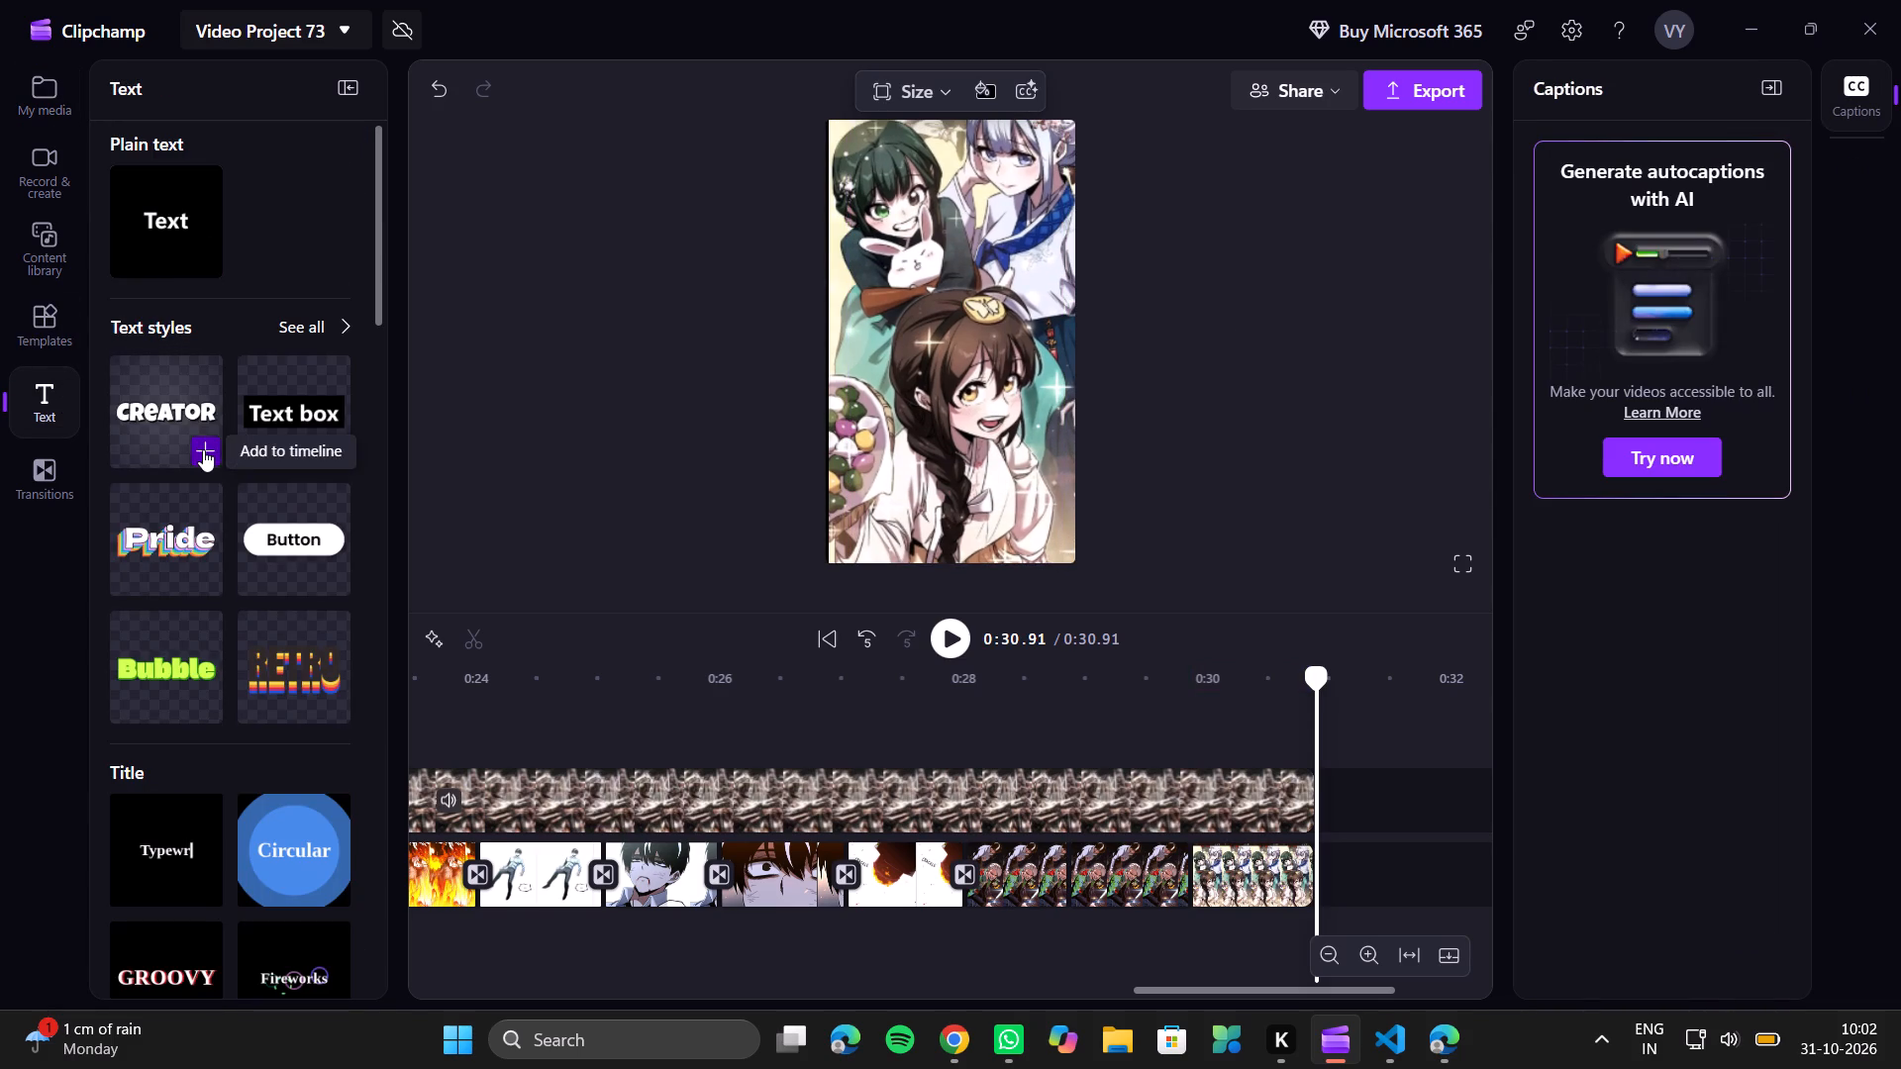
pyautogui.moveTo(1206, 769); pyautogui.dragTo(1093, 766)
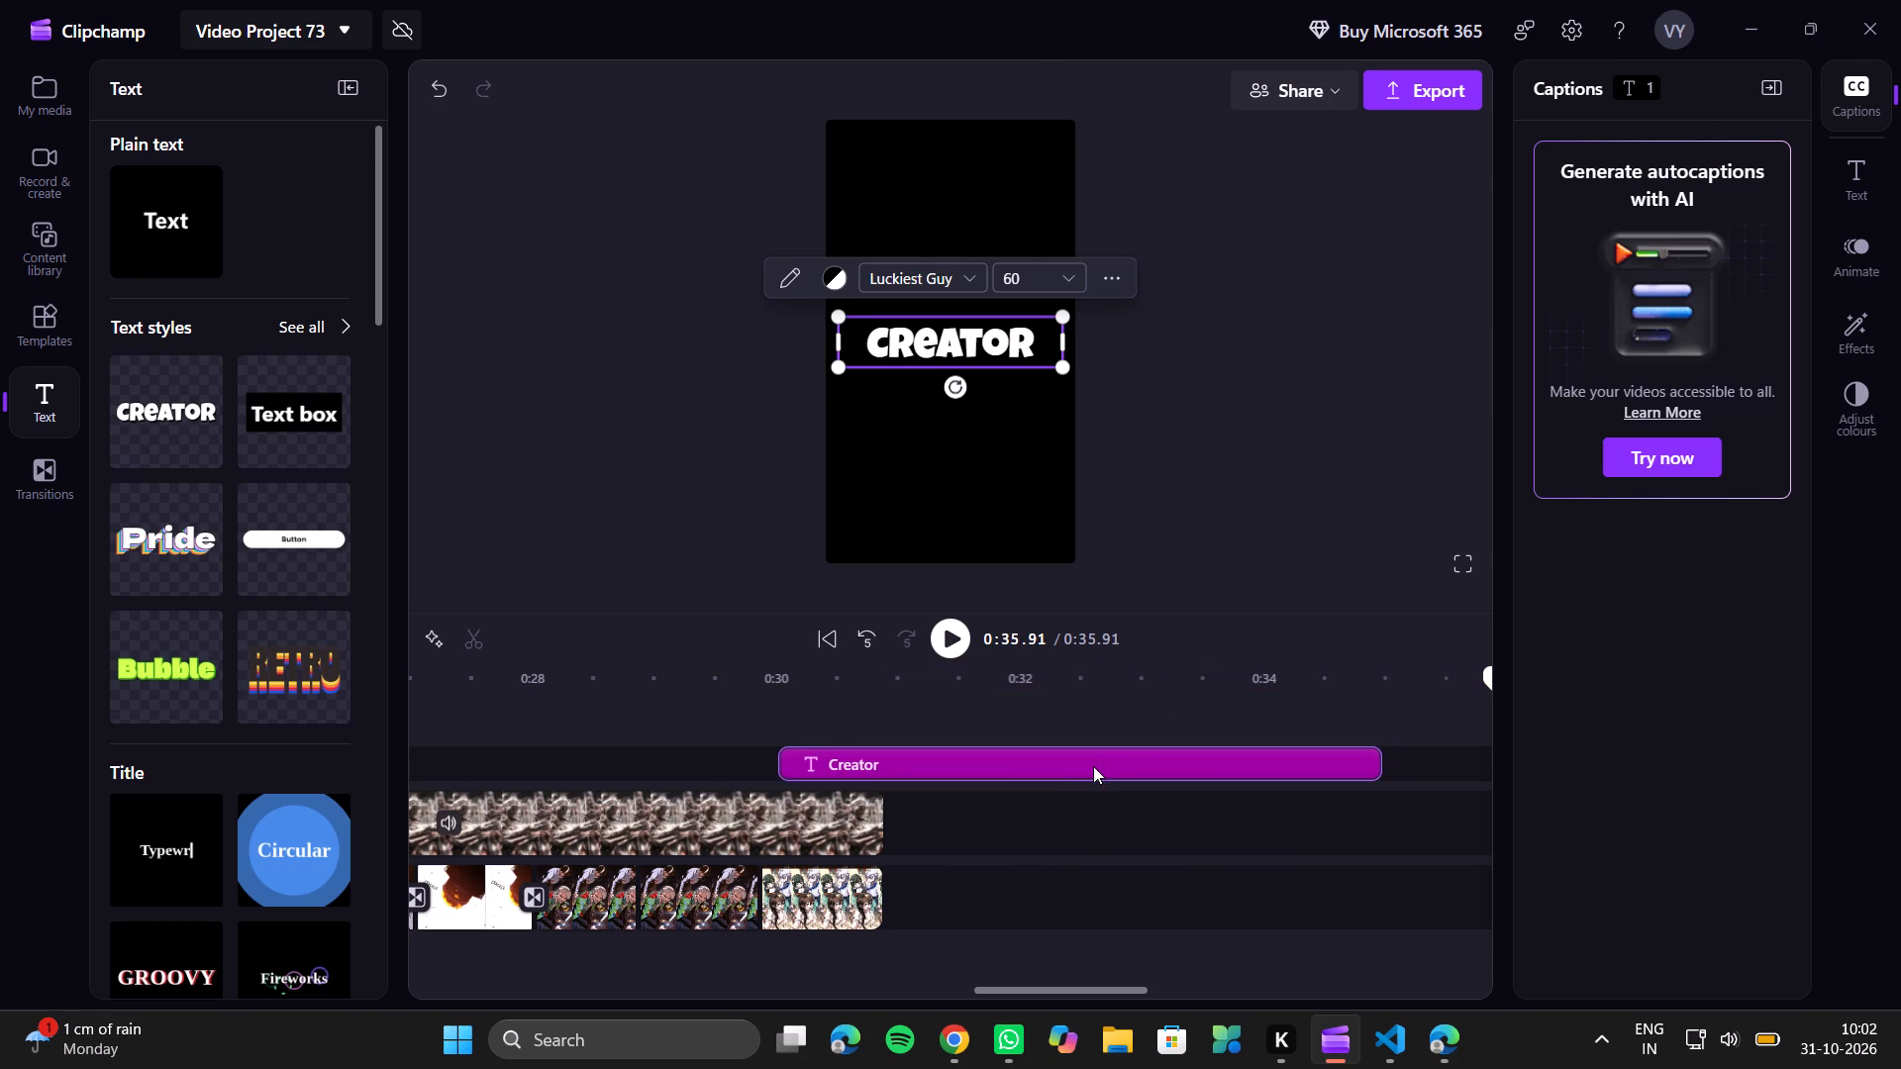
pyautogui.moveTo(1093, 766); pyautogui.dragTo(1077, 771)
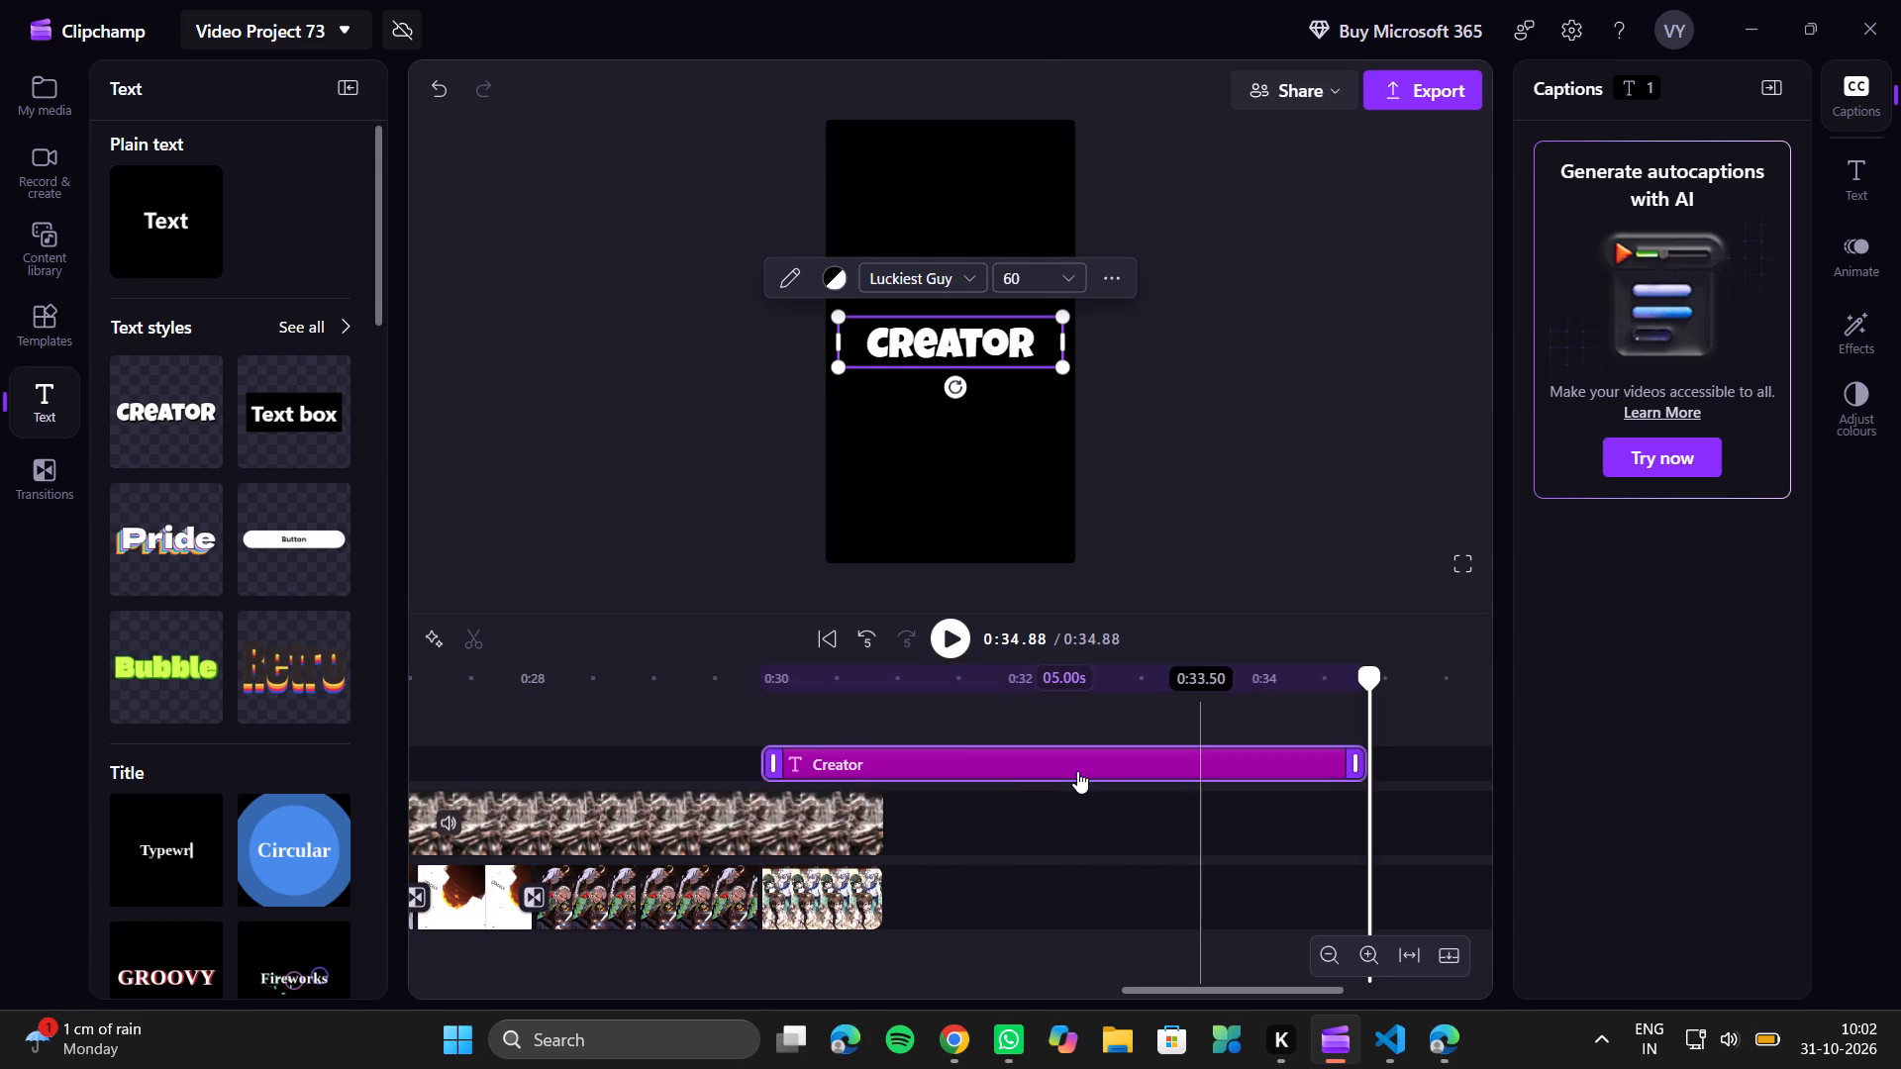
pyautogui.moveTo(1358, 769); pyautogui.dragTo(980, 803)
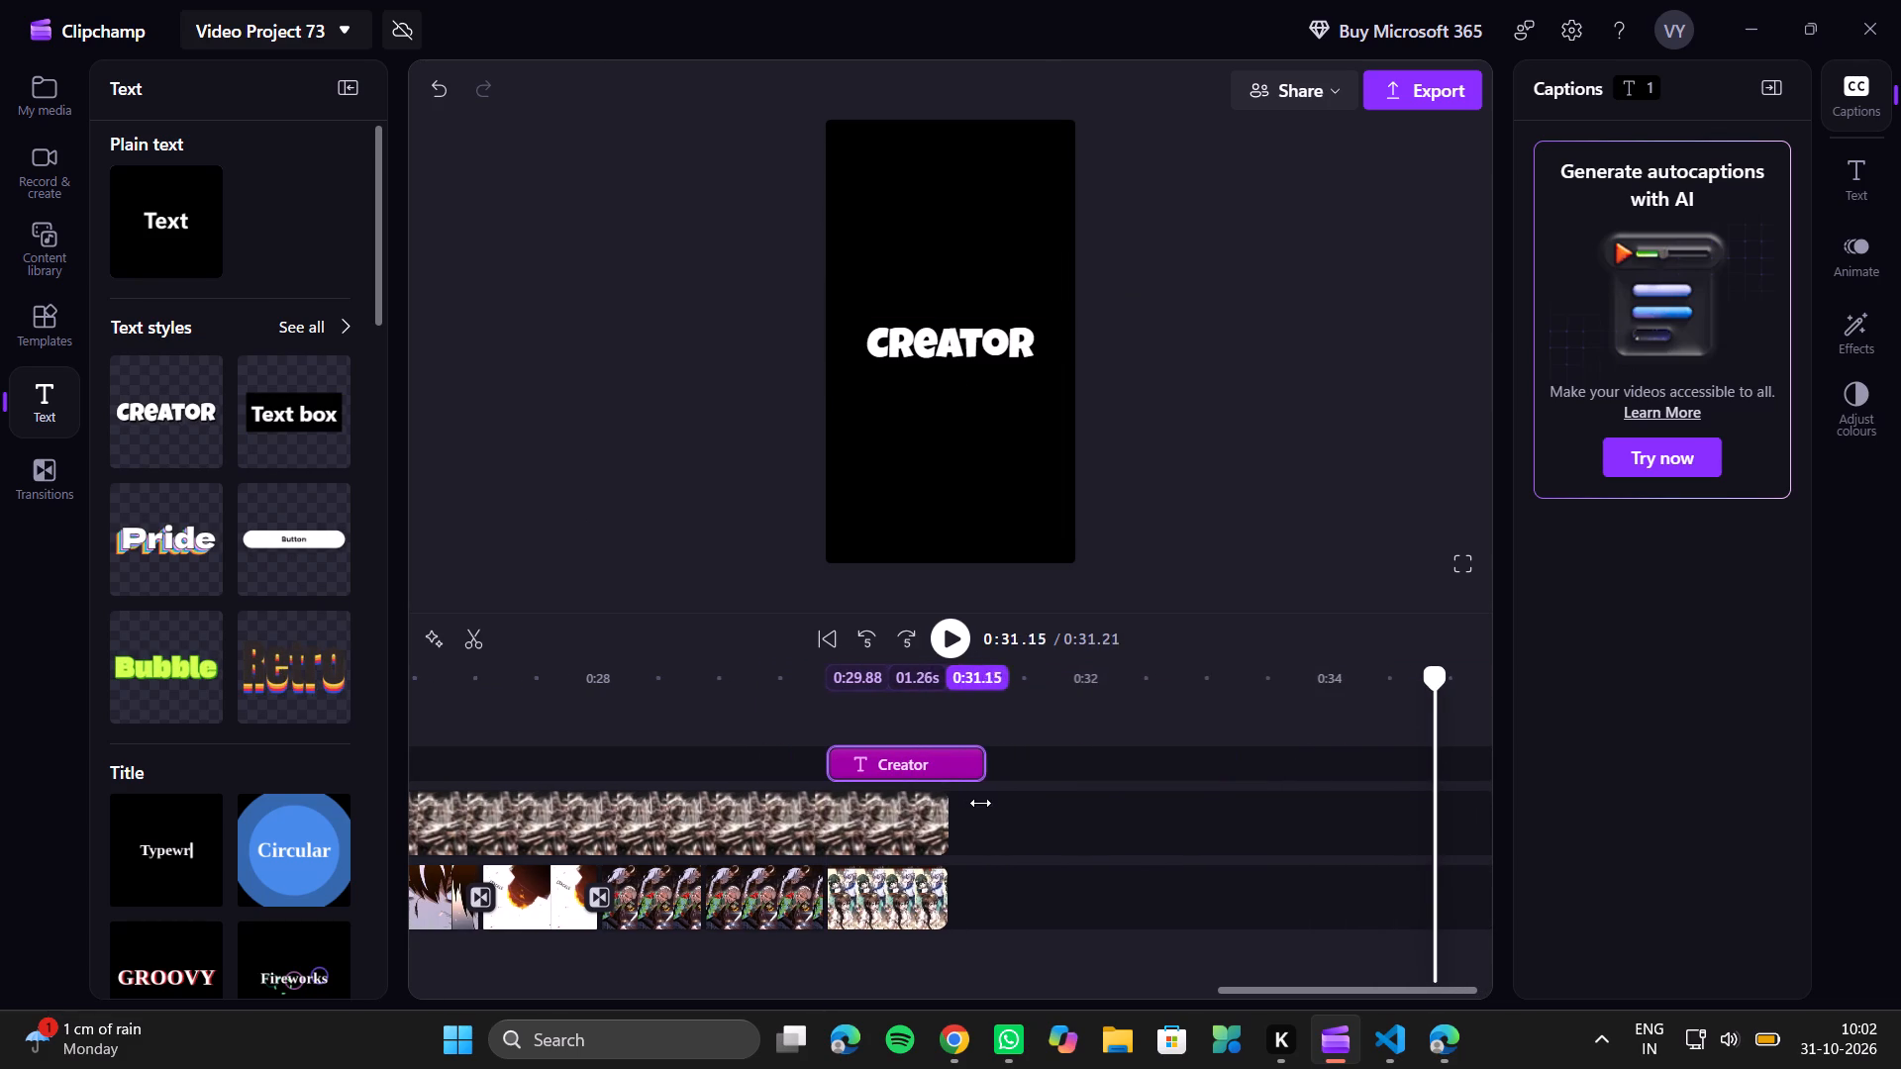
pyautogui.moveTo(980, 803); pyautogui.dragTo(947, 803)
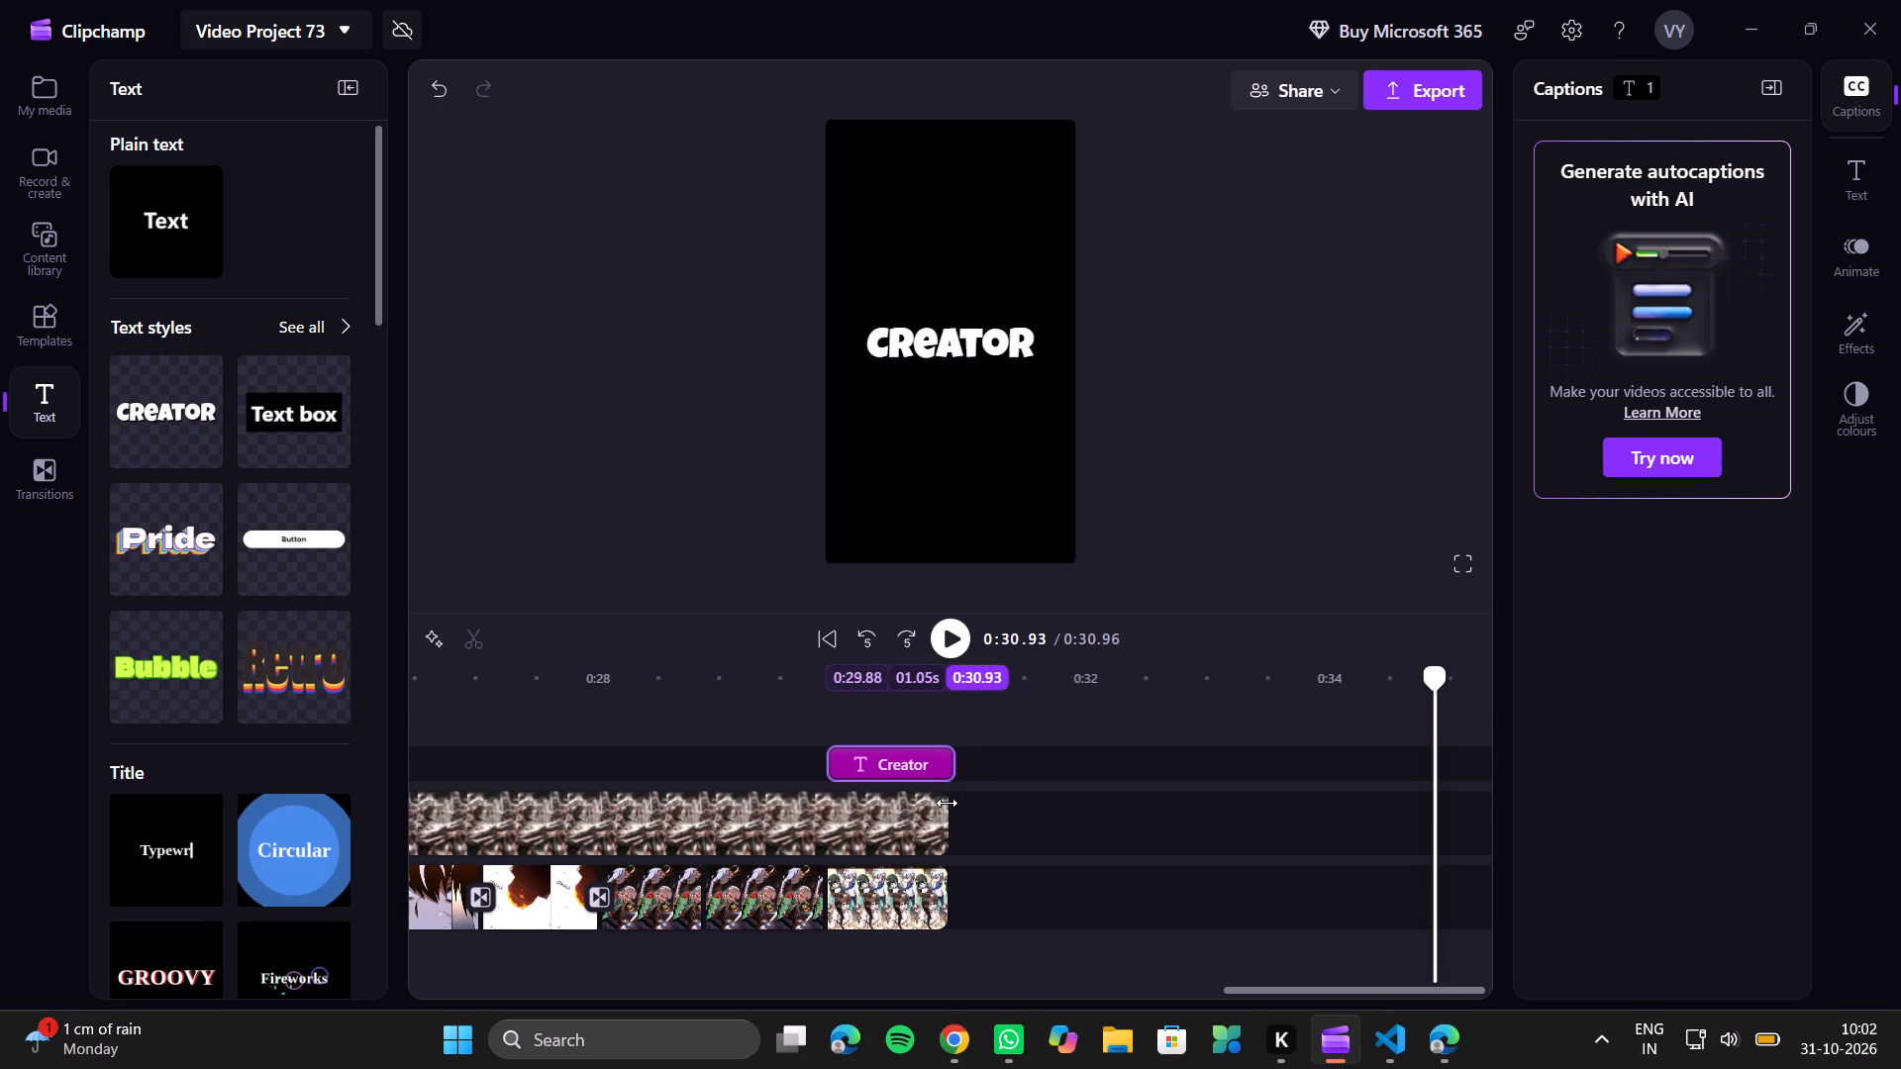
pyautogui.moveTo(947, 803); pyautogui.dragTo(943, 804)
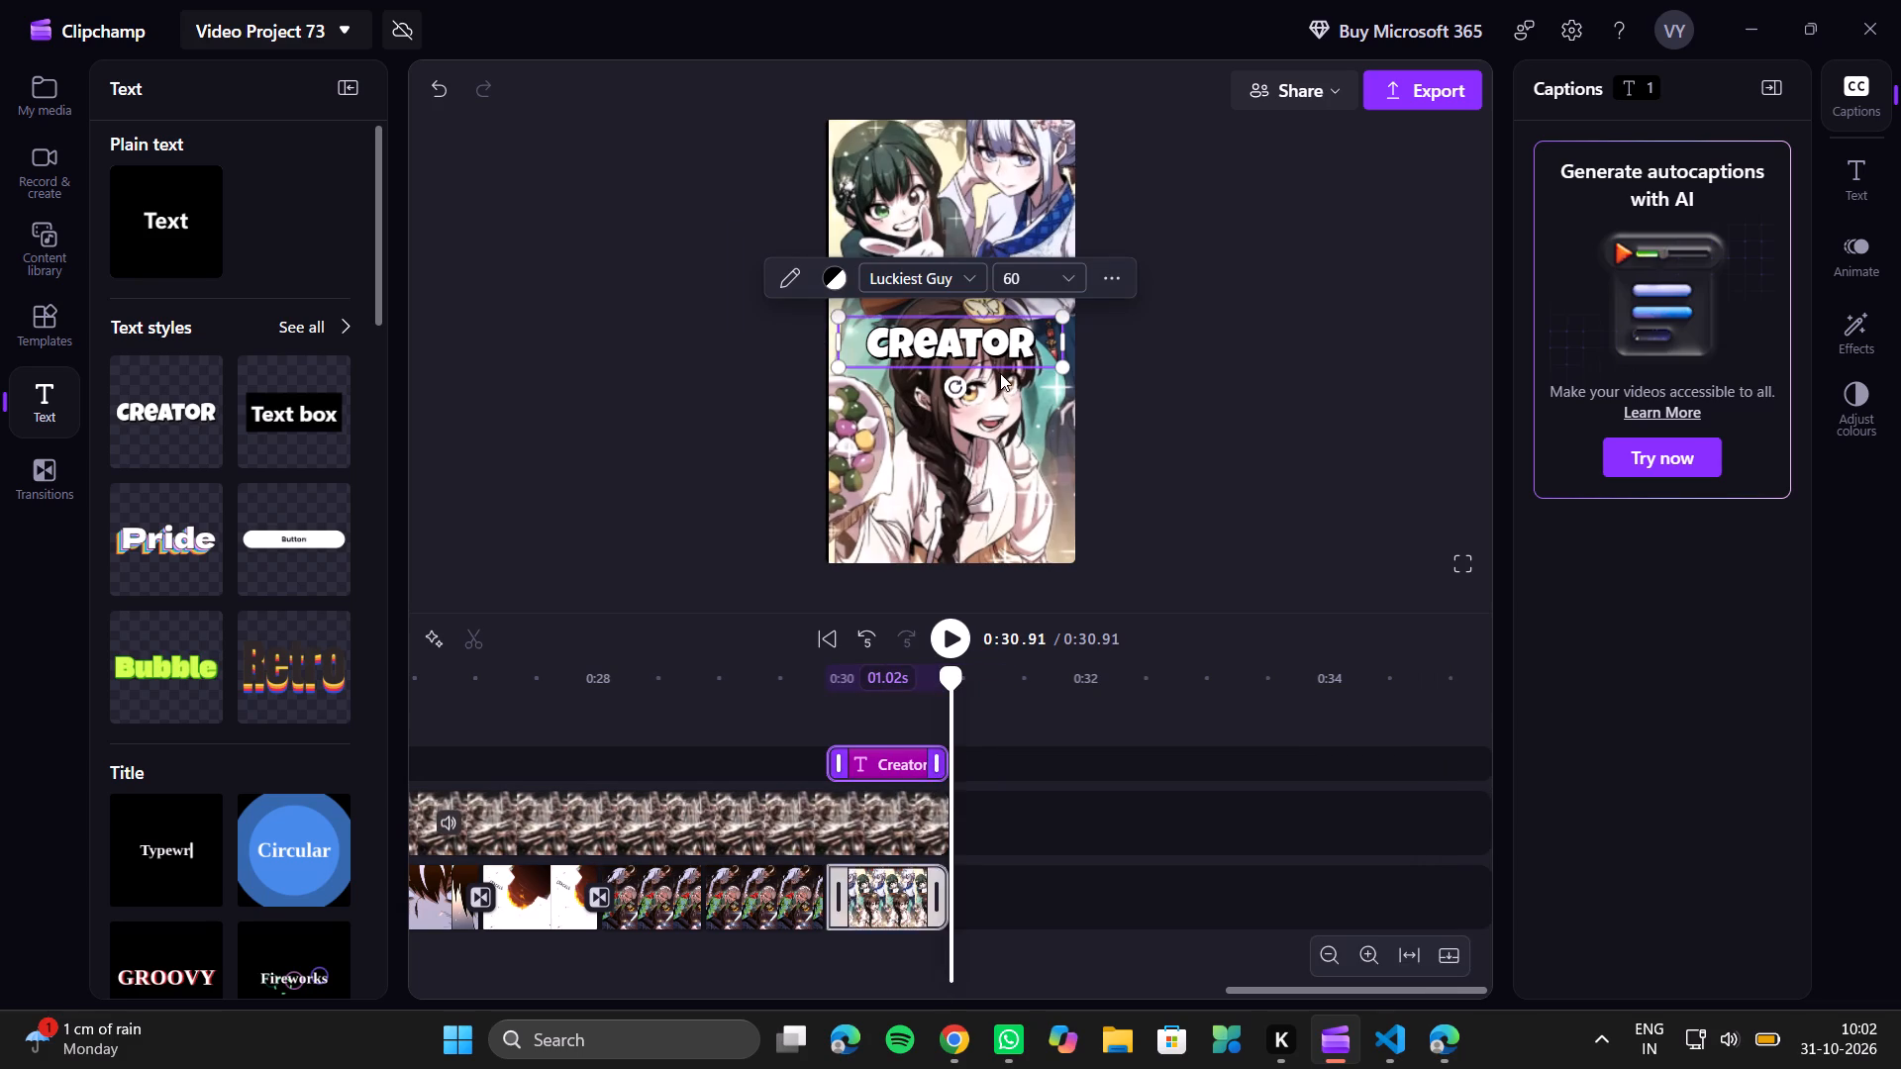
# Replace the text over the last image with SUBSCRIBE.
pyautogui.click(997, 361)
pyautogui.press('BackSpace')
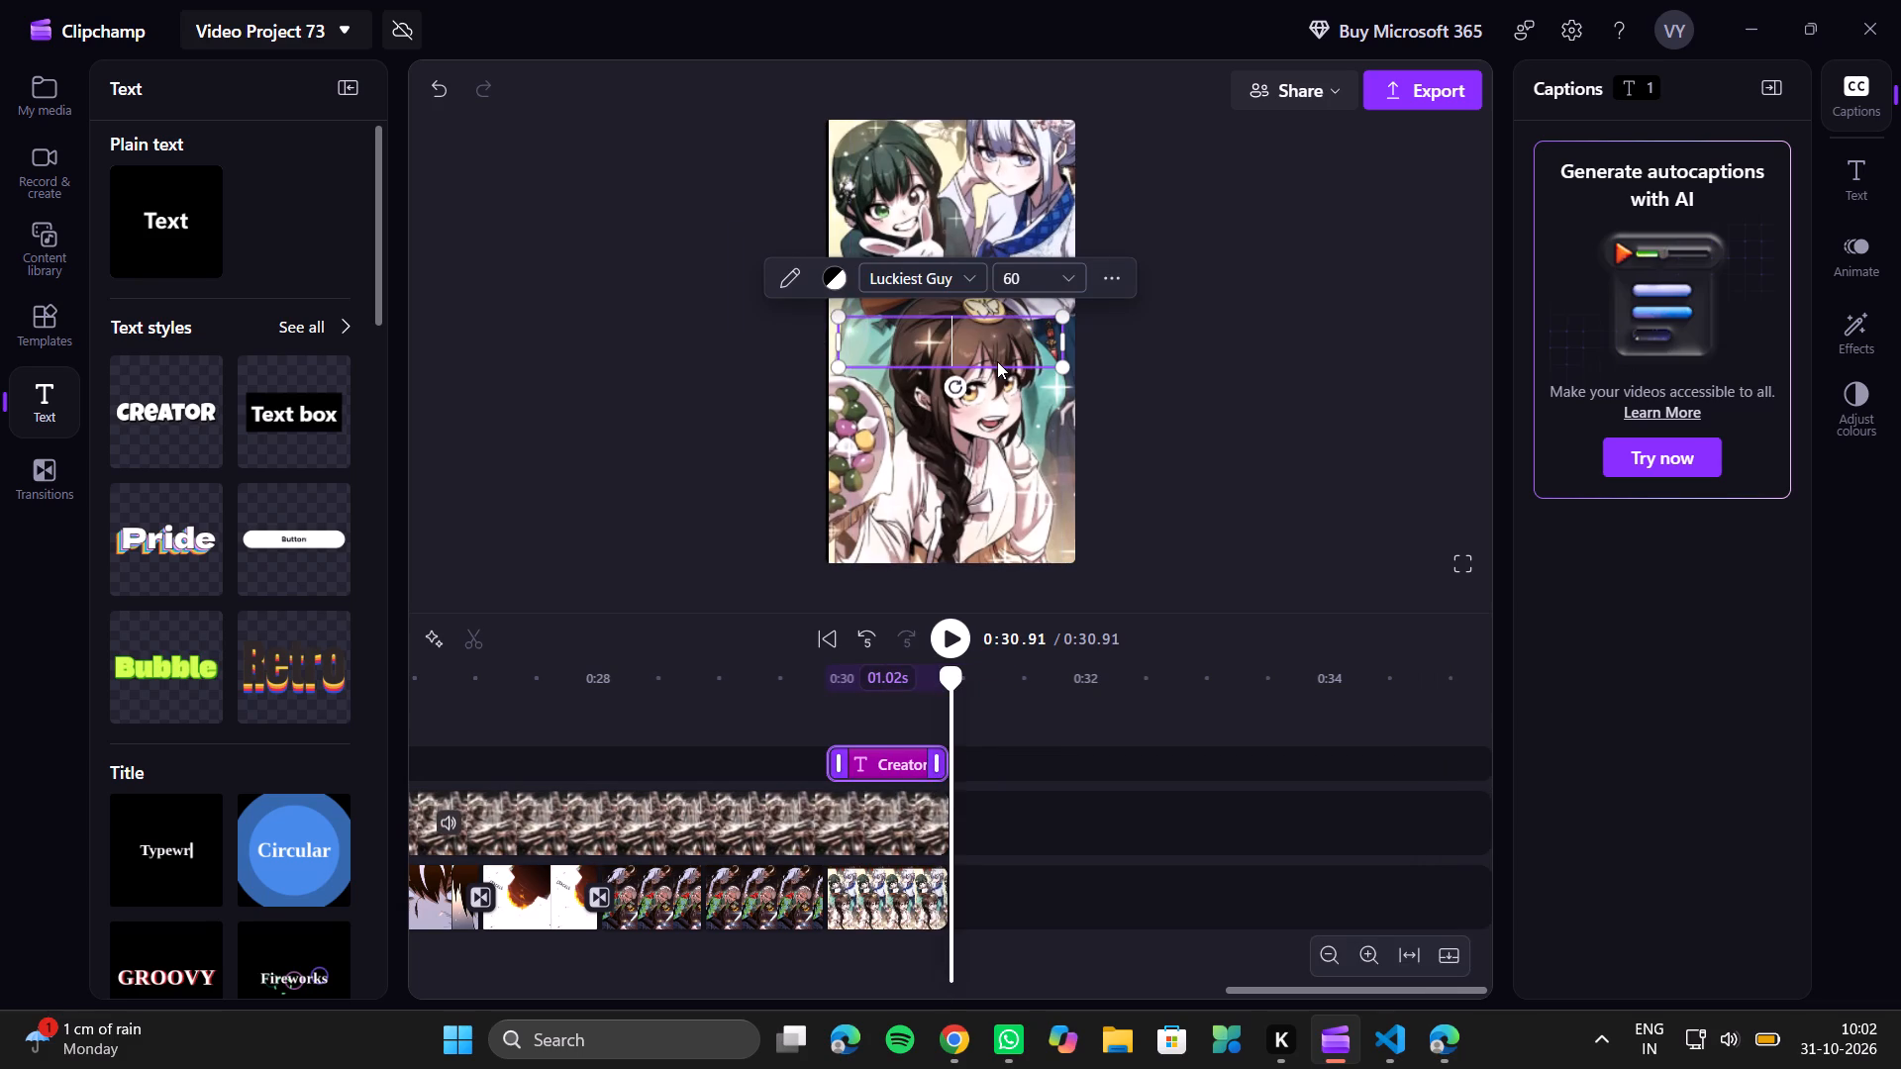
pyautogui.write('SUBS')
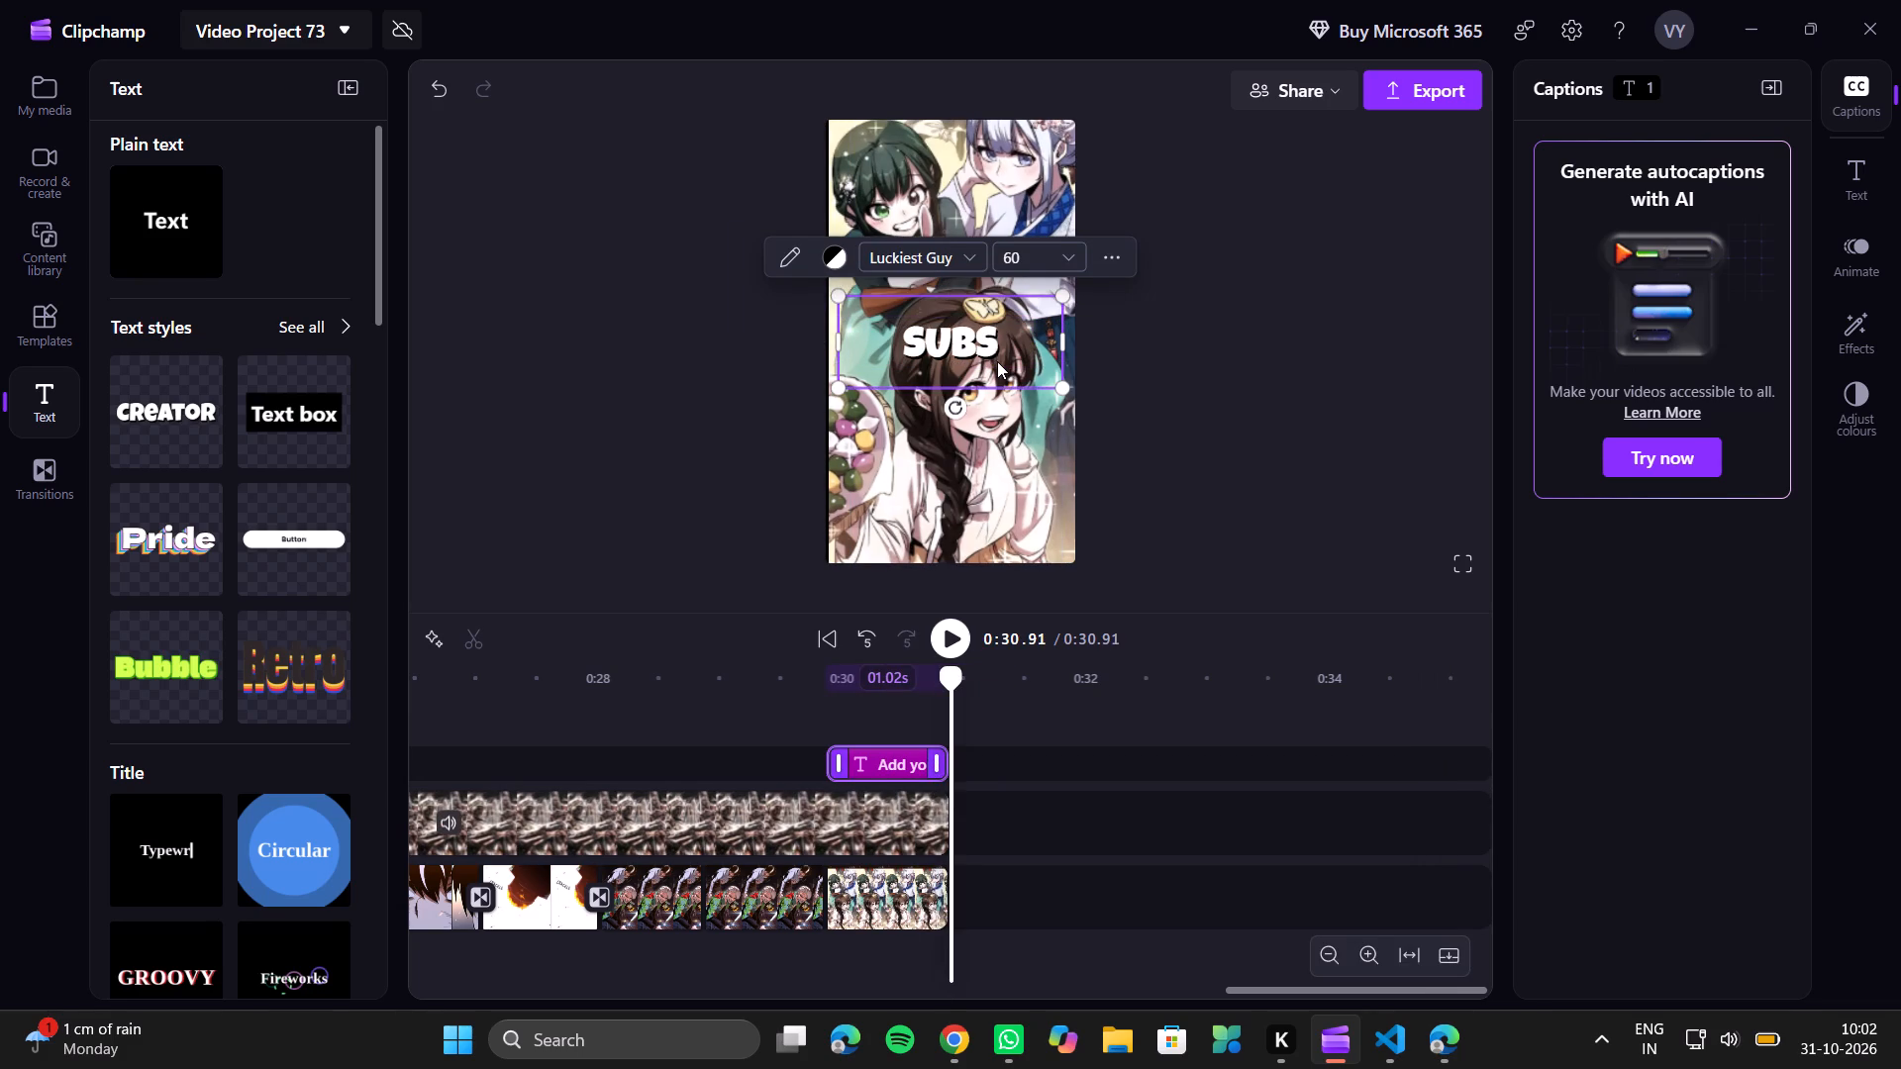
pyautogui.write('CAA')
pyautogui.press('BackSpace')
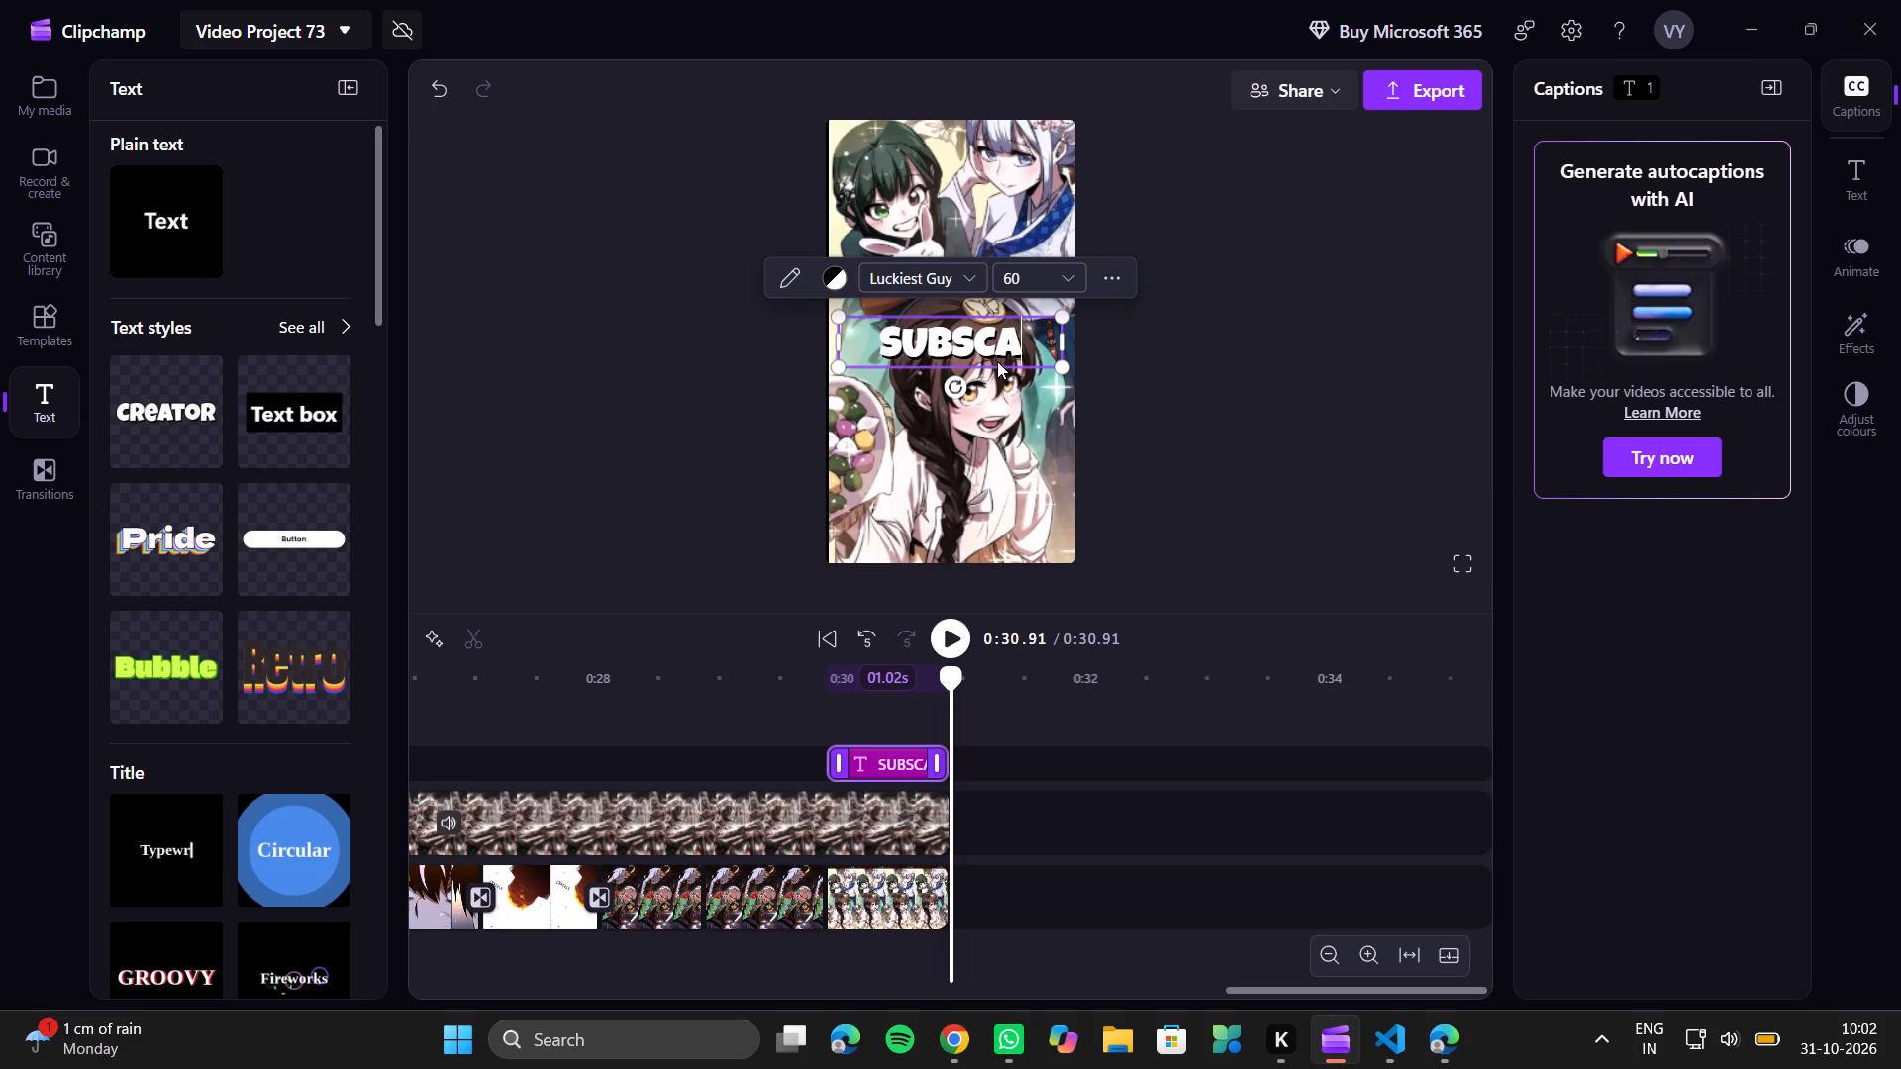
pyautogui.press('BackSpace')
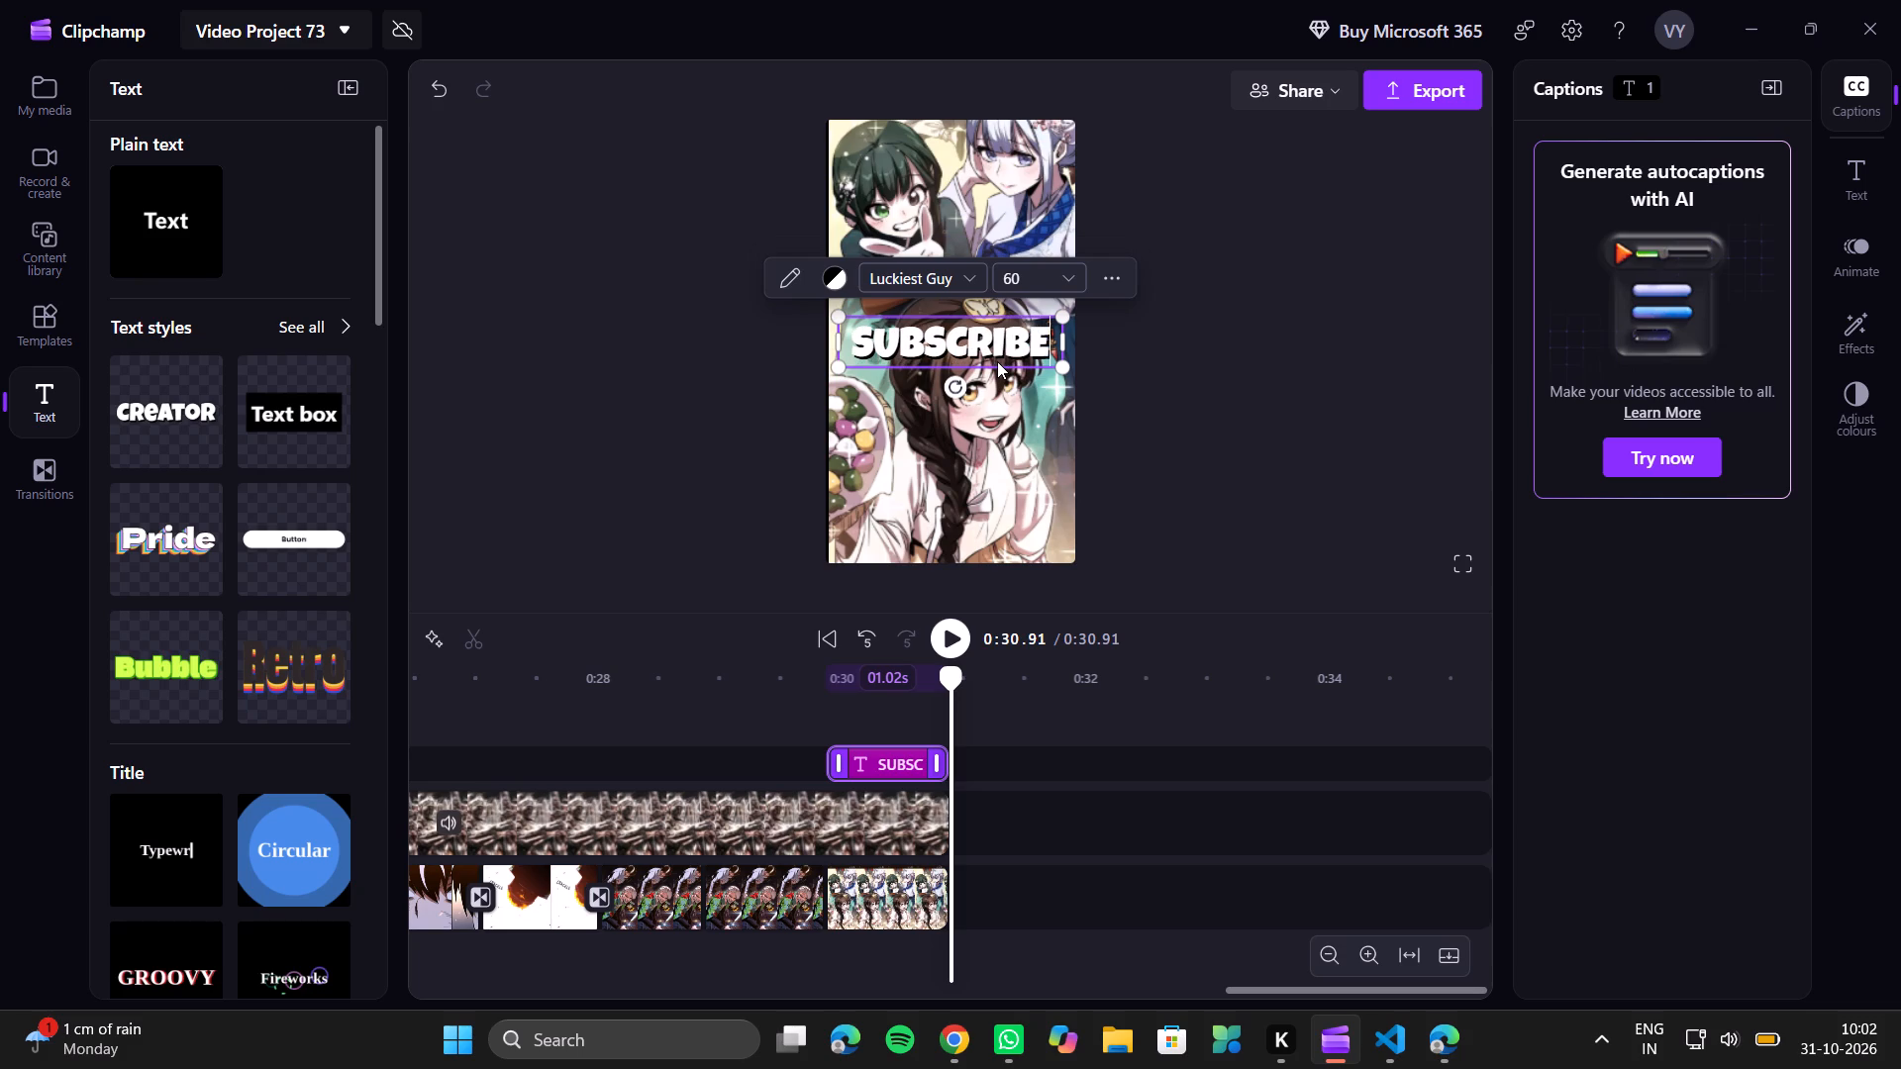
pyautogui.doubleClick(997, 356)
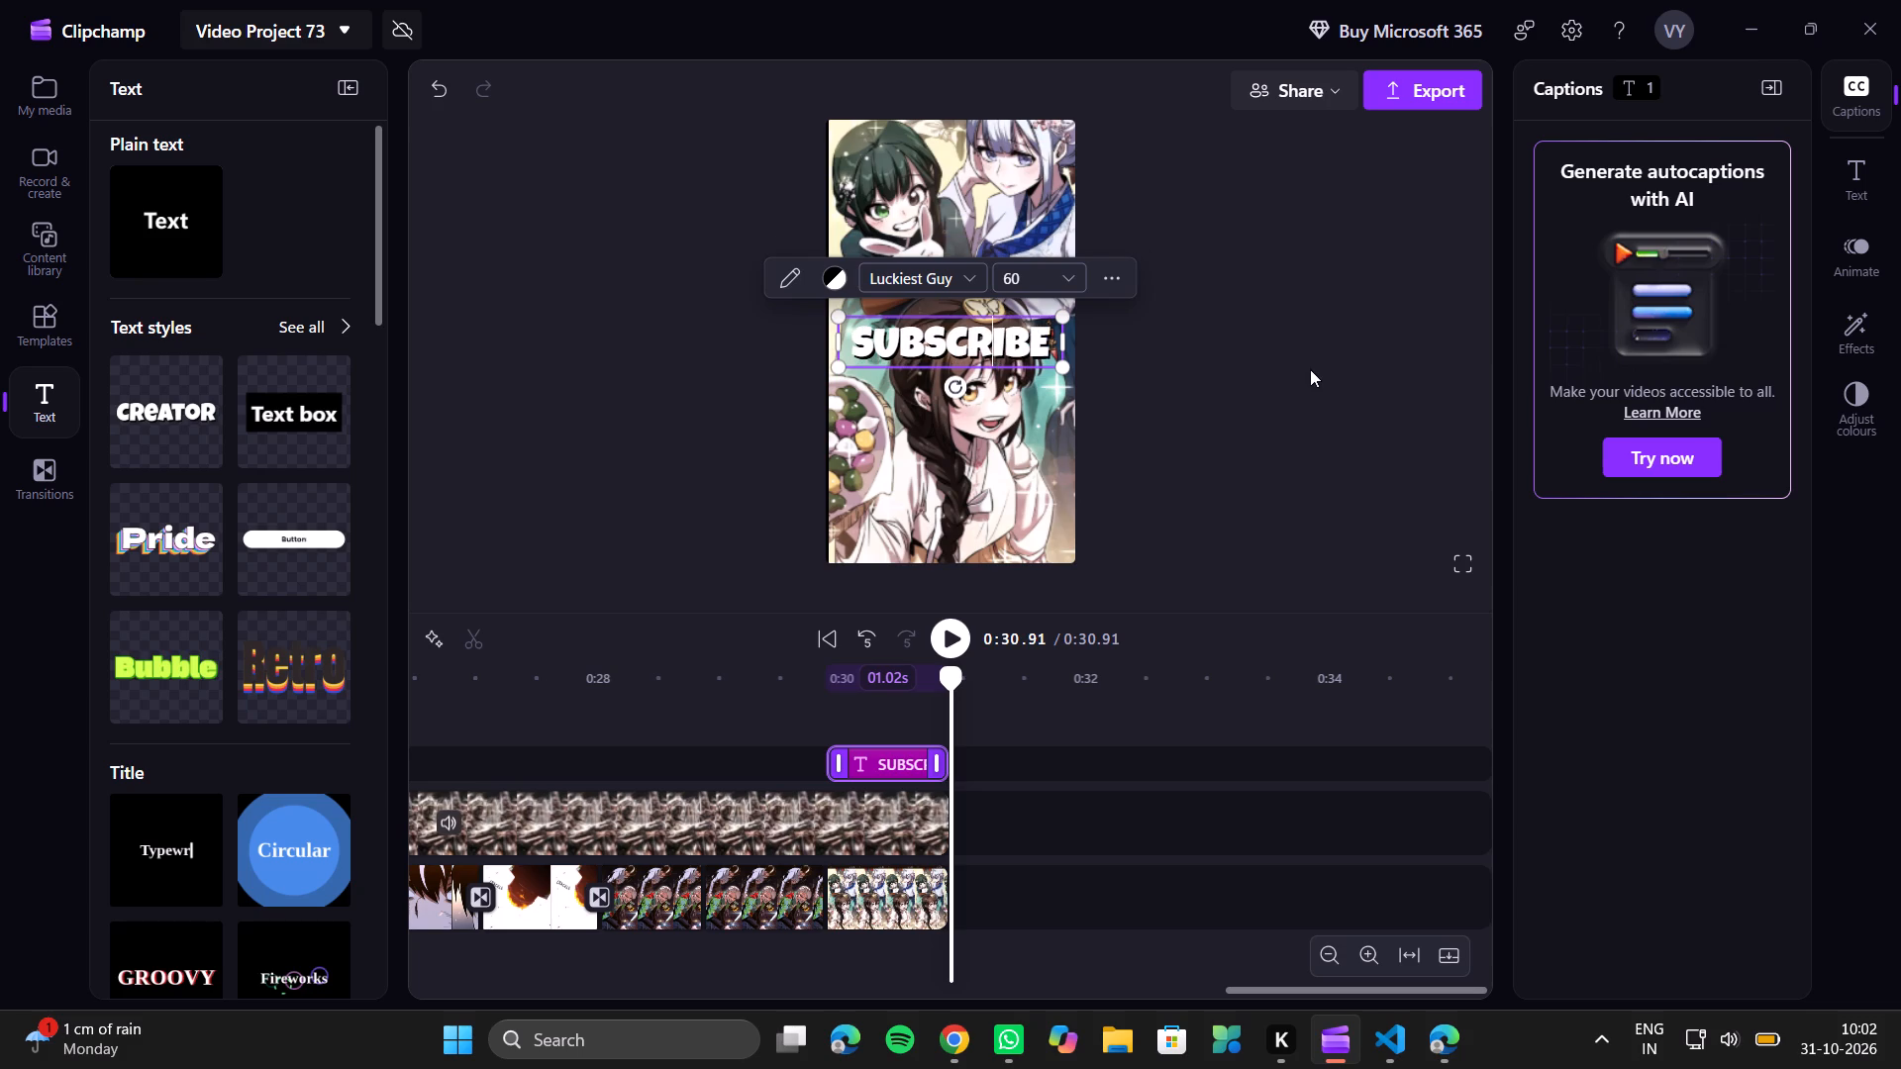
pyautogui.click(1310, 369)
pyautogui.click(918, 343)
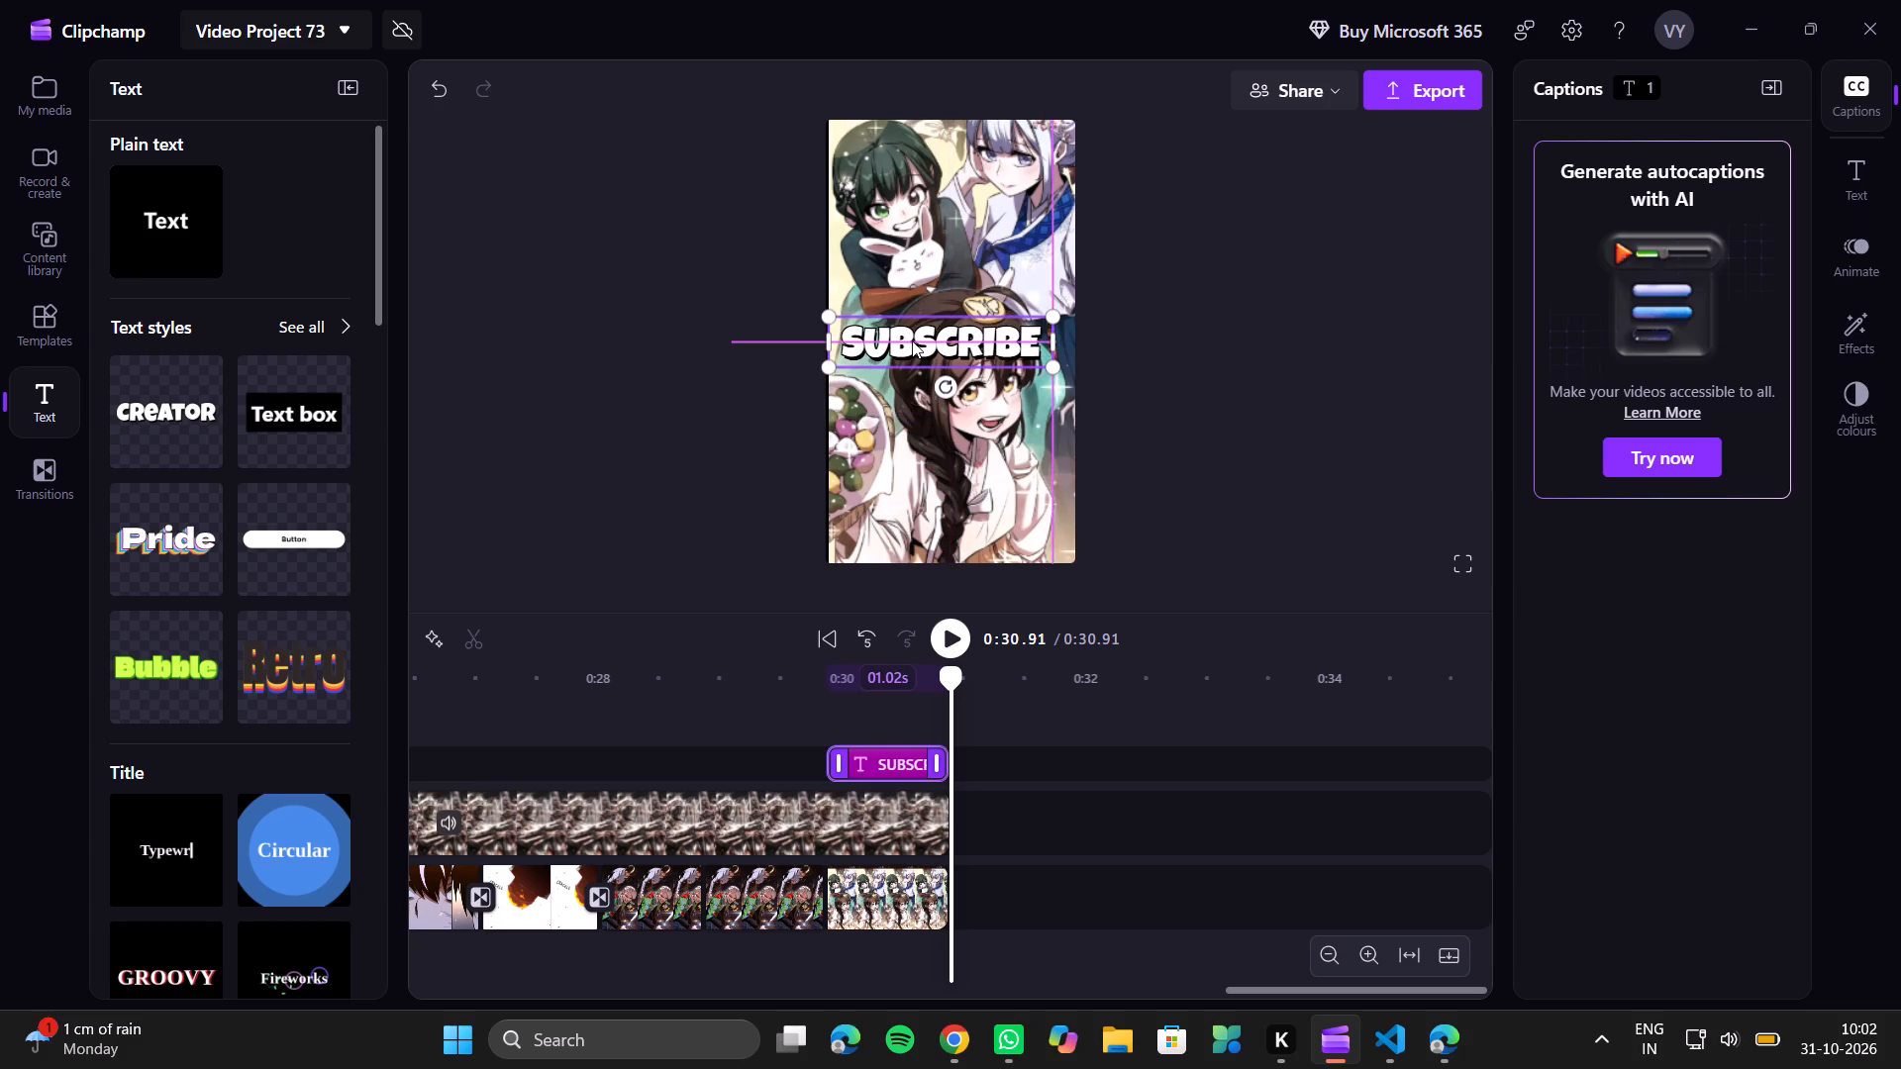
pyautogui.click(1389, 422)
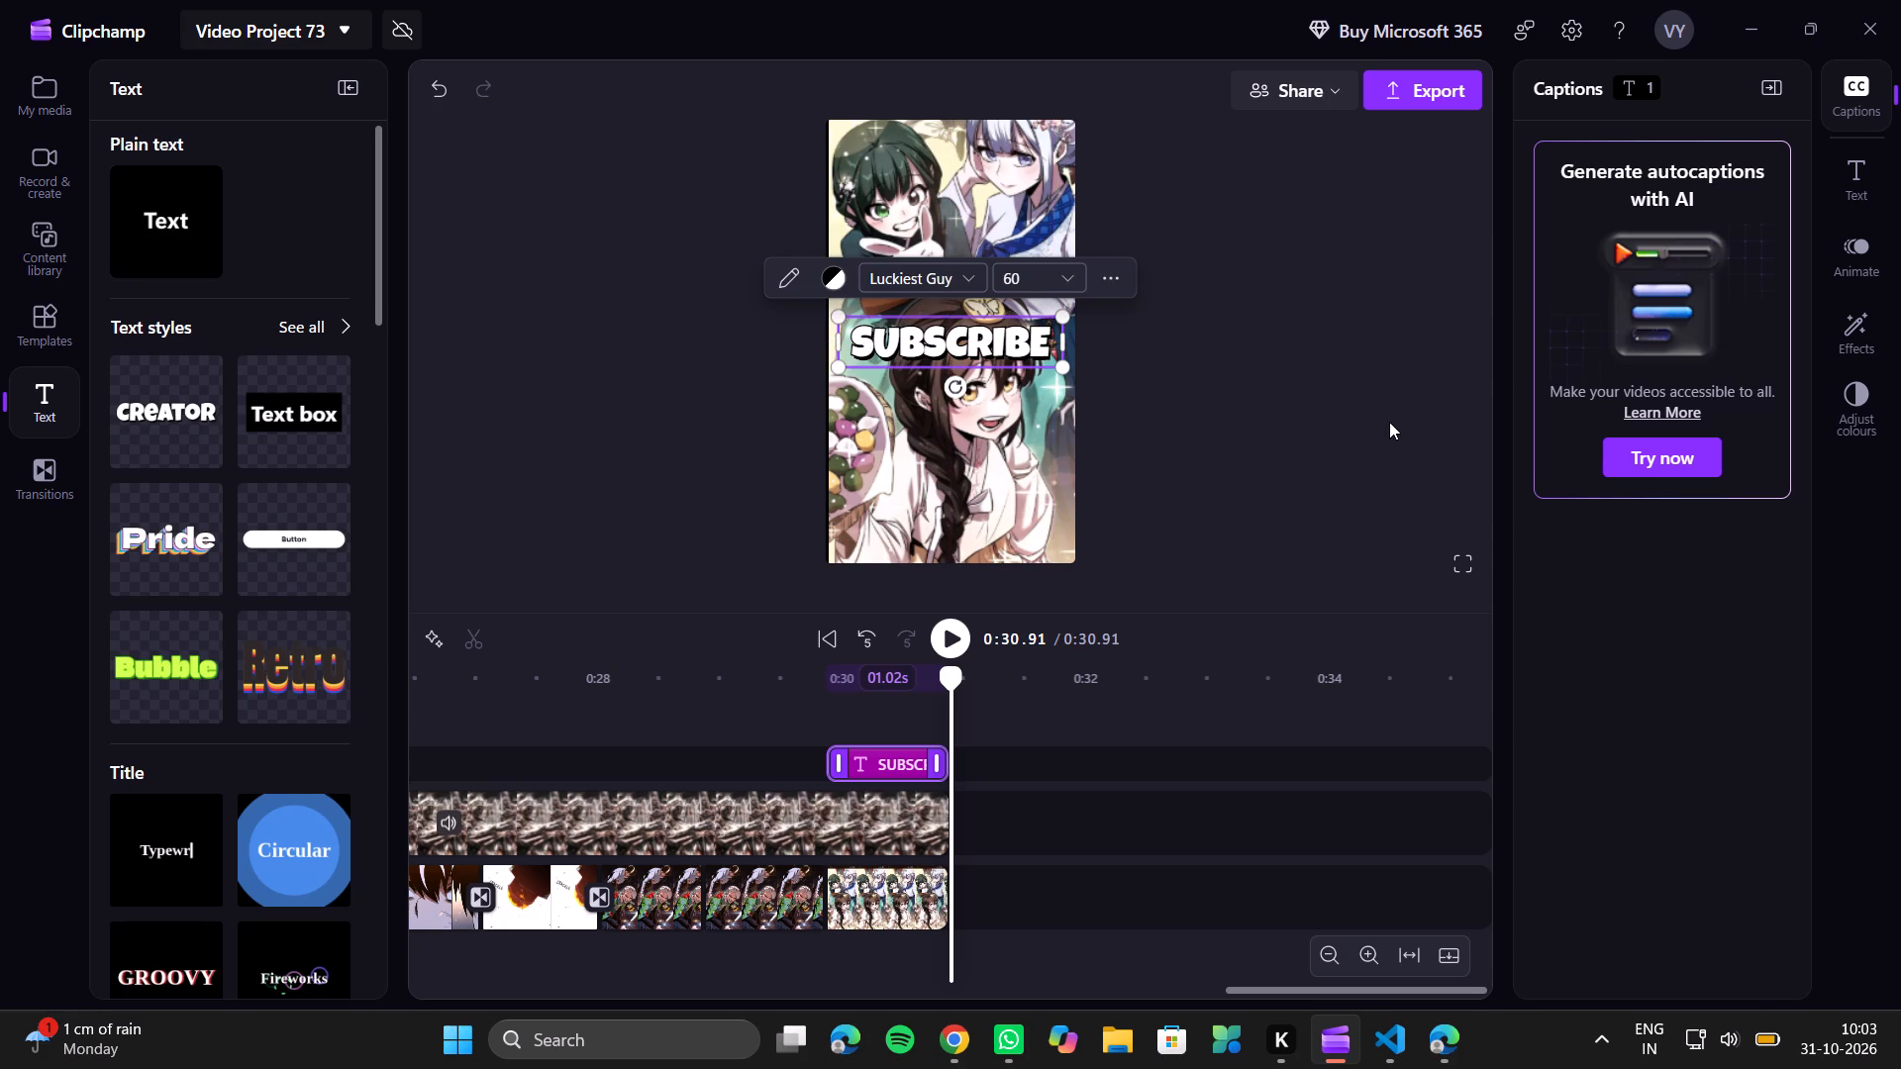
# Play the whole video in full screen from the start to check the edit, and return to the editor.
pyautogui.hscroll(19, 821, 794)
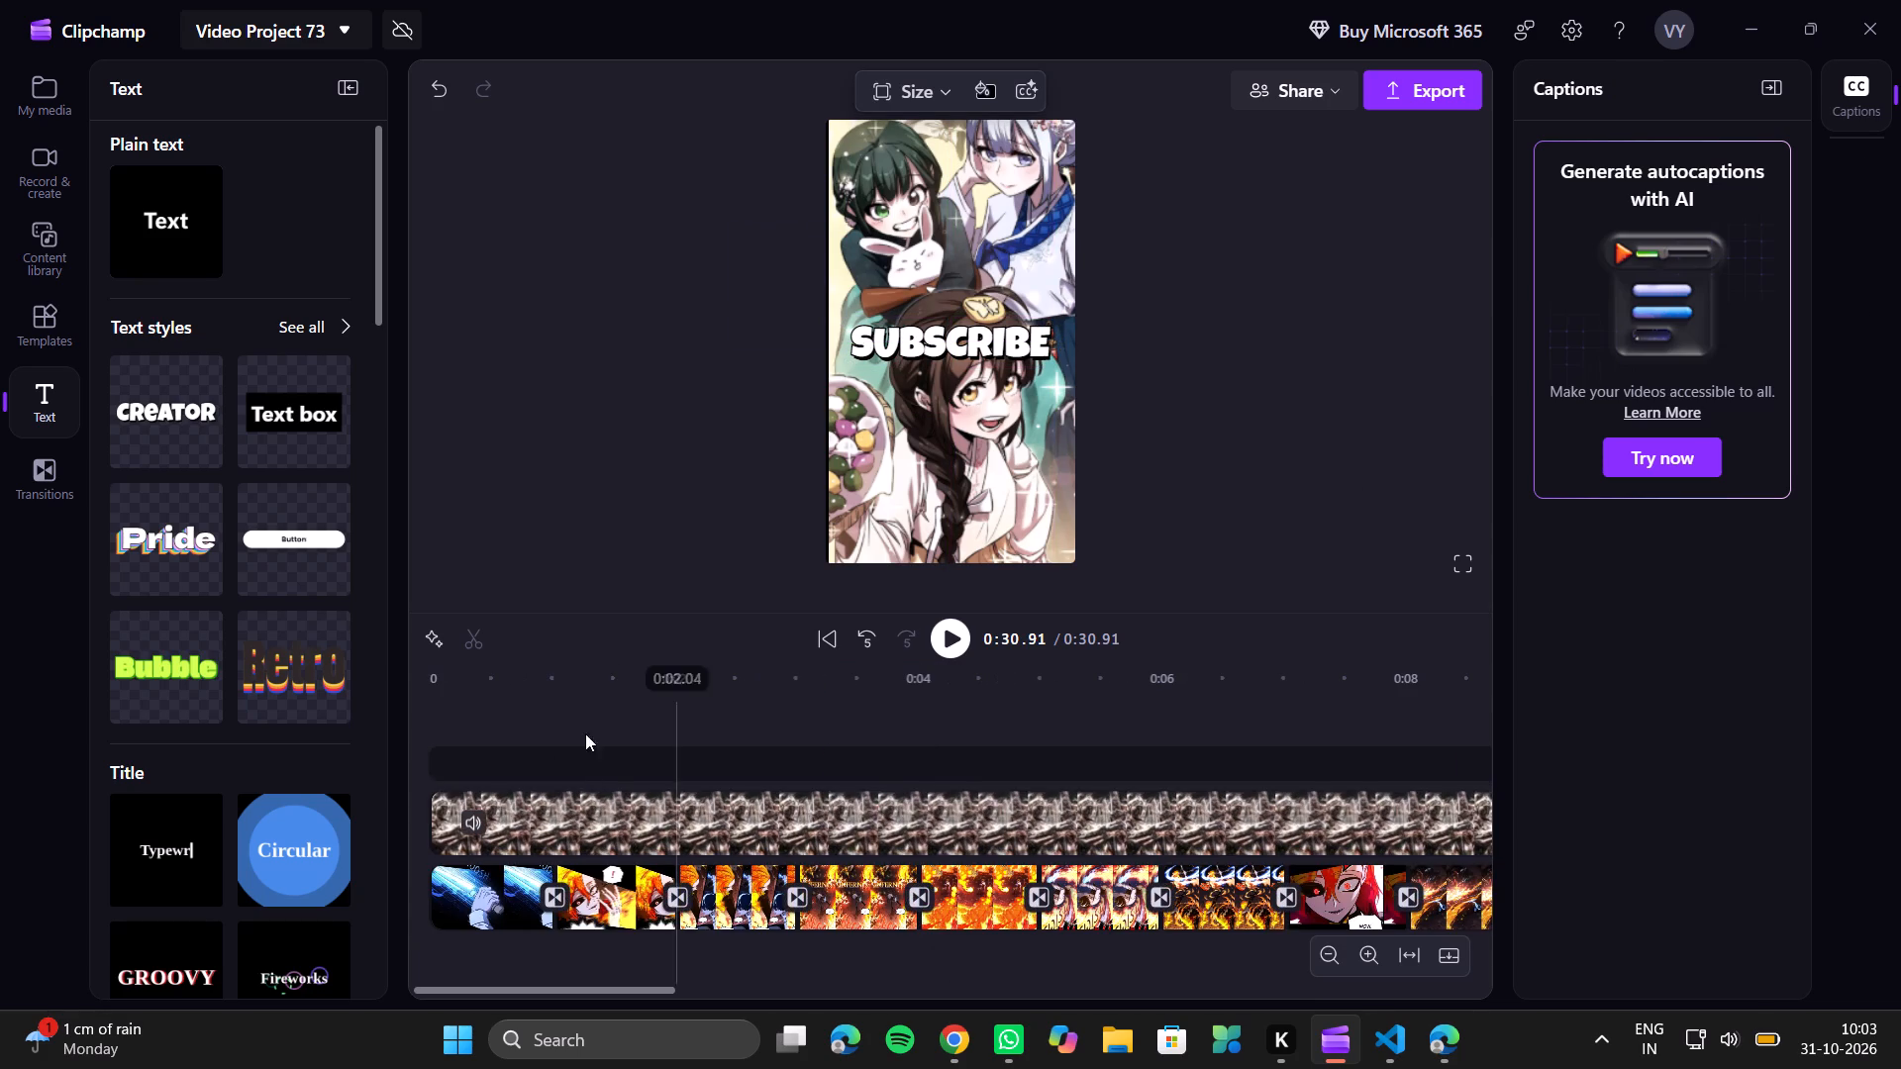
pyautogui.hscroll(1, 585, 733)
pyautogui.click(427, 717)
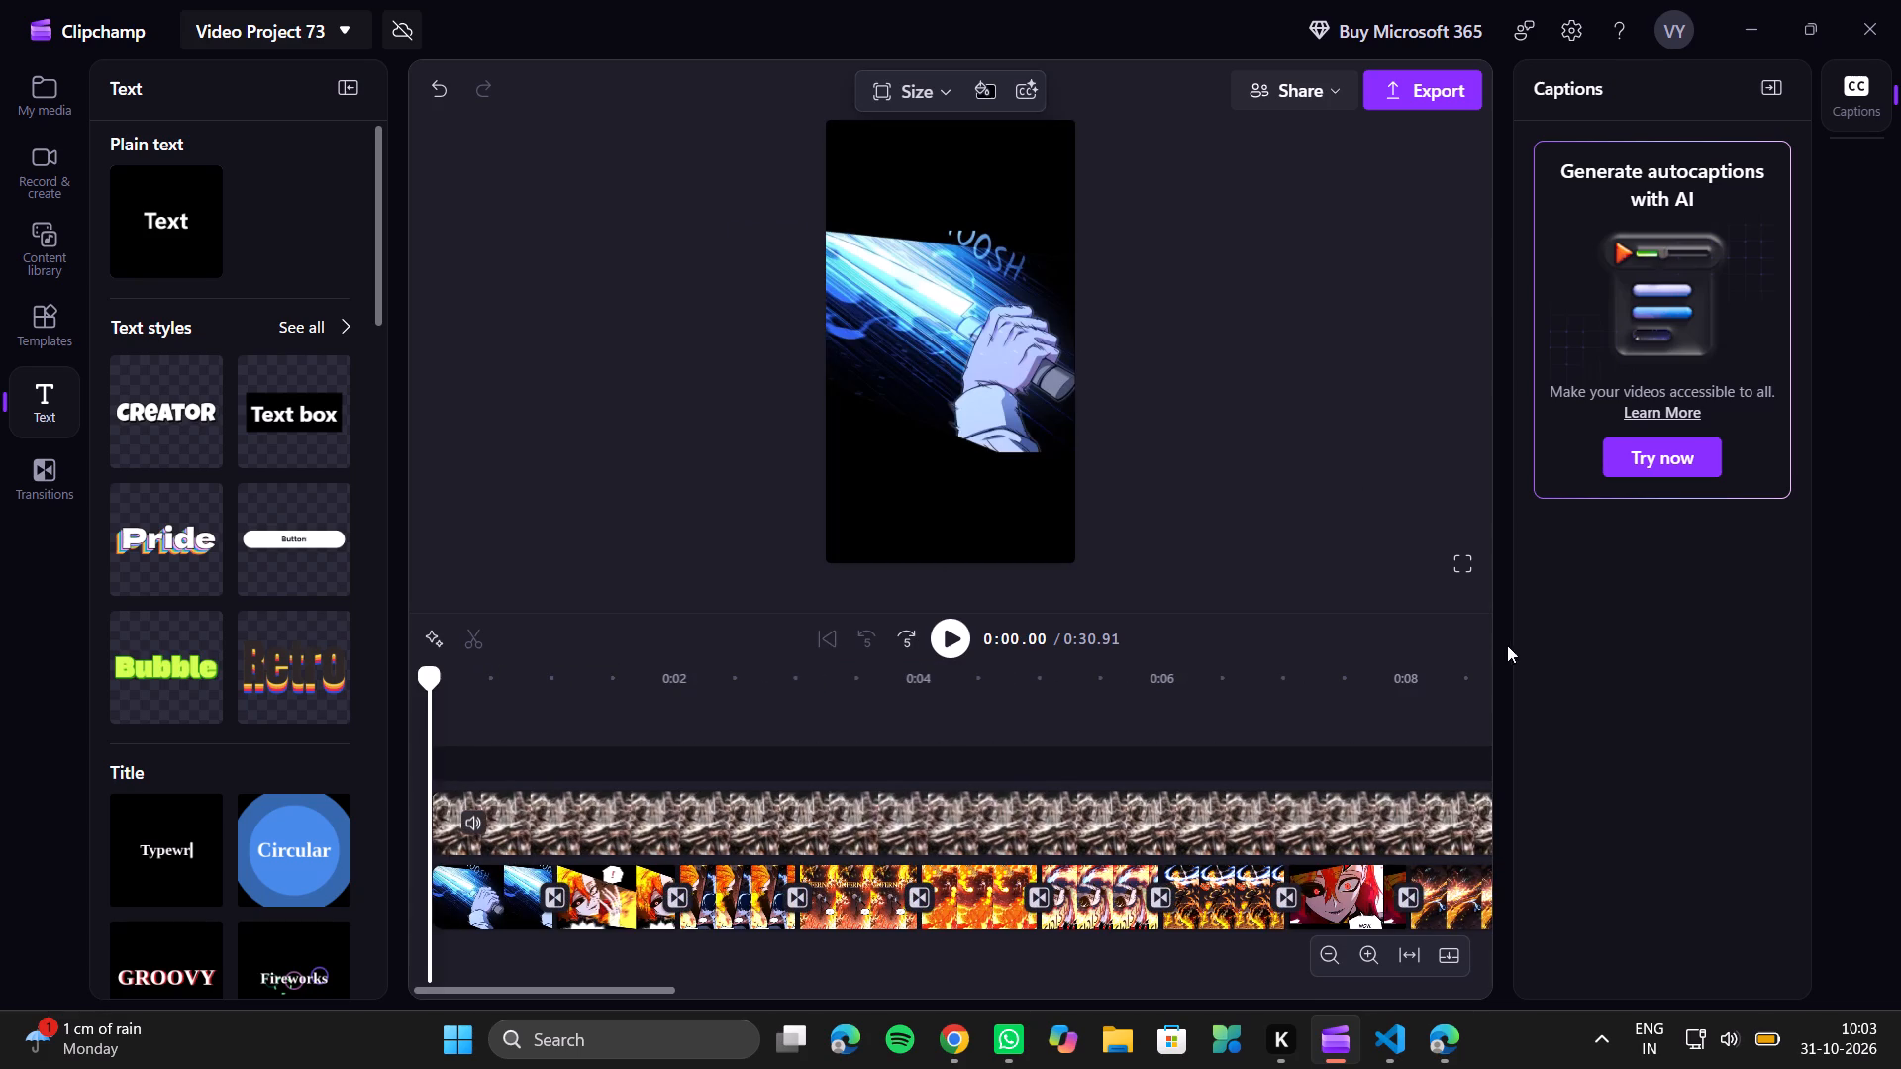
pyautogui.click(1478, 571)
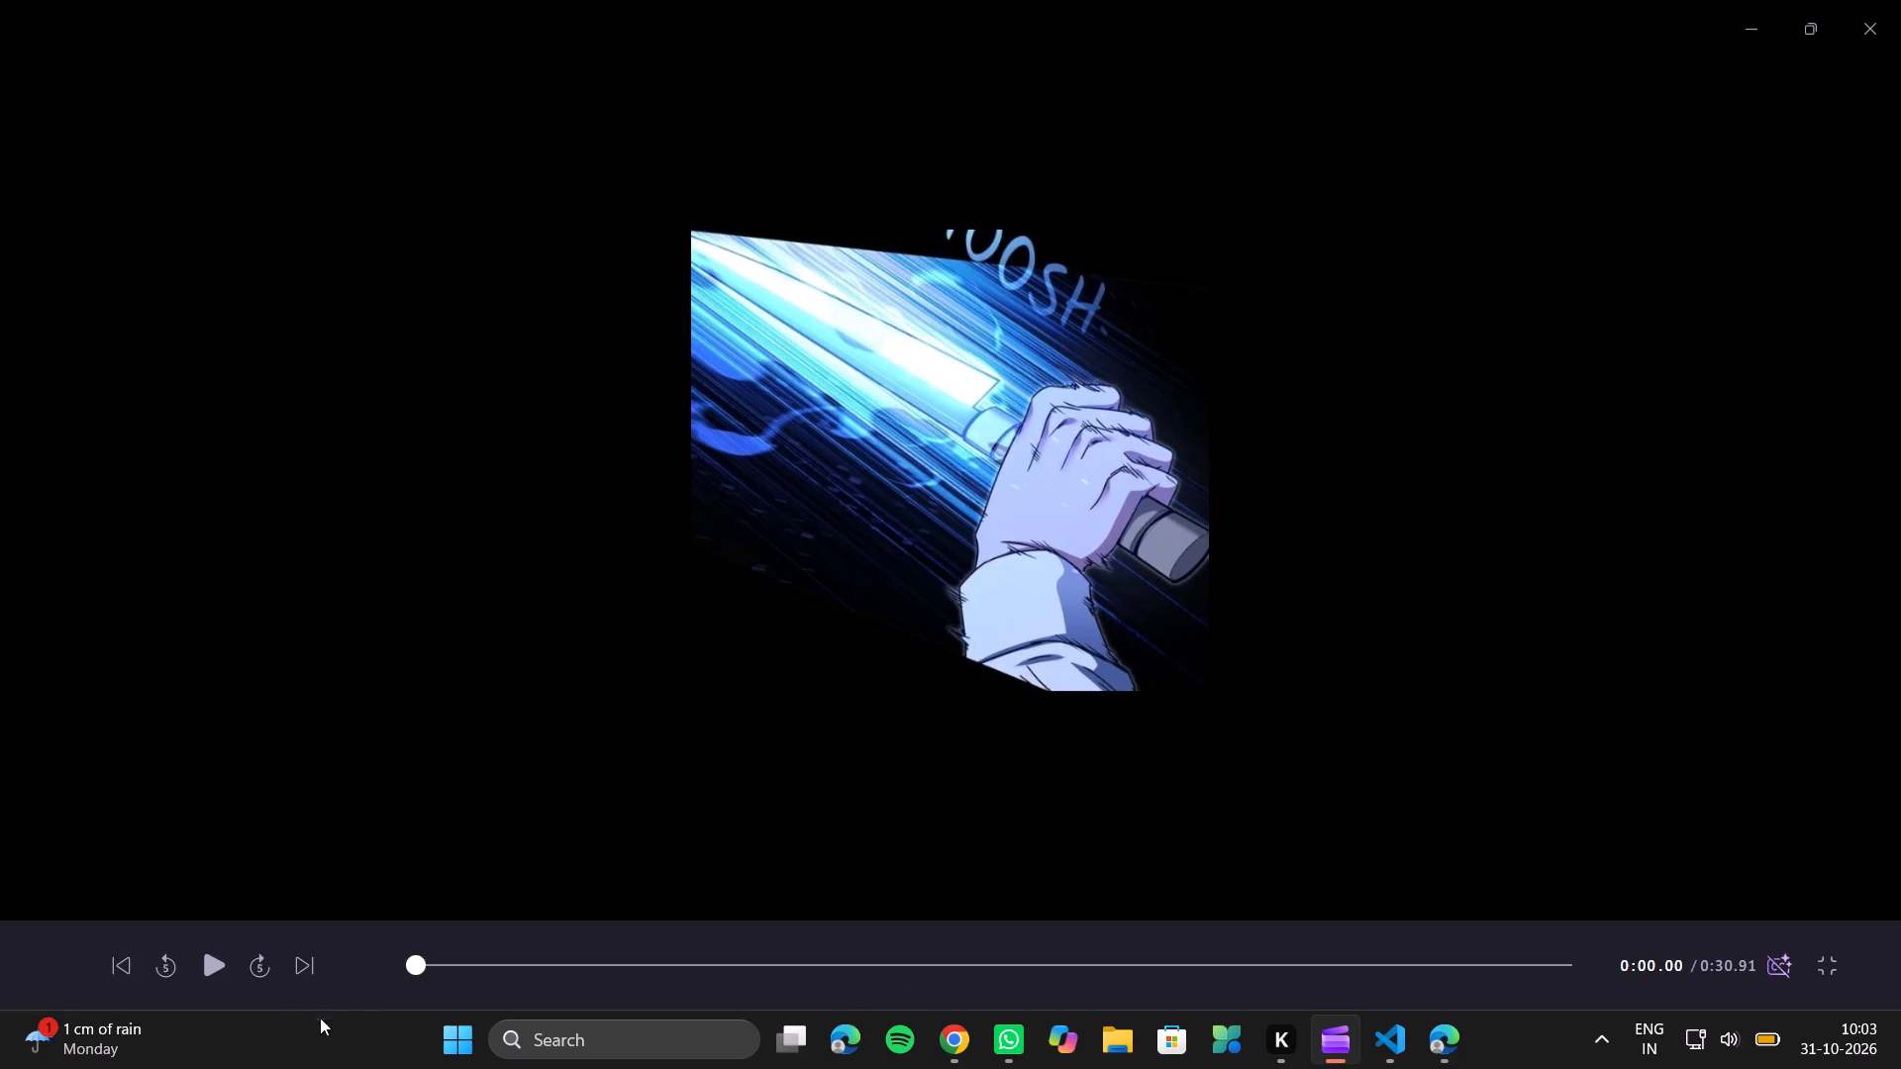
pyautogui.click(216, 970)
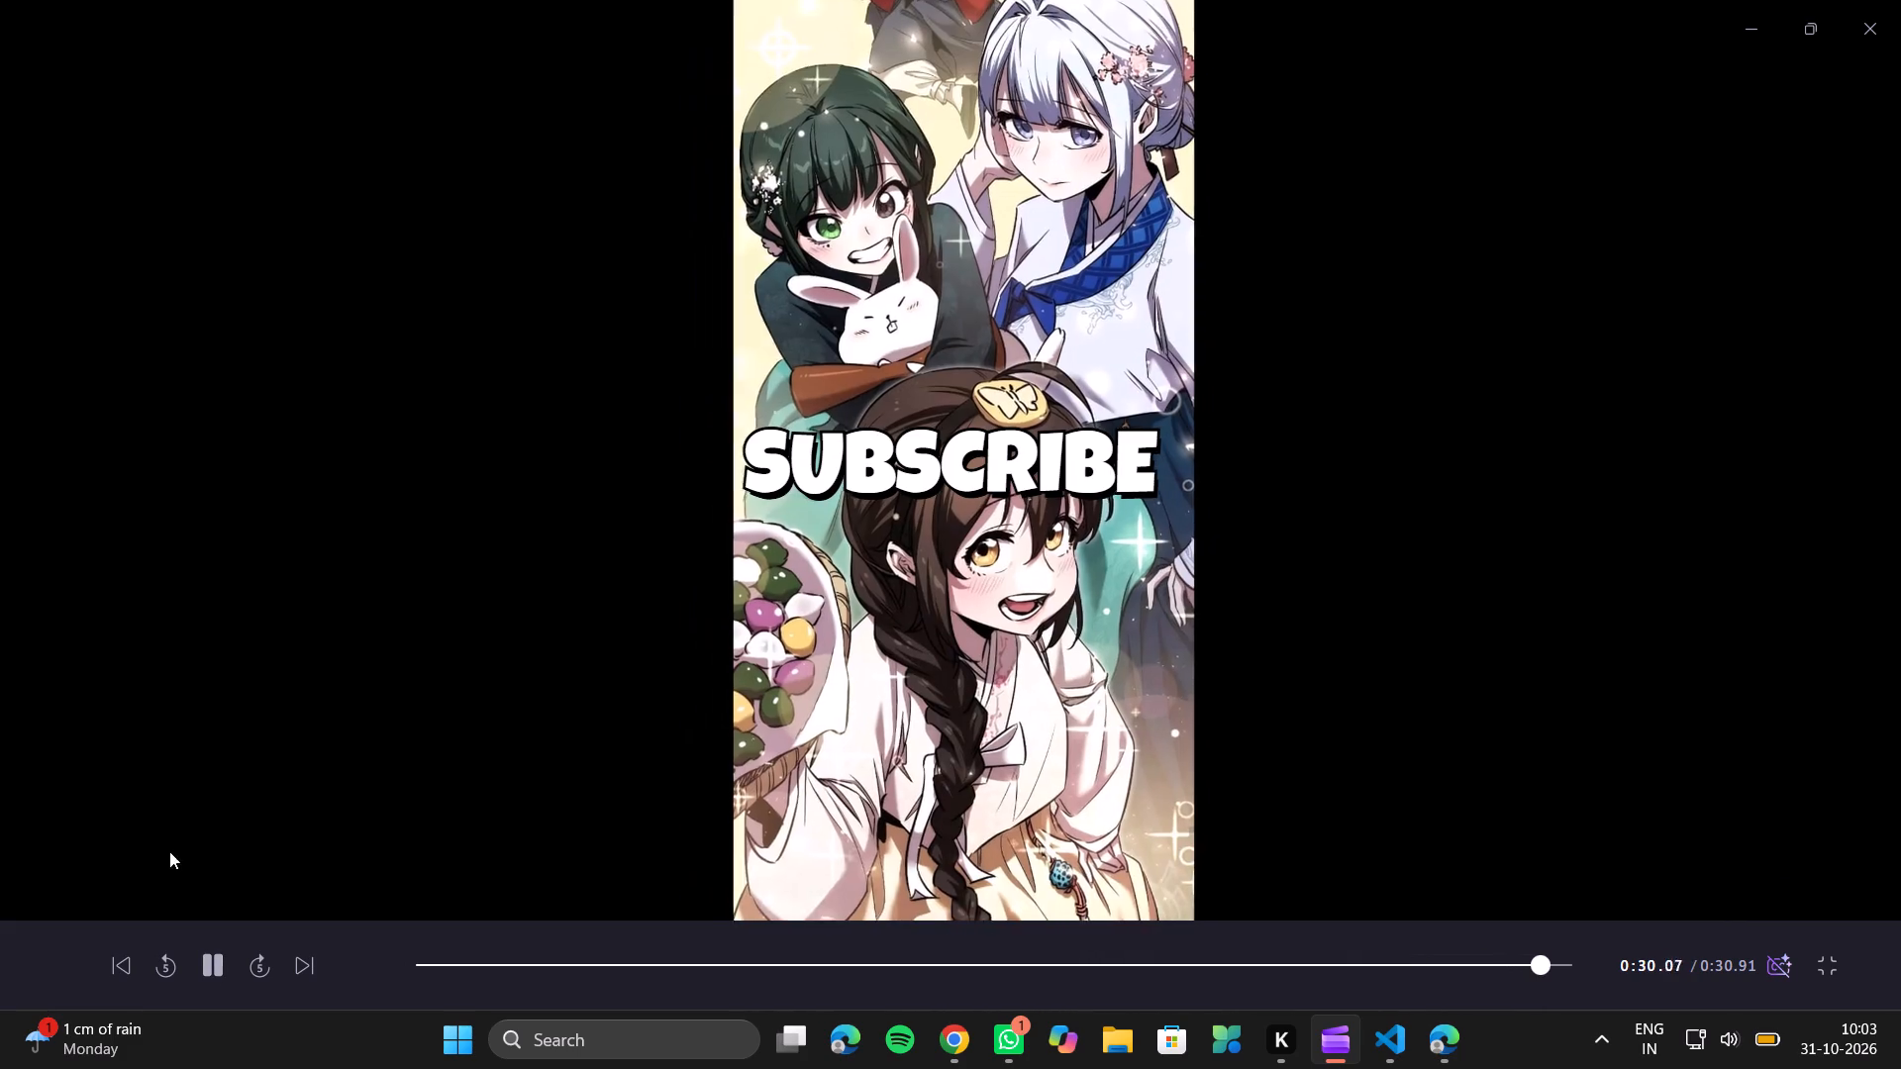
pyautogui.click(1809, 972)
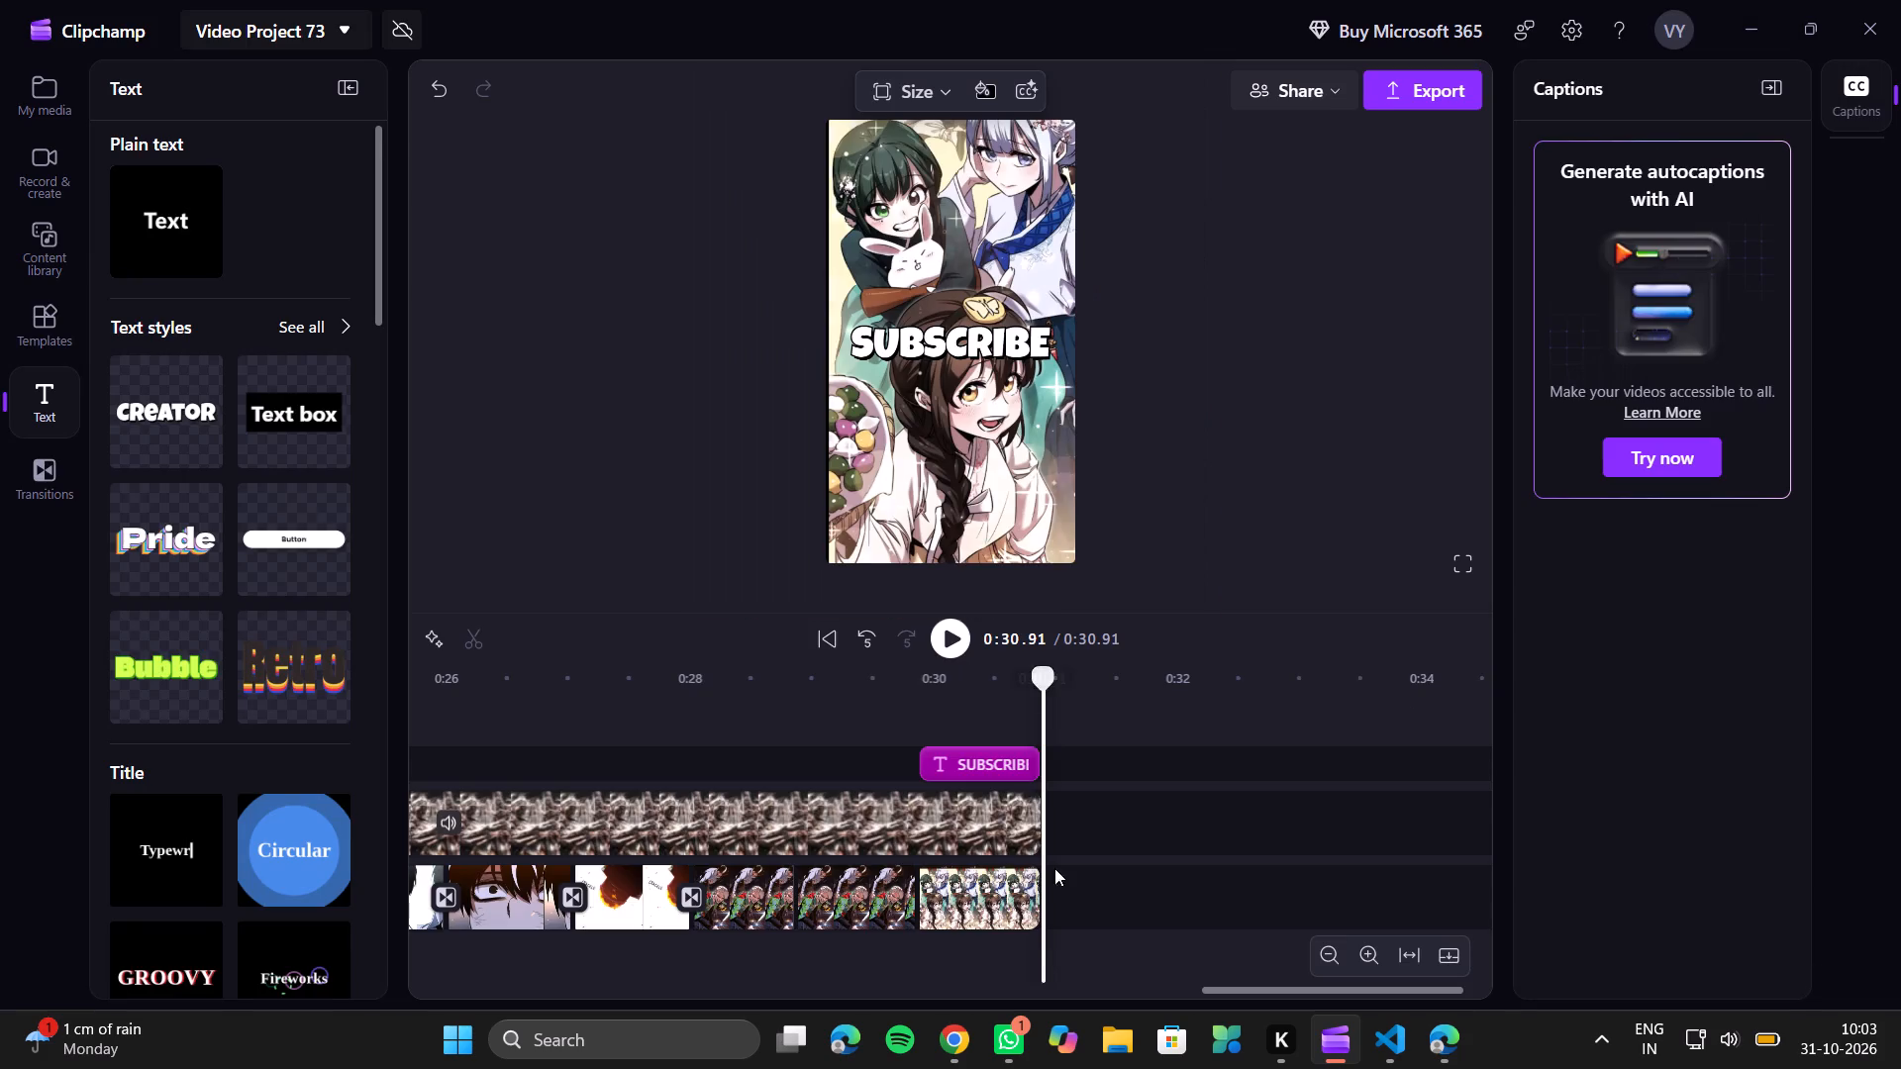
# Shift the screen recording slightly later and extend its beginning back to 0:00, making it 31.06 s long.
pyautogui.hscroll(8, 565, 842)
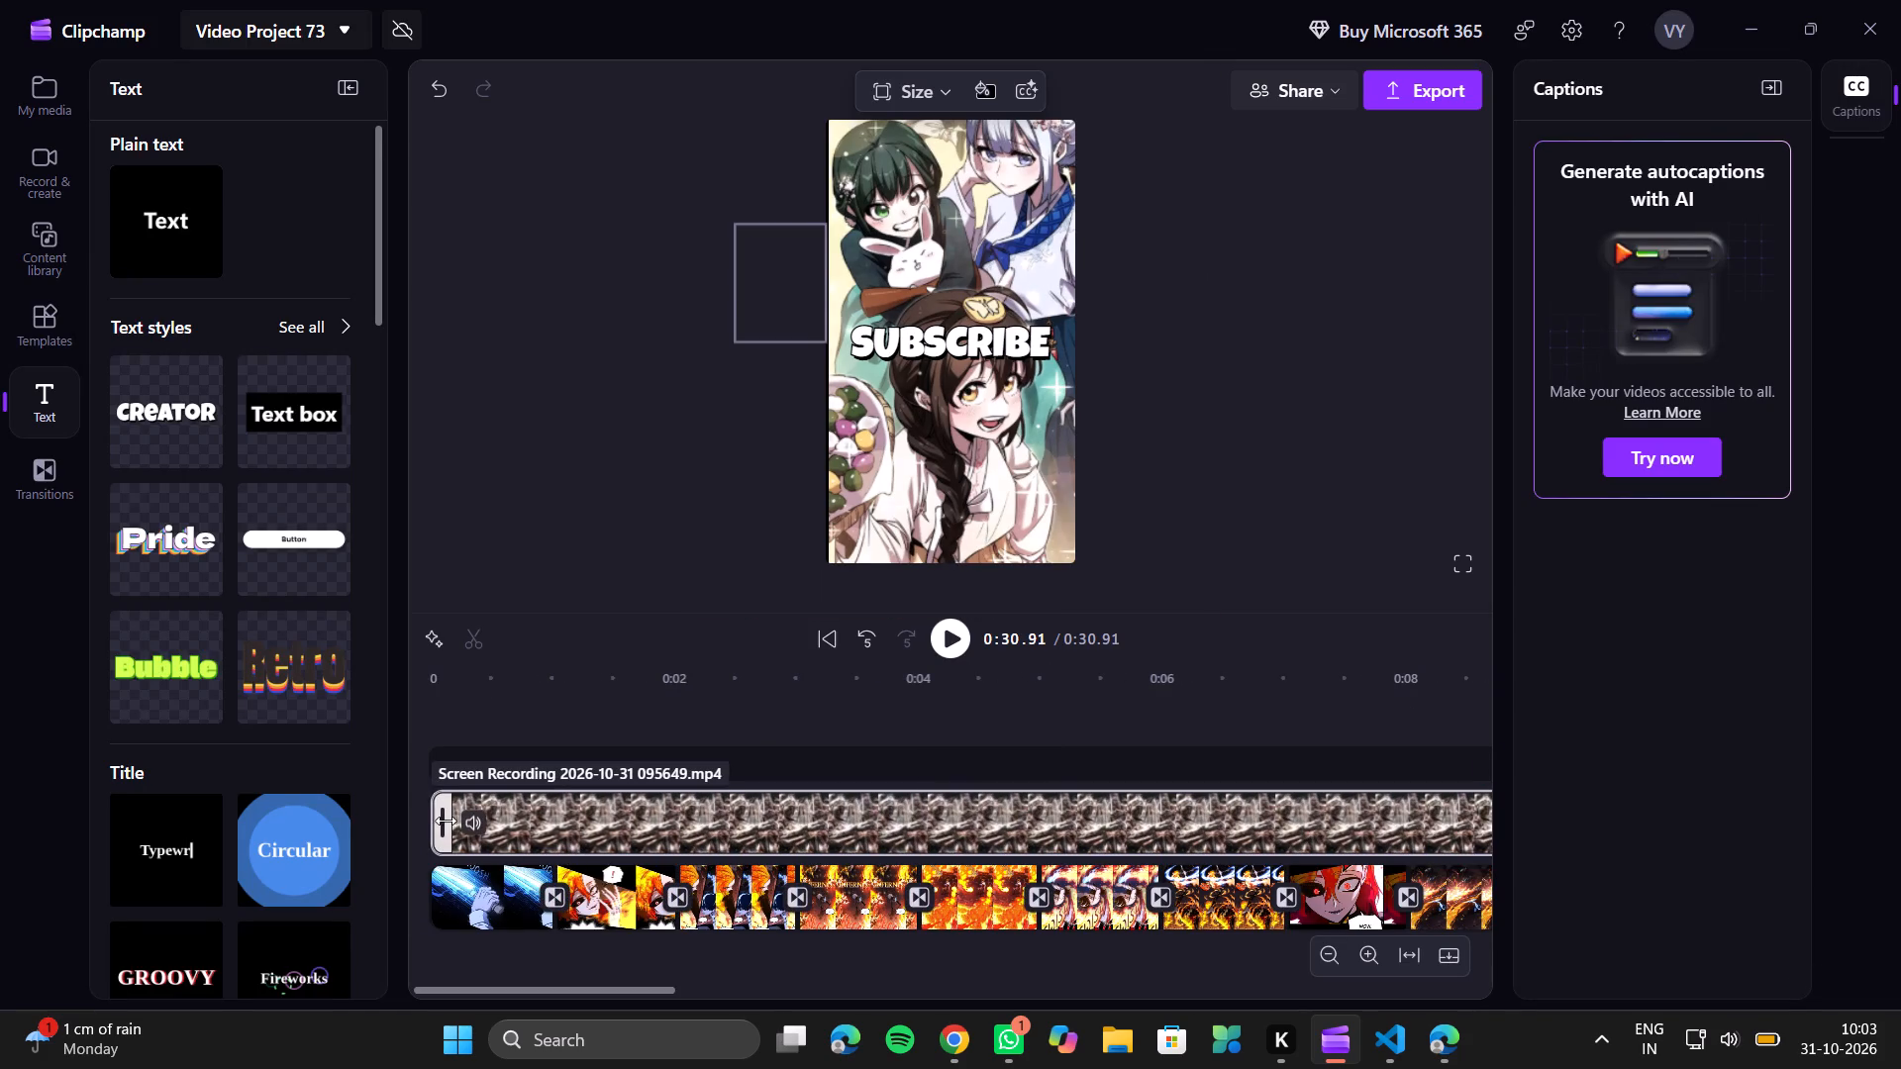
pyautogui.moveTo(435, 828); pyautogui.dragTo(420, 831)
pyautogui.moveTo(616, 820); pyautogui.dragTo(631, 823)
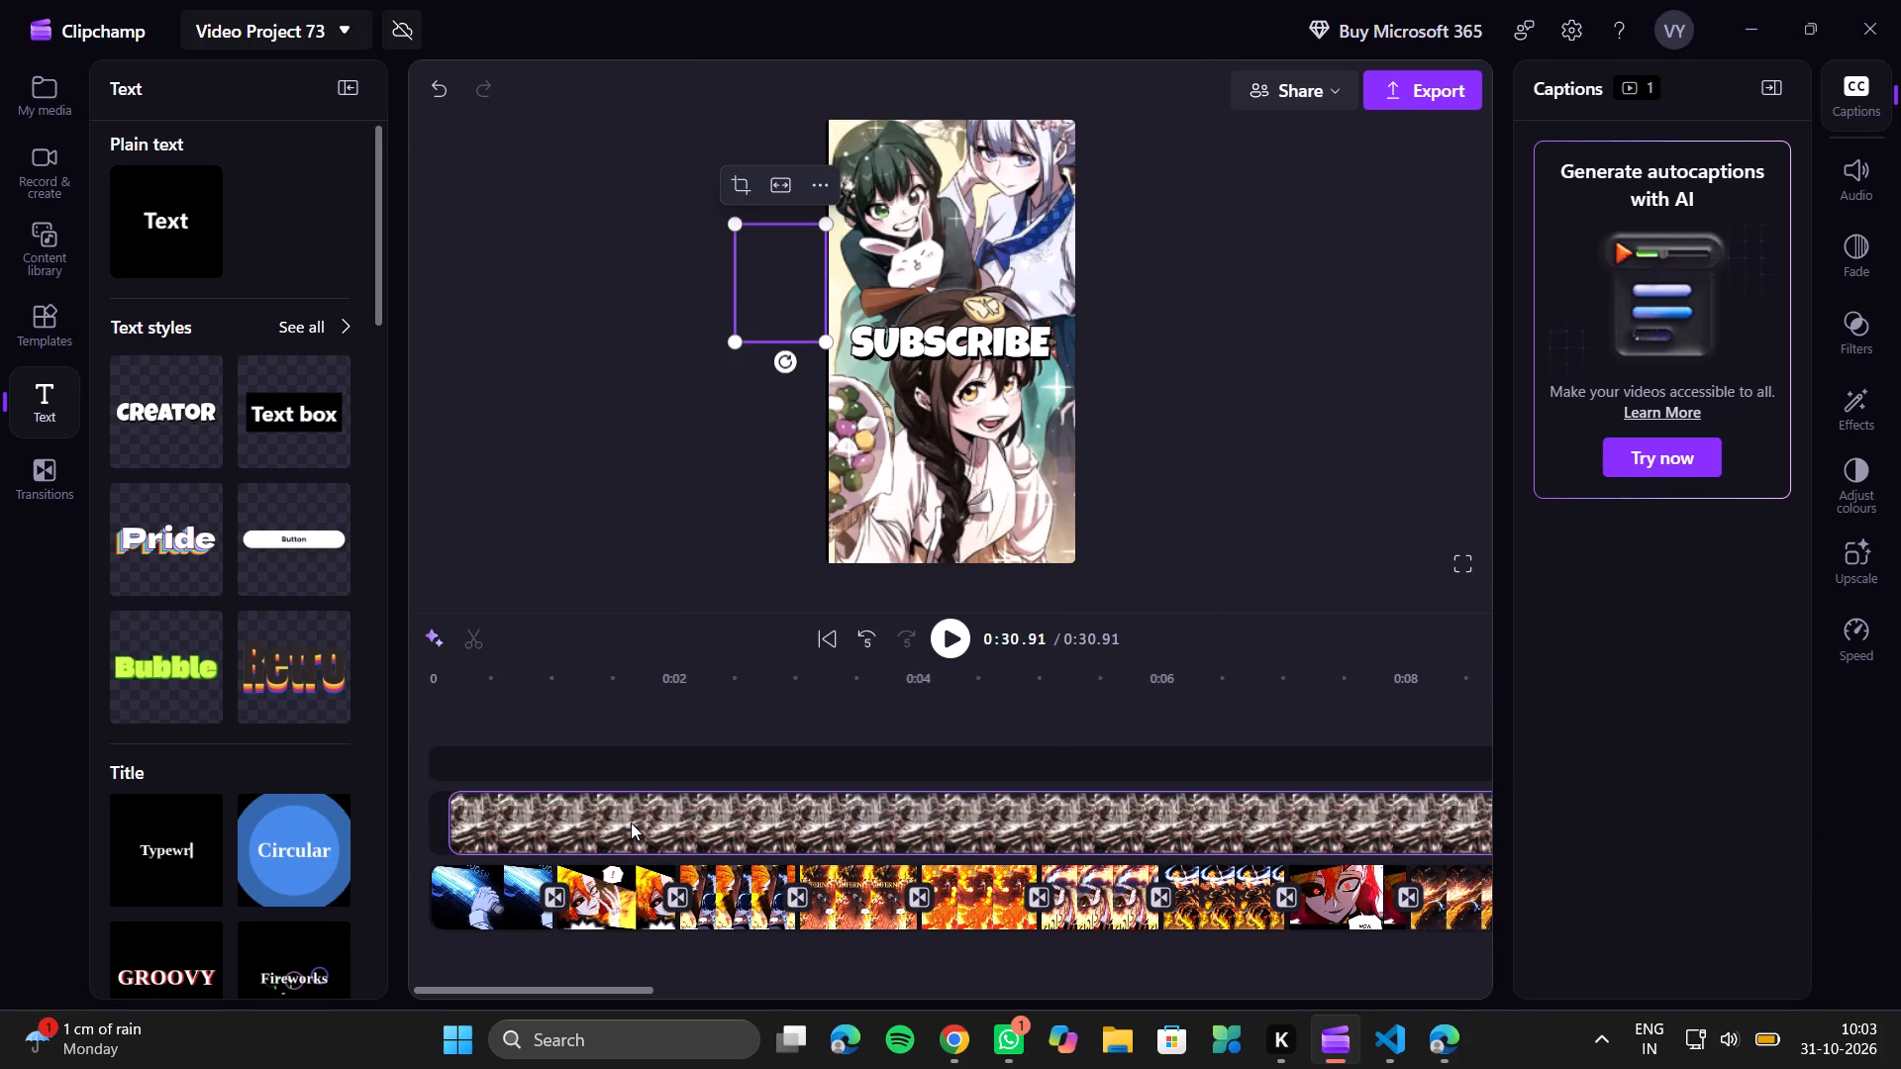
pyautogui.moveTo(631, 823); pyautogui.dragTo(632, 824)
pyautogui.moveTo(459, 816); pyautogui.dragTo(442, 820)
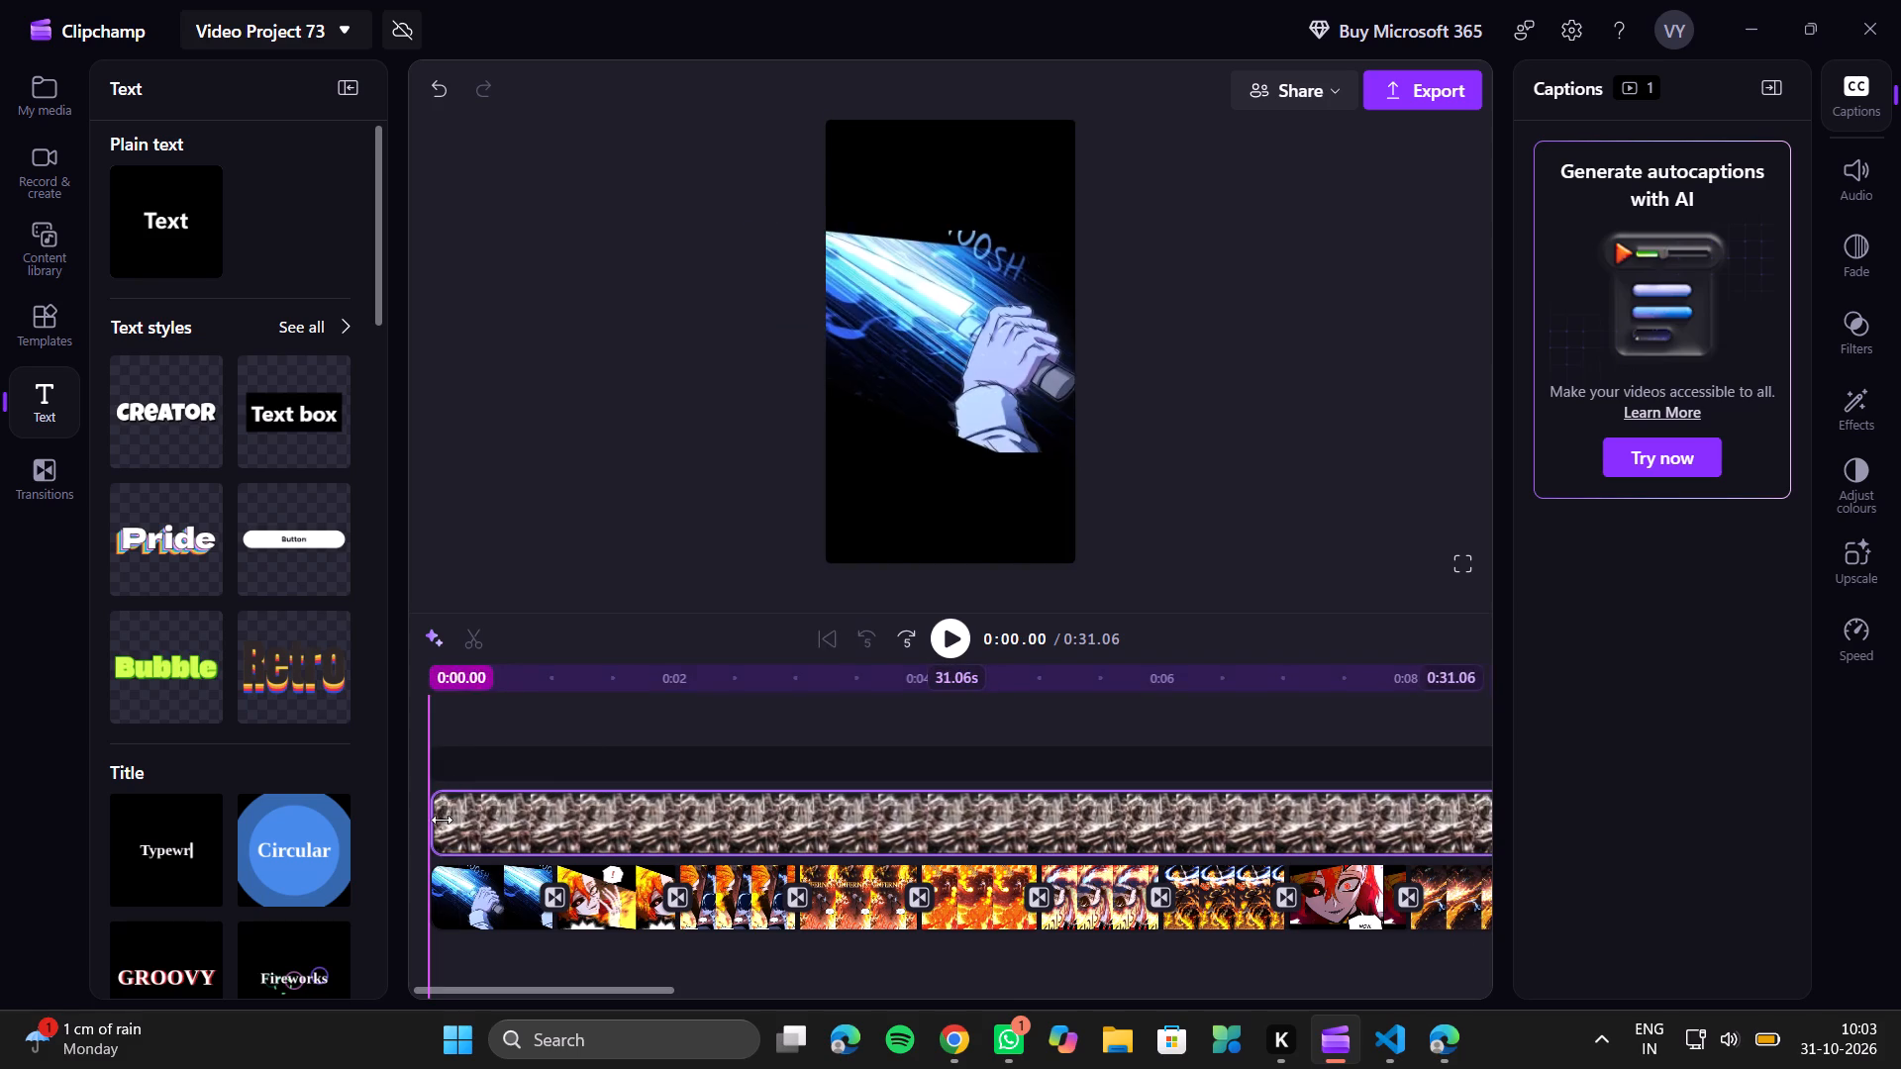
# Play the video from the start to check the recording's audio against the images, and pause at 0:25.30.
pyautogui.click(429, 731)
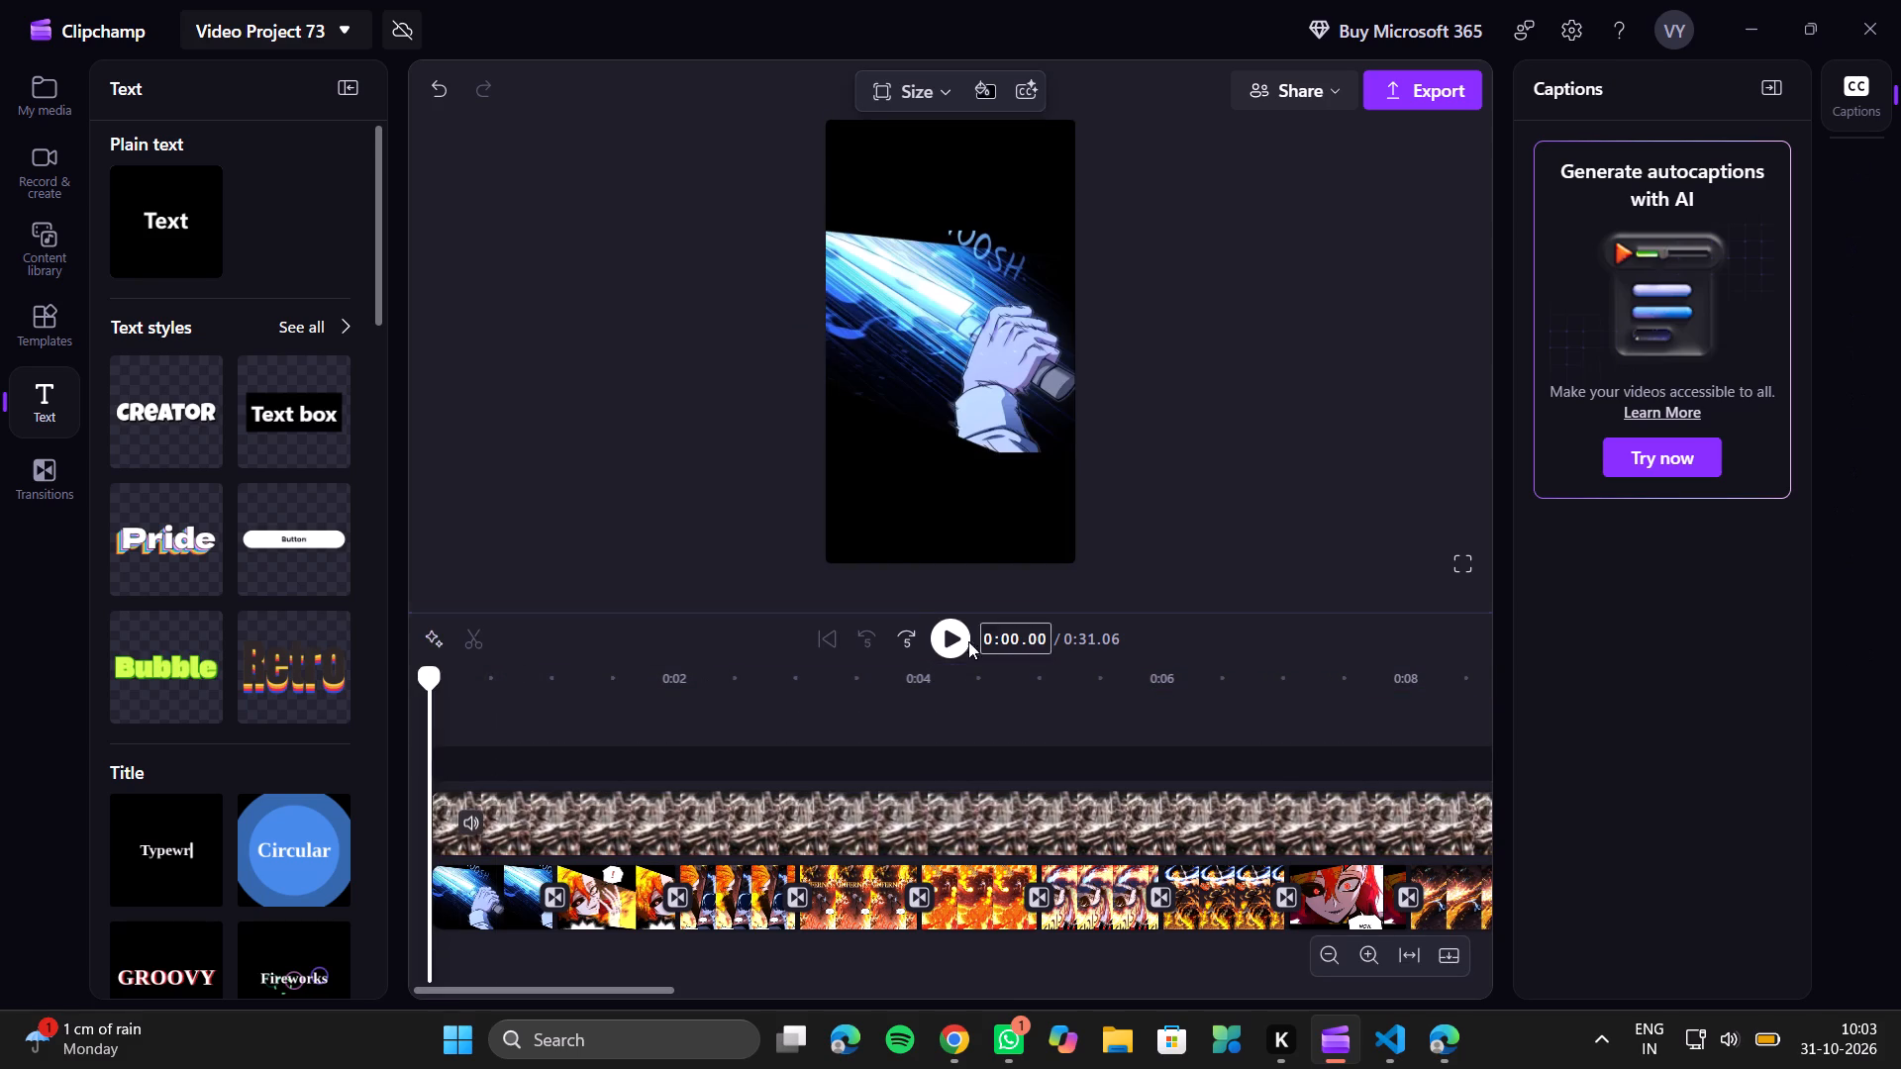
pyautogui.click(954, 648)
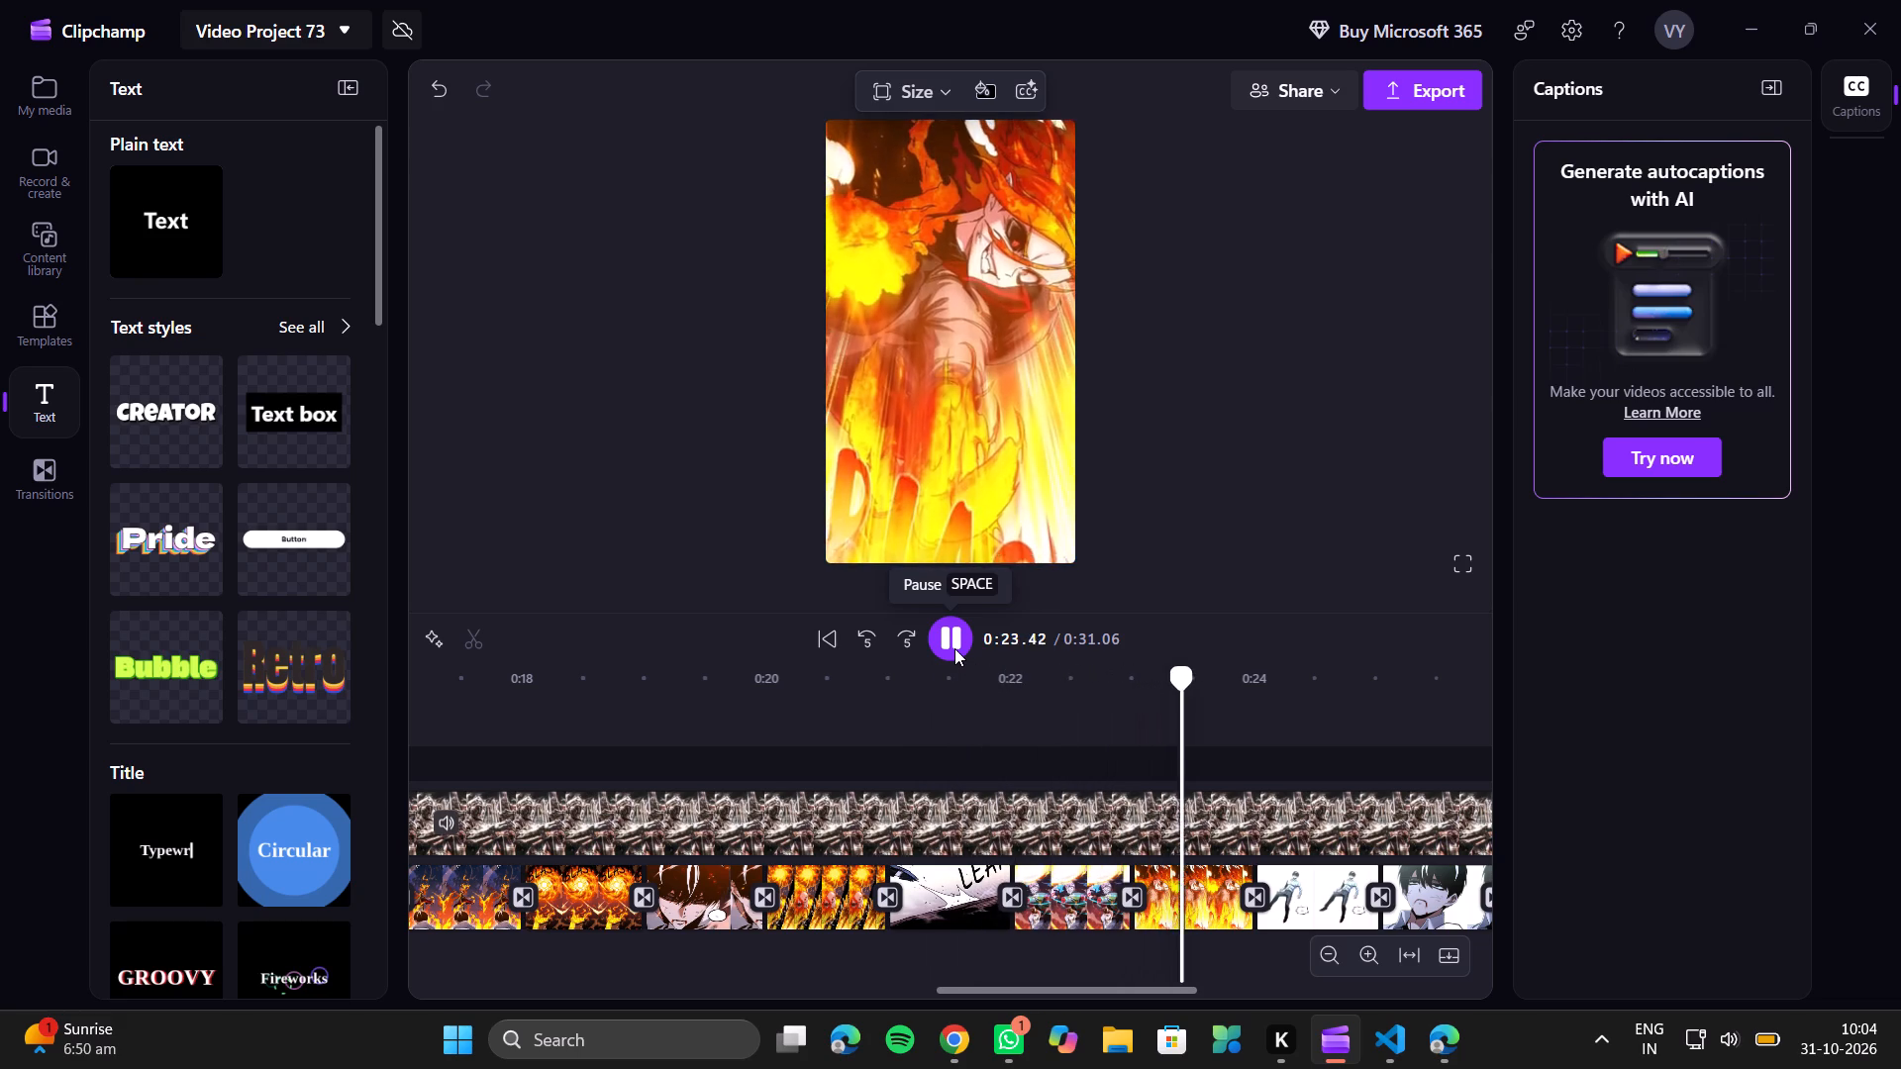
pyautogui.press('space')
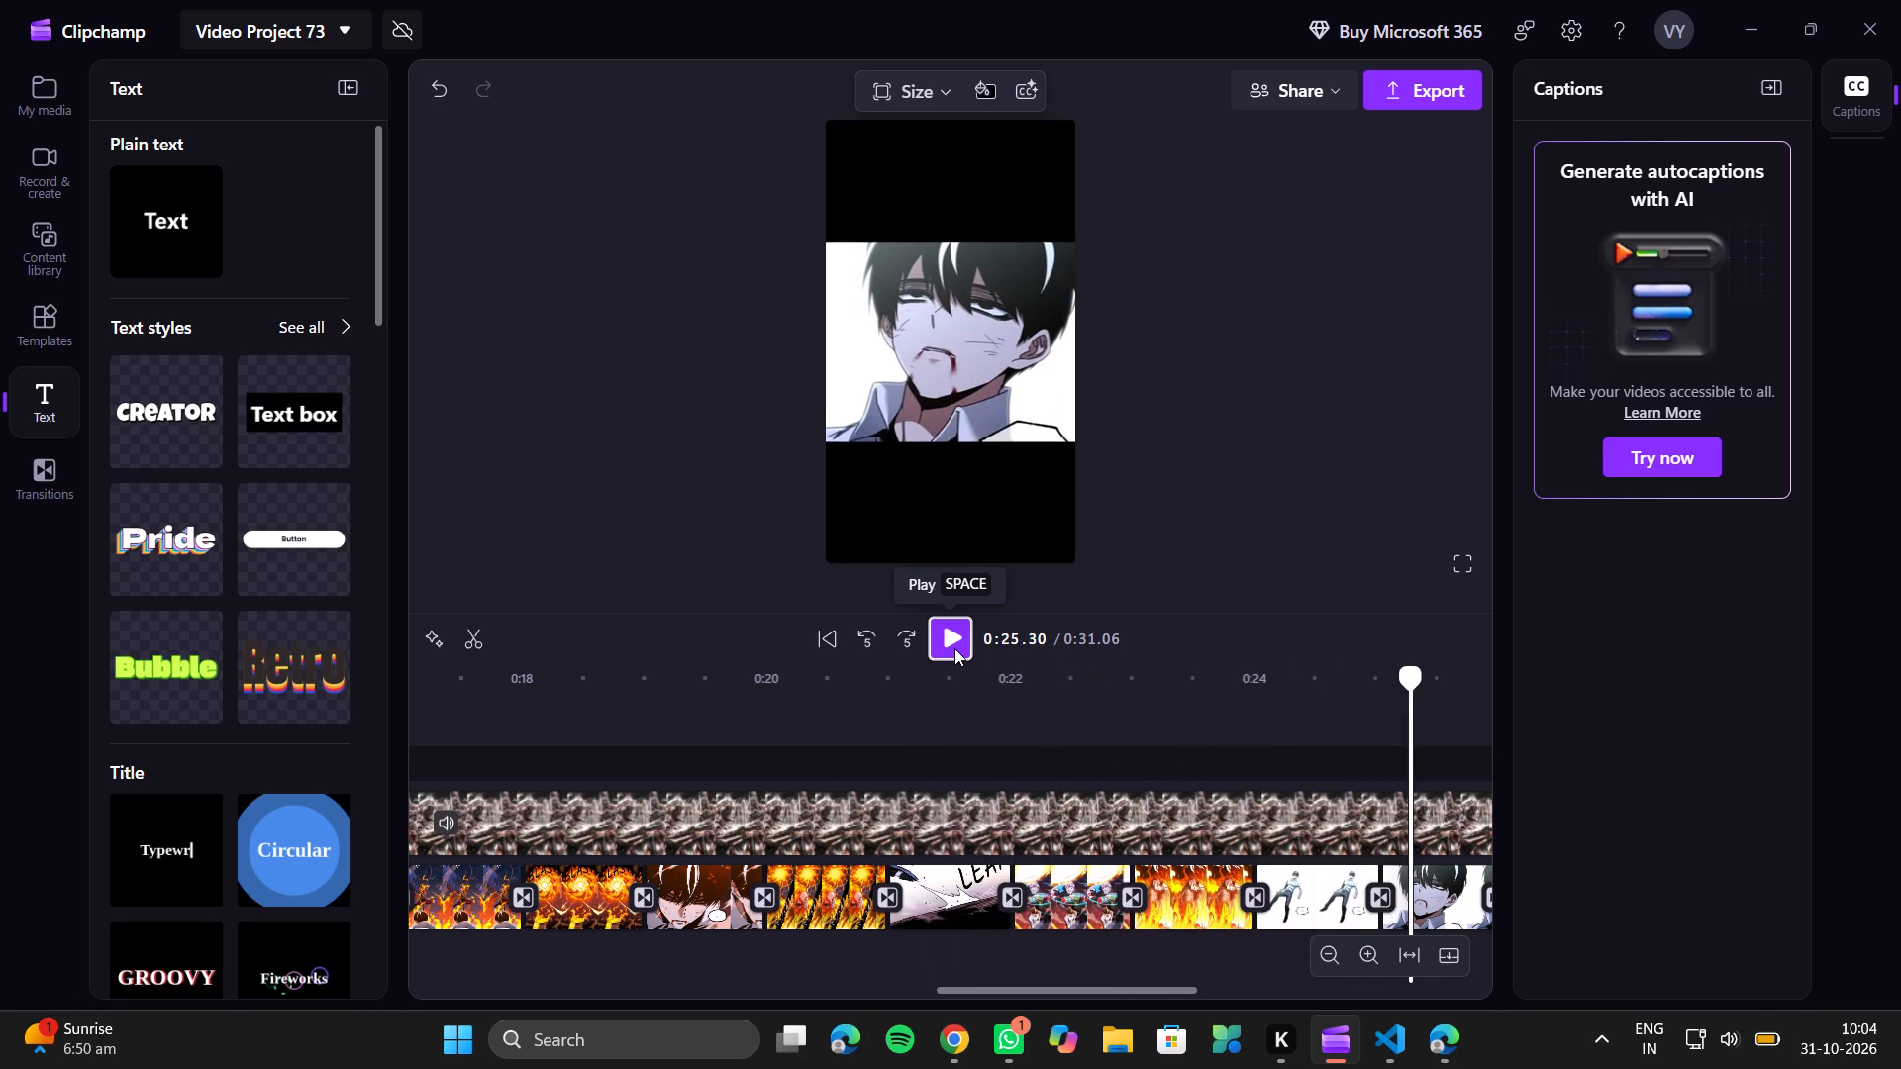
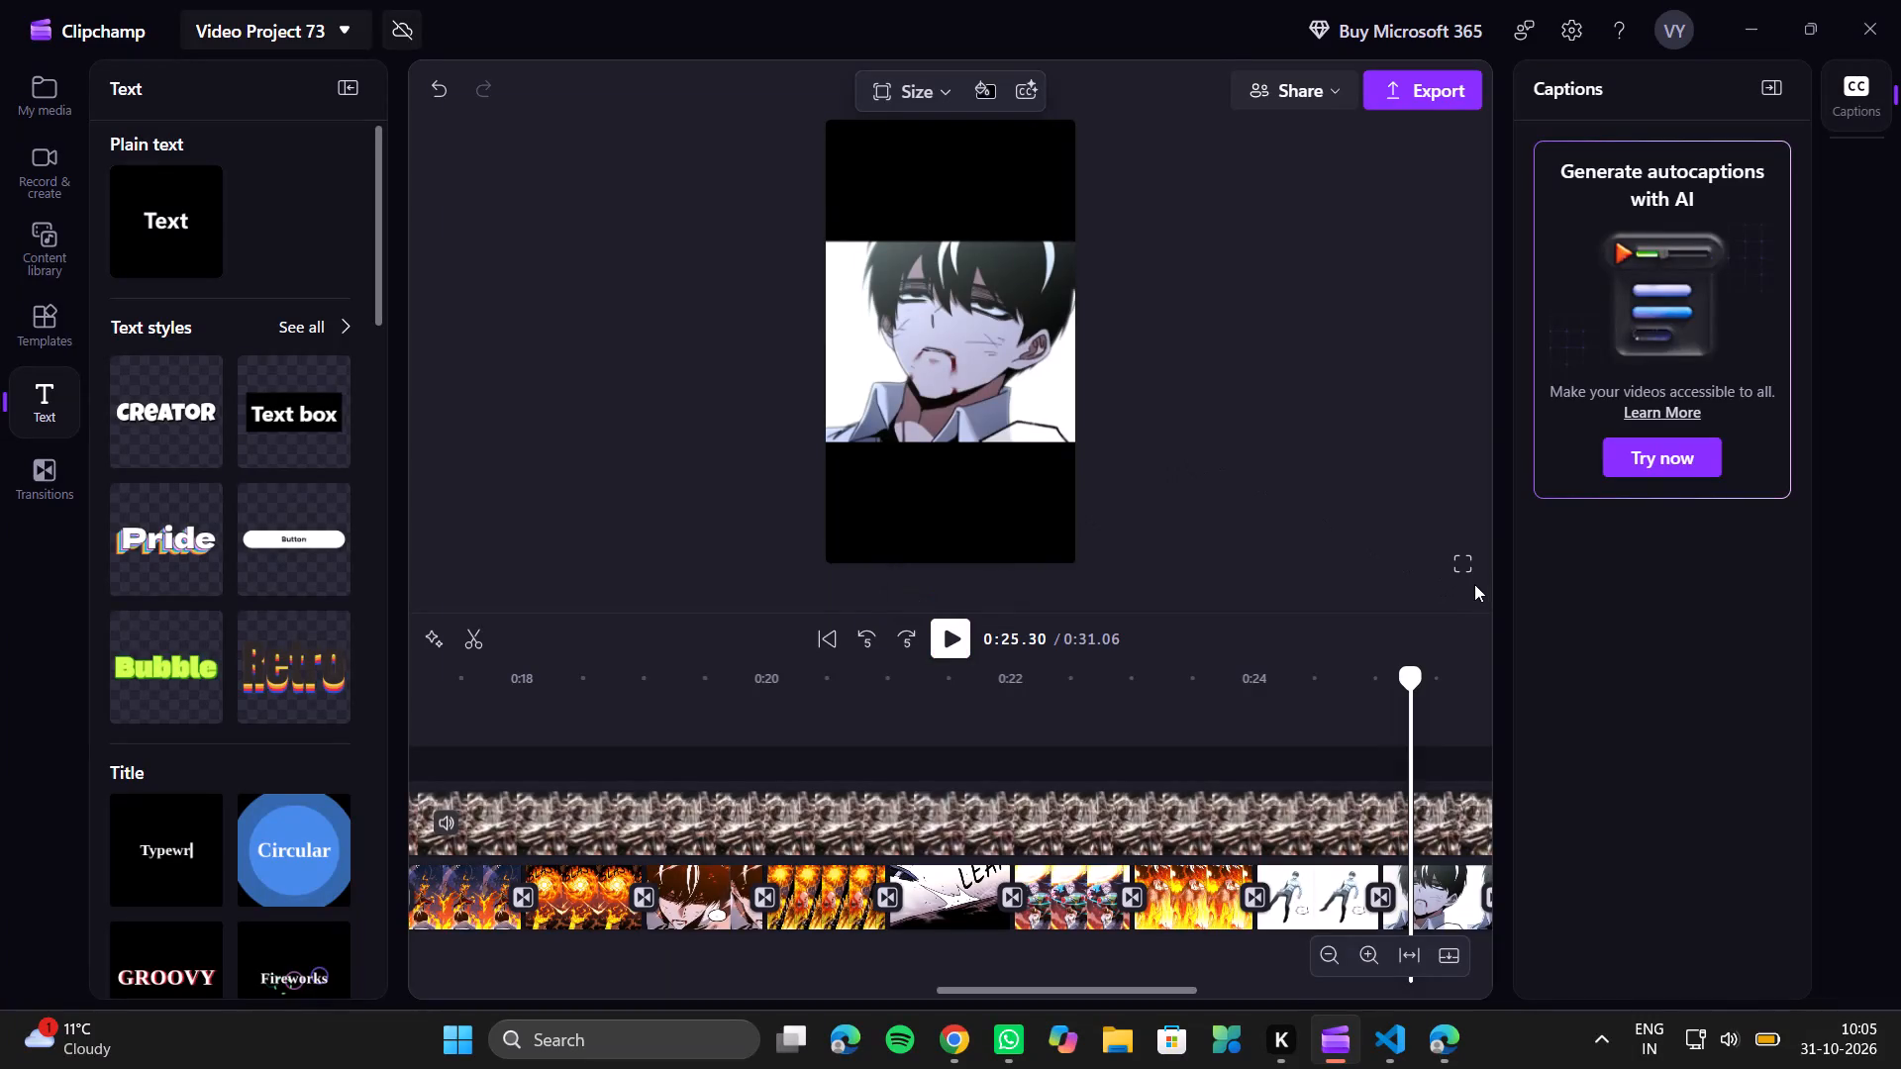
# Play the whole video in full screen from the beginning to check the final edit, and return to the editor.
pyautogui.click(1461, 574)
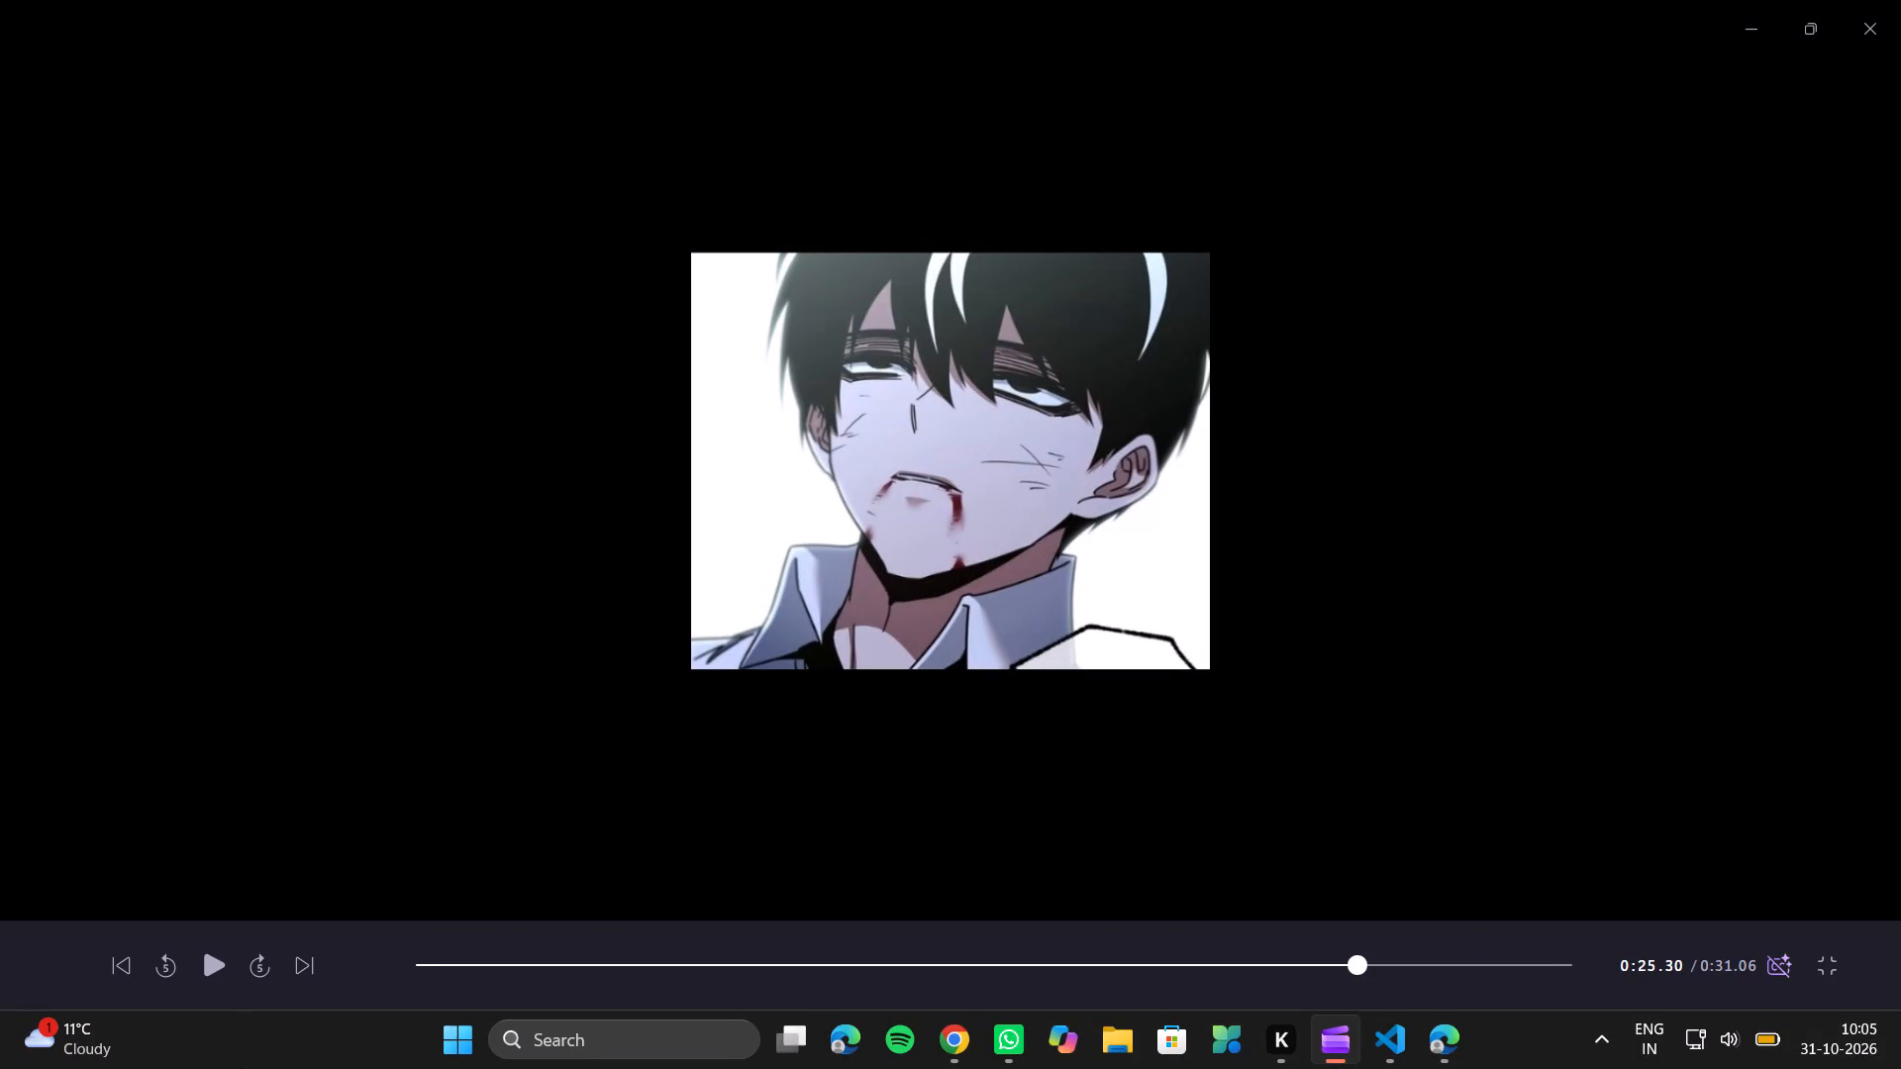
pyautogui.click(434, 964)
pyautogui.moveTo(434, 964); pyautogui.dragTo(414, 963)
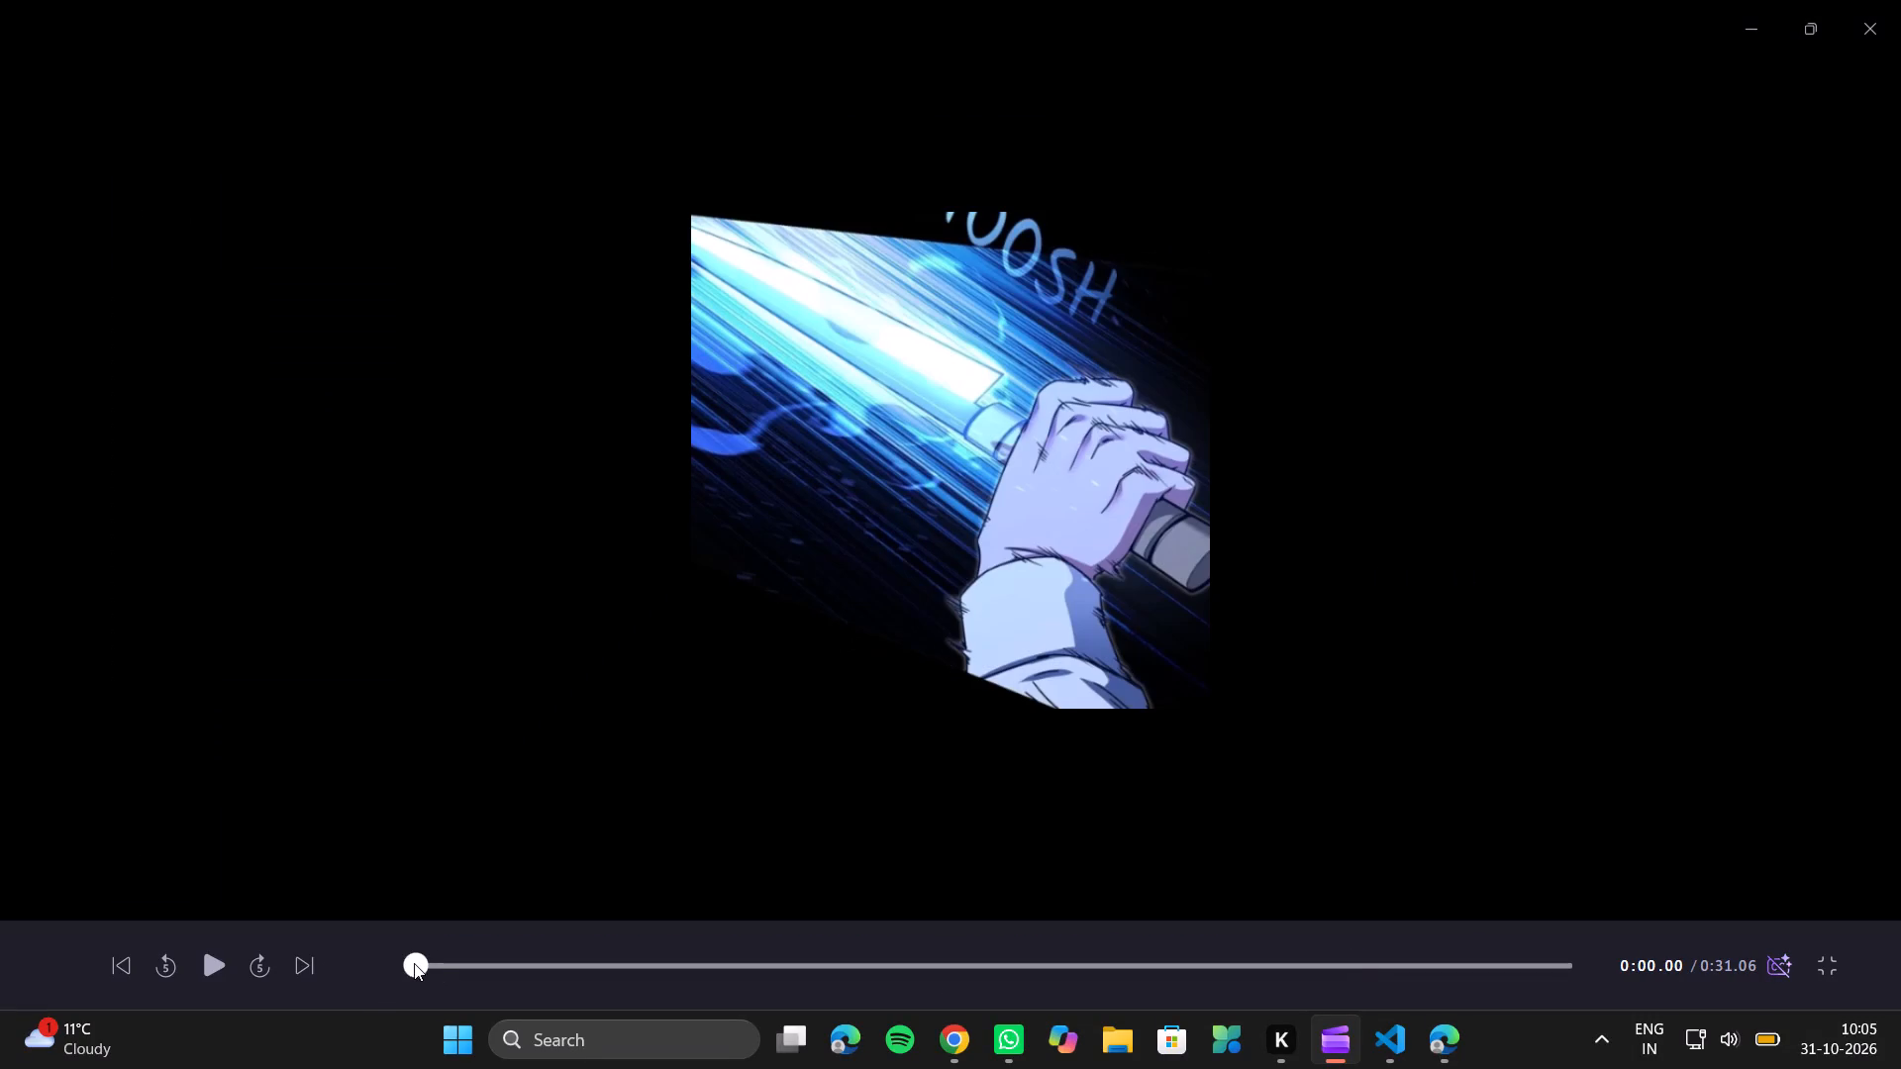
pyautogui.click(222, 976)
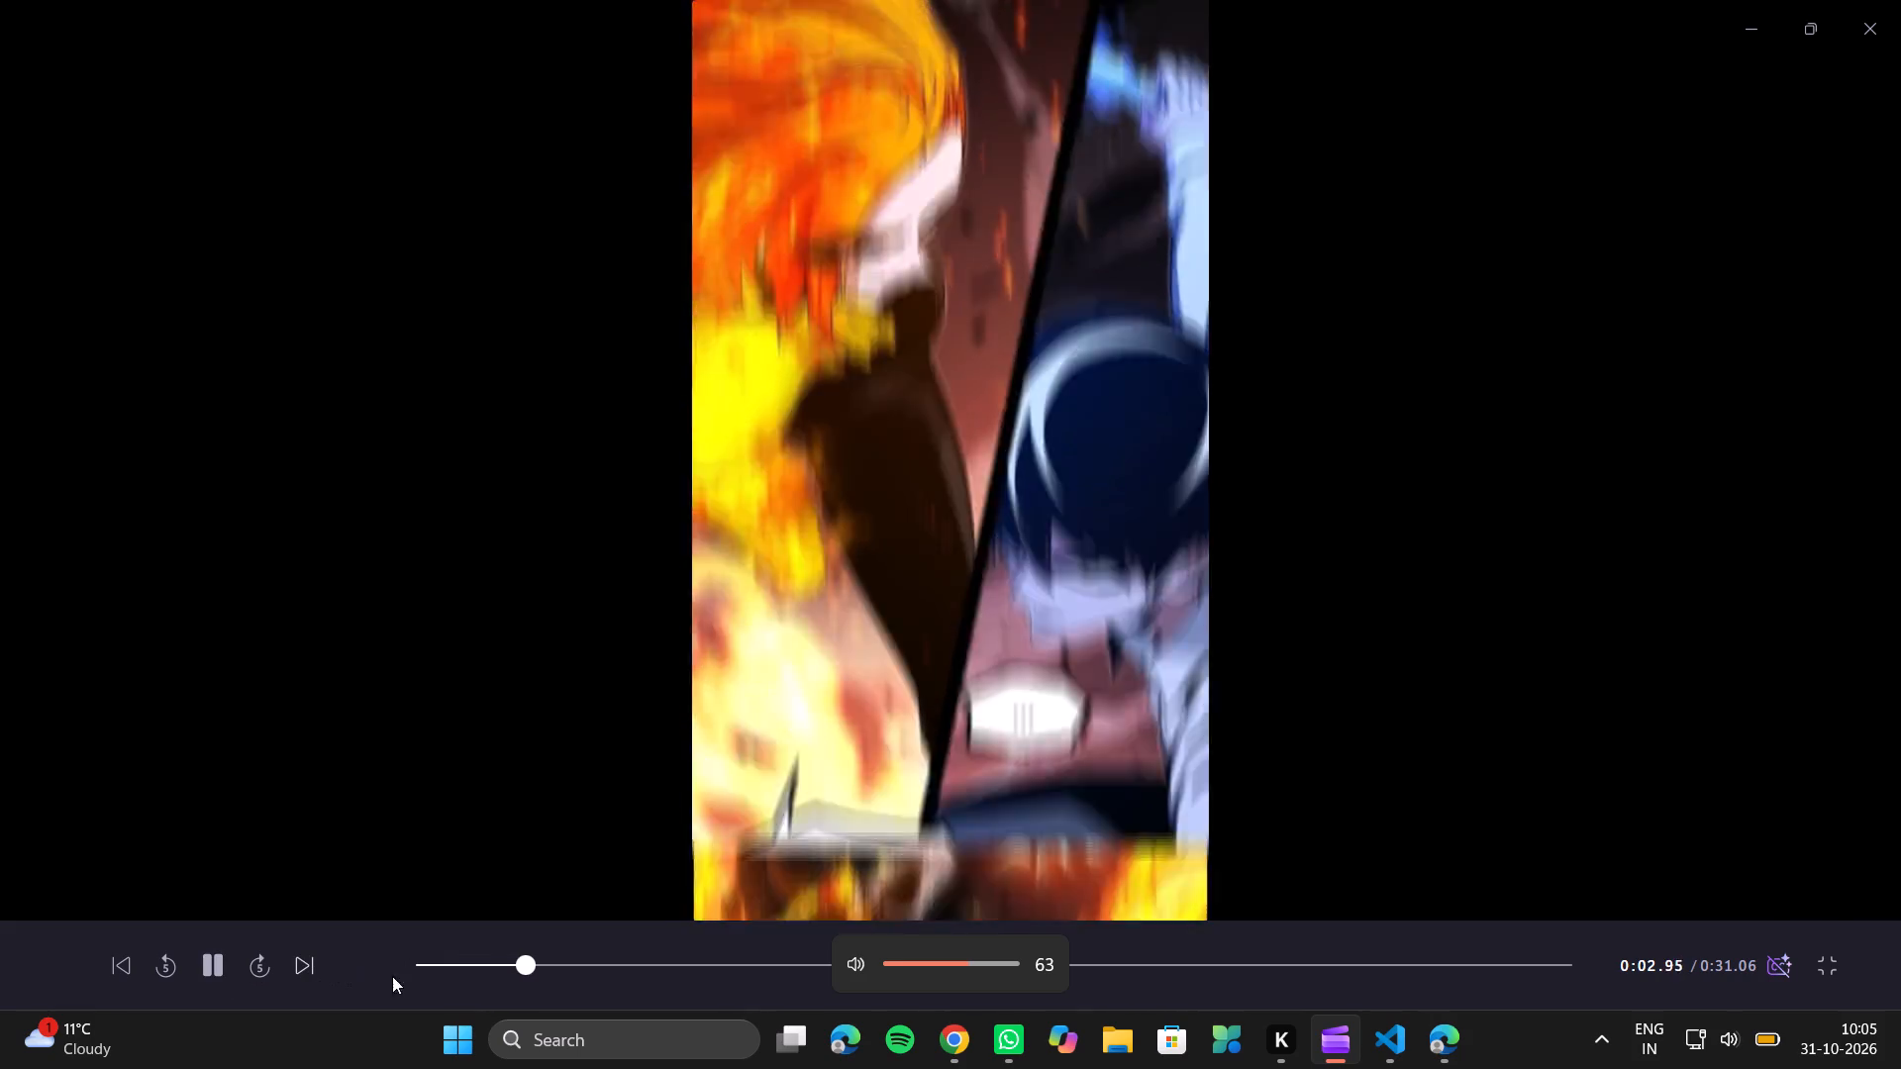
pyautogui.moveTo(487, 976); pyautogui.dragTo(551, 970)
pyautogui.moveTo(551, 970); pyautogui.dragTo(290, 978)
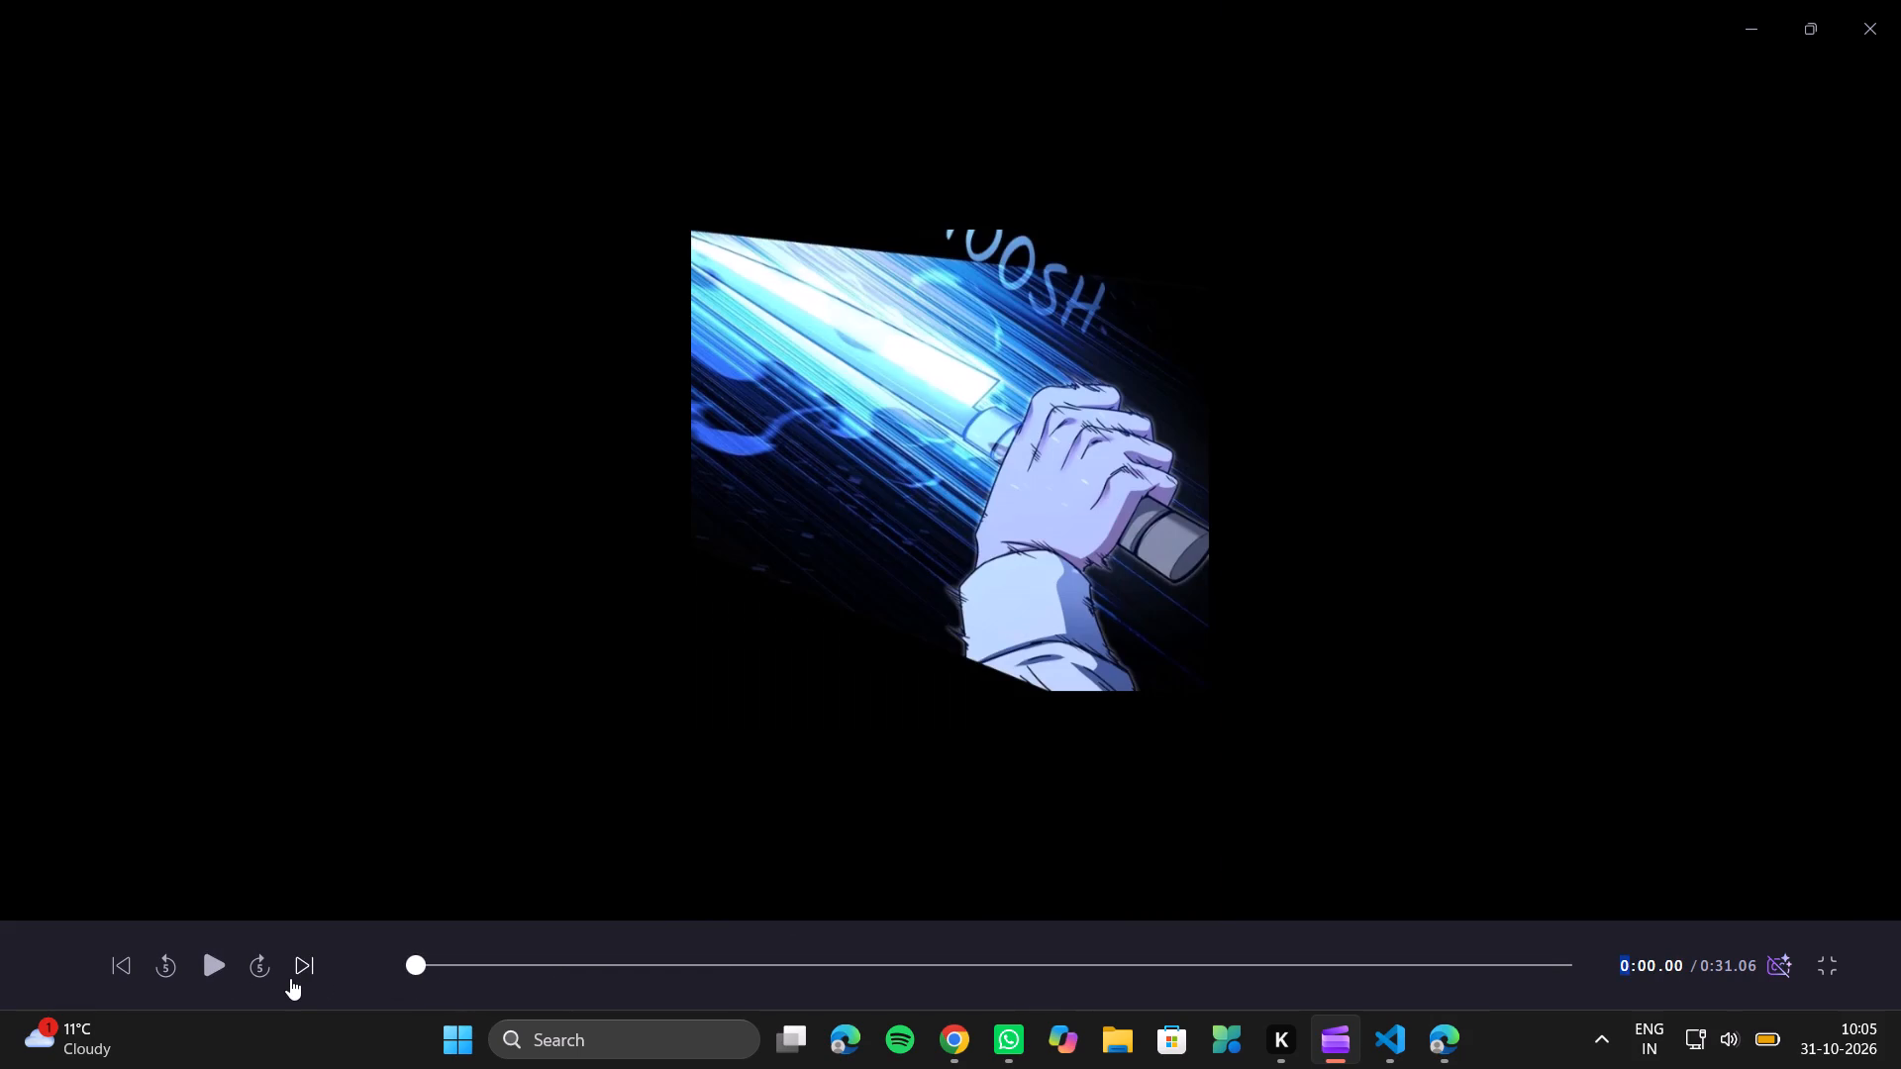
pyautogui.click(199, 967)
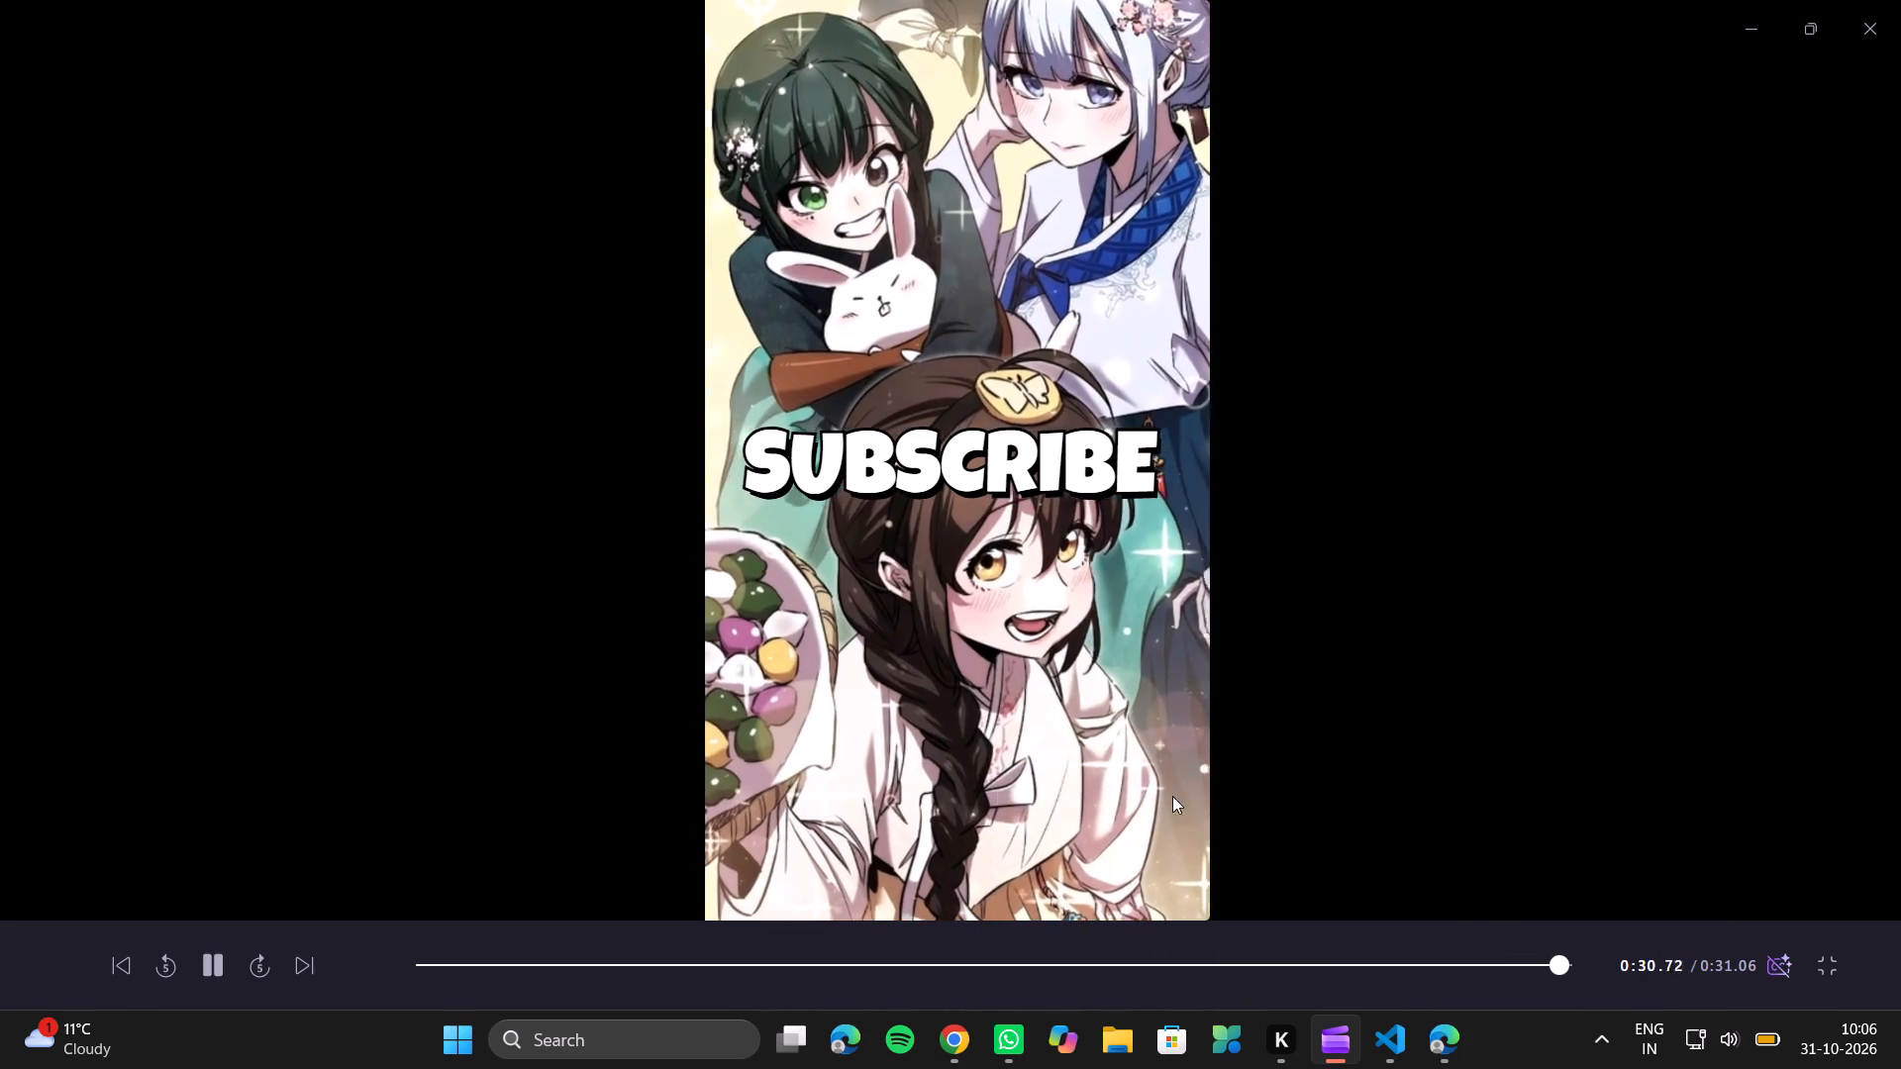
pyautogui.click(1815, 952)
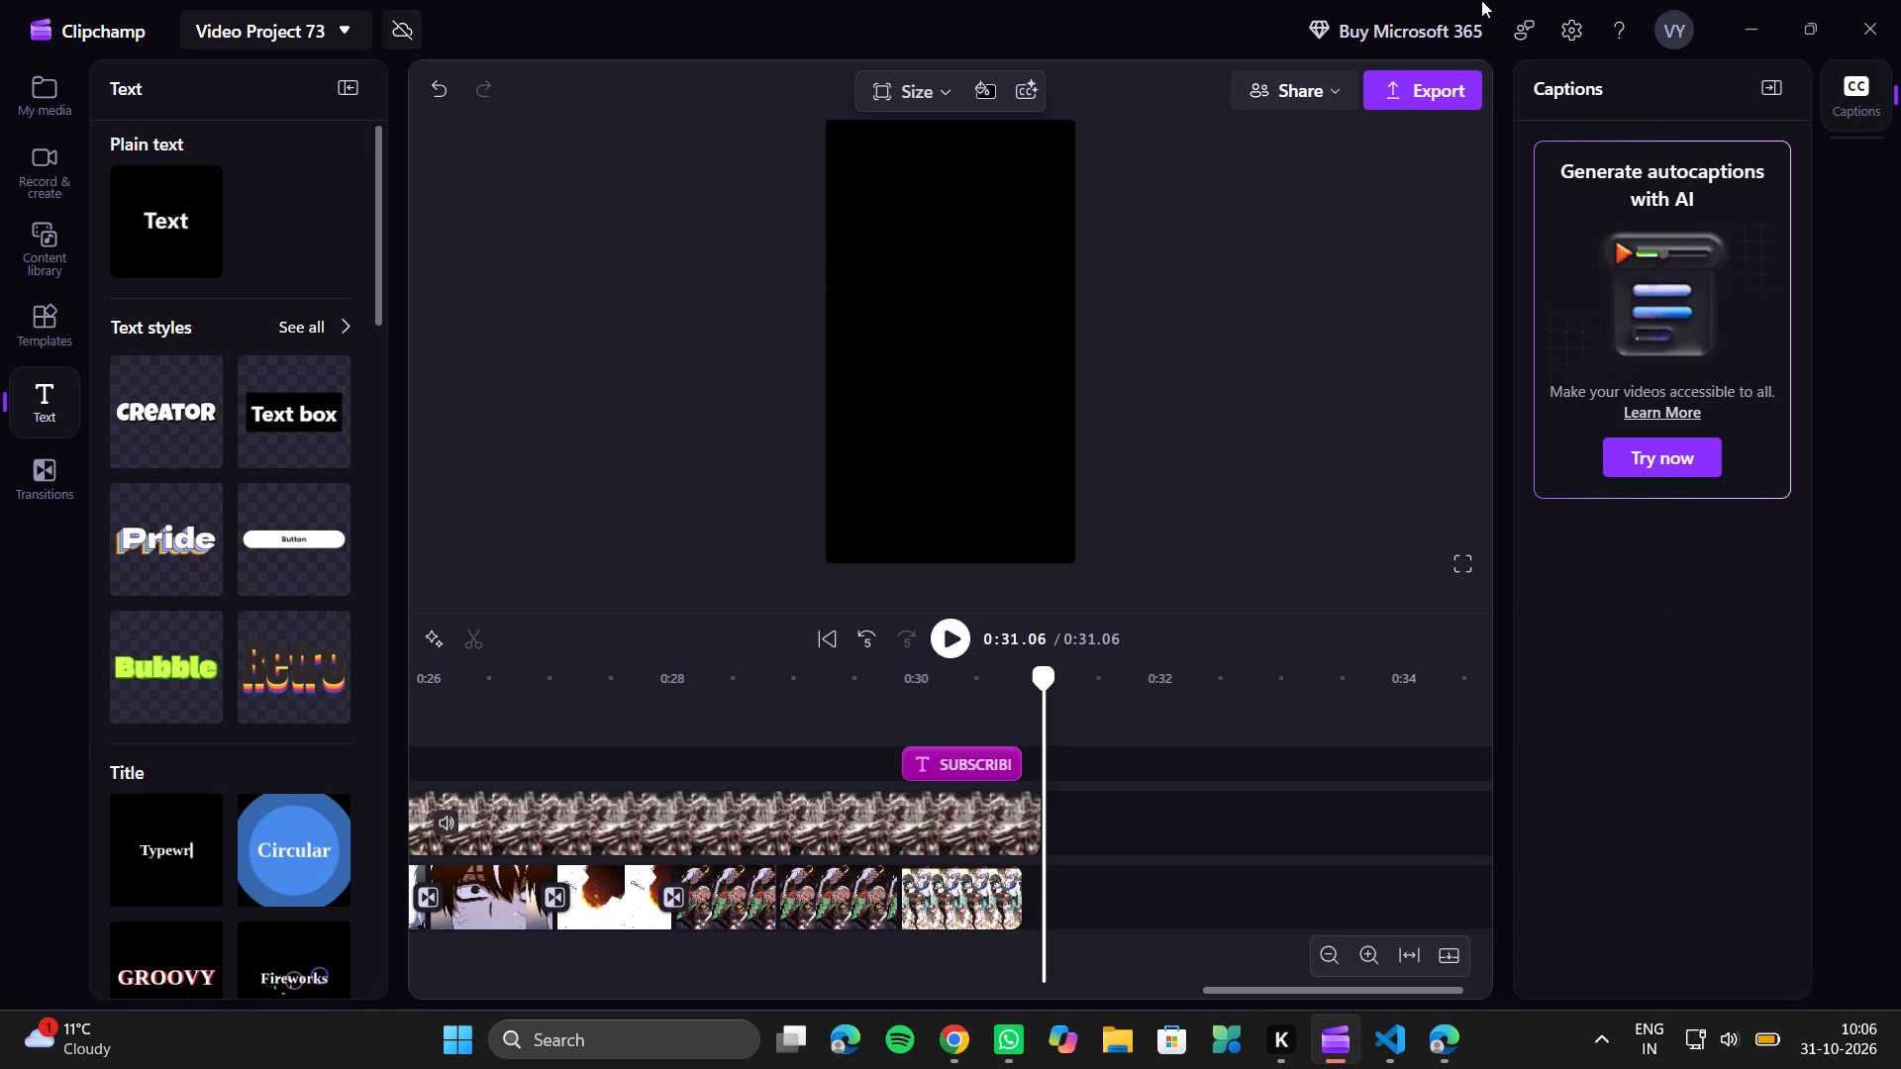
pyautogui.click(1420, 82)
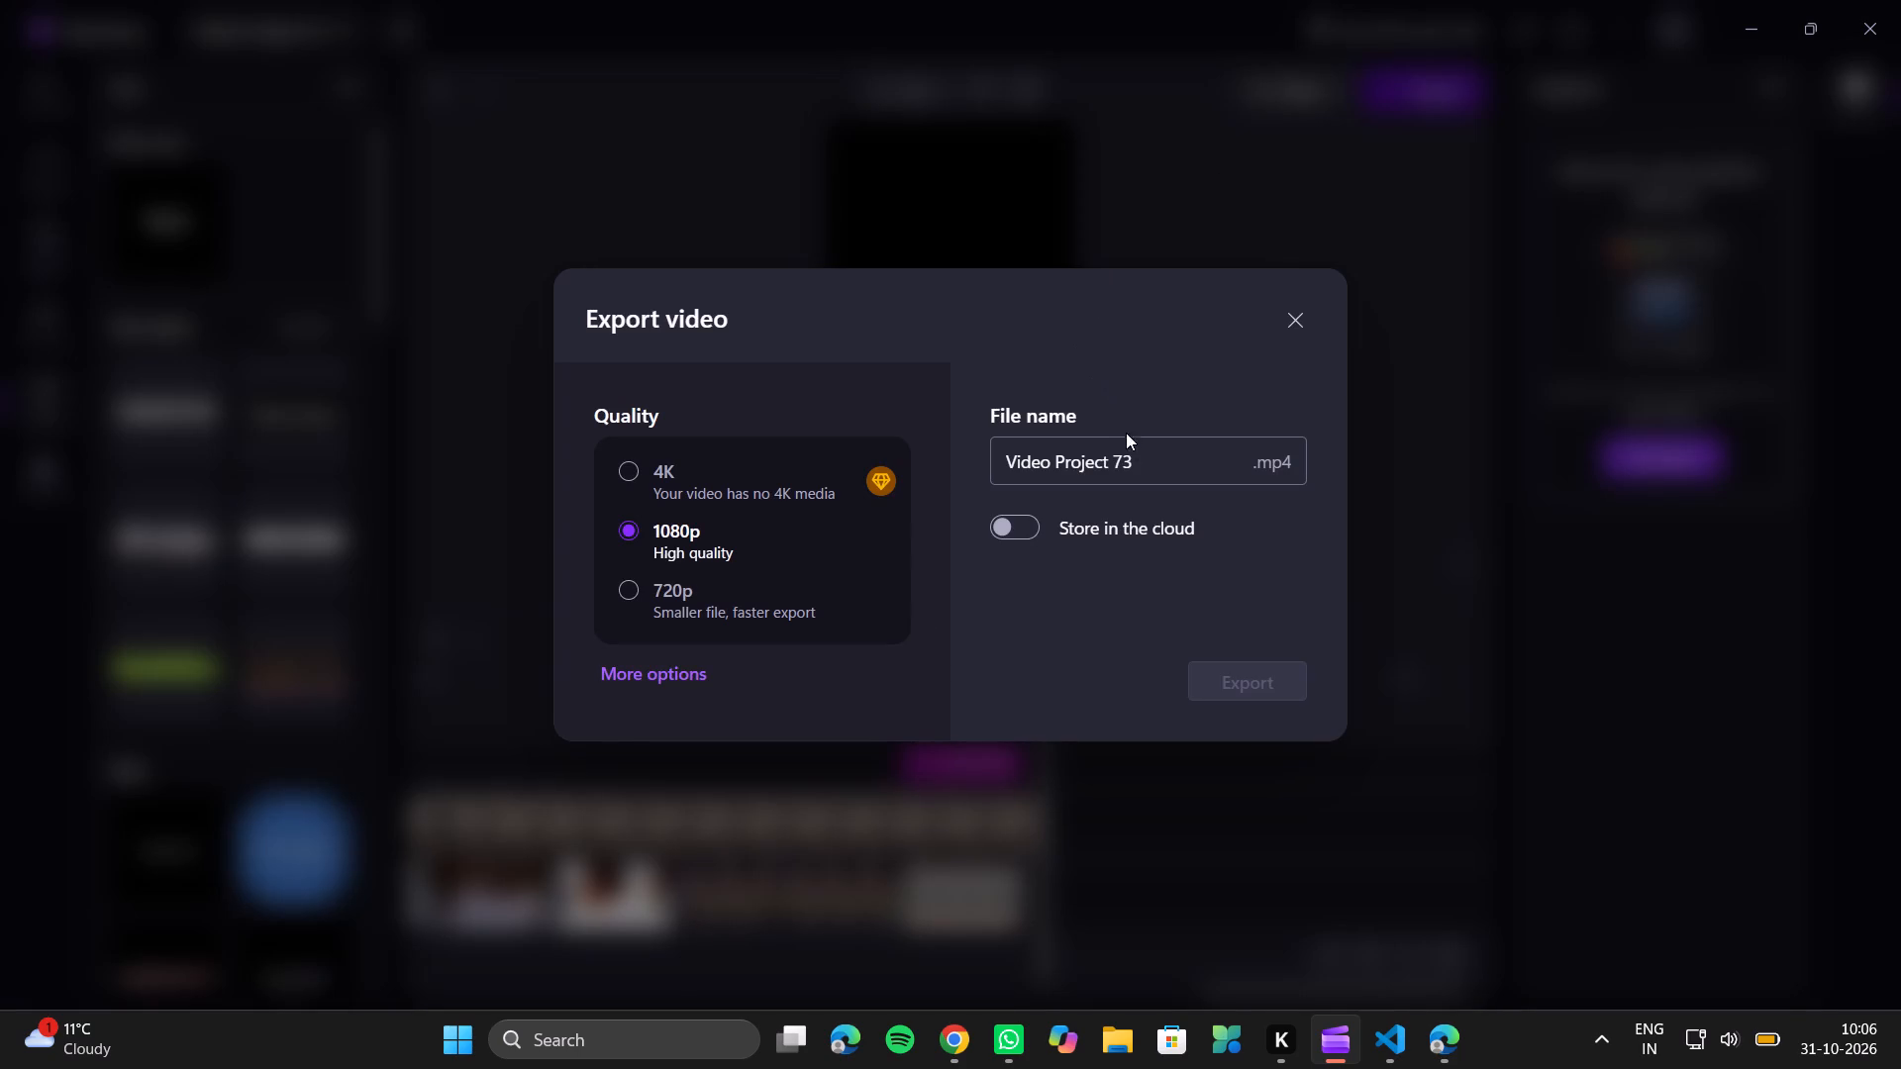
pyautogui.click(1138, 449)
pyautogui.press('BackSpace')
pyautogui.press('BackSpace')
pyautogui.press('BackSpace')
pyautogui.press('BackSpace')
pyautogui.press('BackSpace')
pyautogui.press('BackSpace')
pyautogui.press('BackSpace')
pyautogui.press('BackSpace')
pyautogui.press('BackSpace')
pyautogui.press('BackSpace')
pyautogui.press('BackSpace')
pyautogui.press('BackSpace')
pyautogui.press('BackSpace')
pyautogui.press('BackSpace')
pyautogui.press('BackSpace')
pyautogui.press('BackSpace')
pyautogui.press('BackSpace')
pyautogui.press('BackSpace')
pyautogui.press('BackSpace')
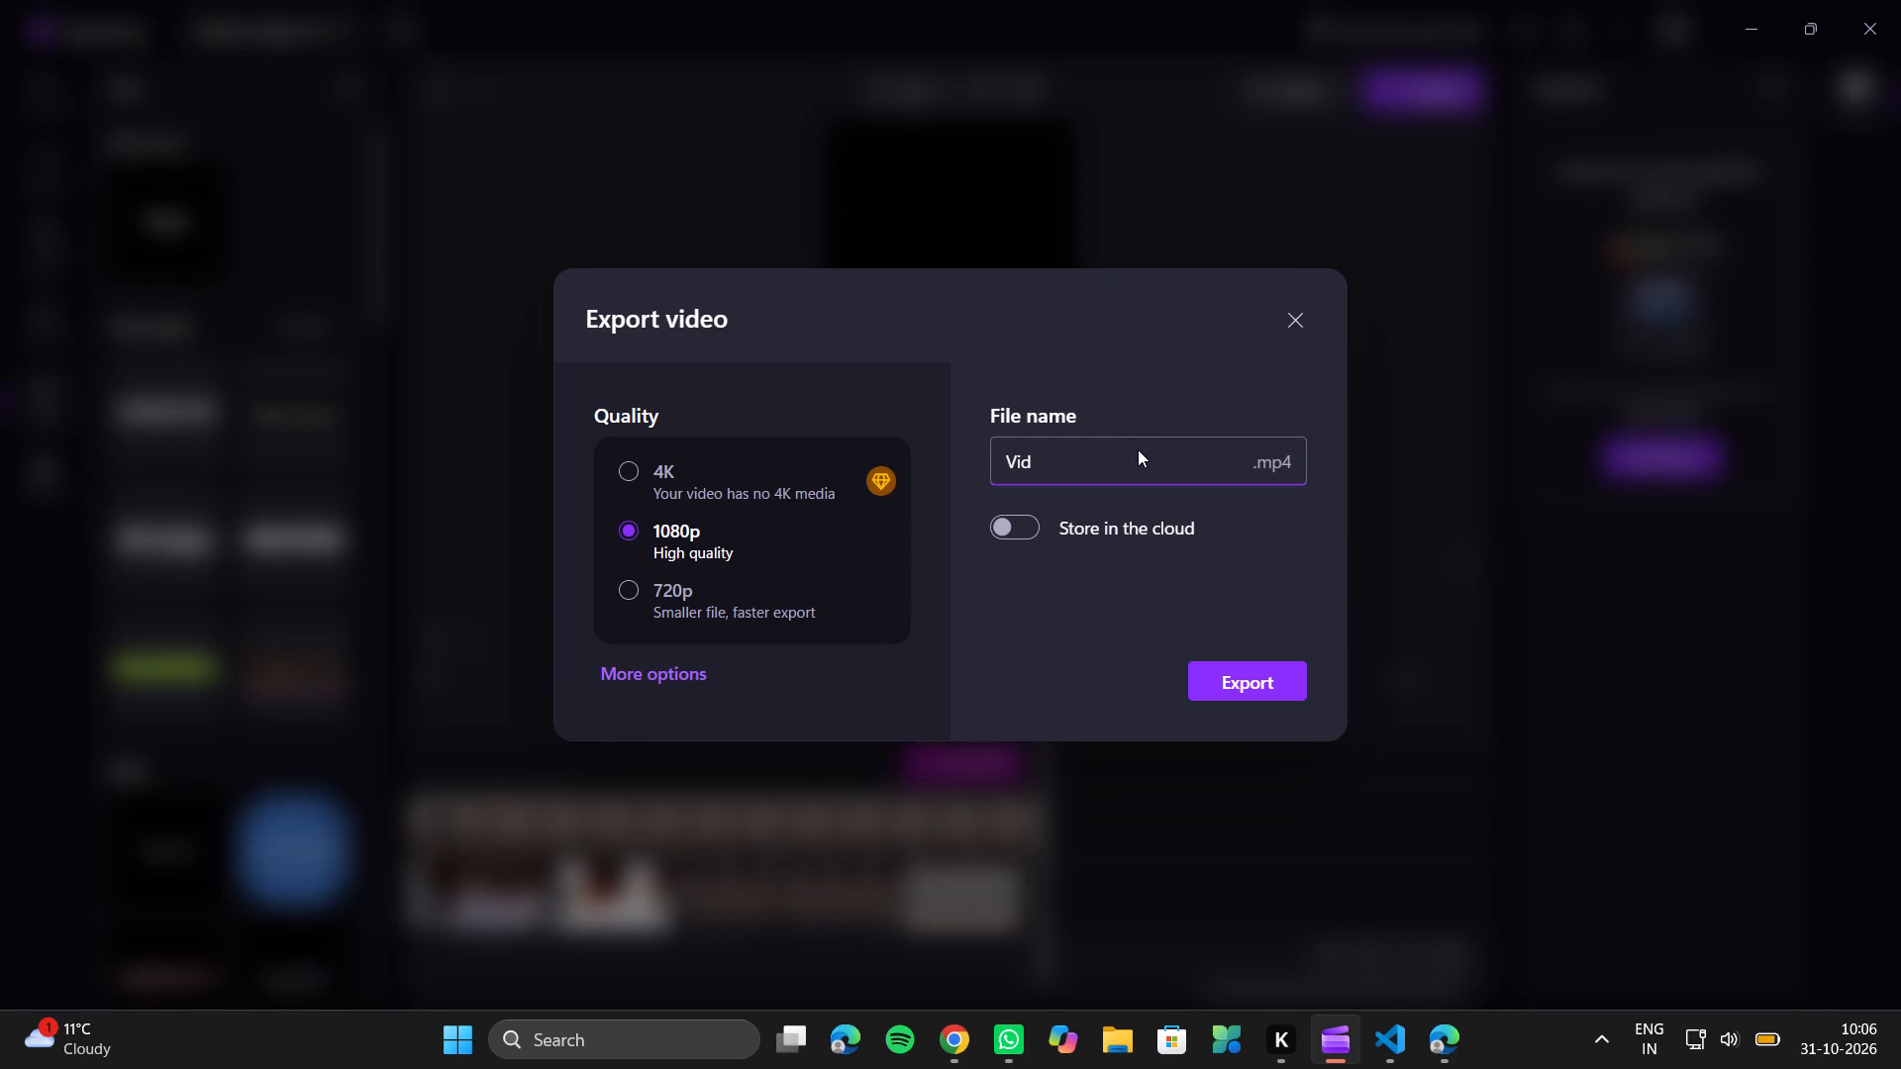
pyautogui.write('manhwa project')
pyautogui.click(1222, 679)
pyautogui.hscroll(-1, 1143, 669)
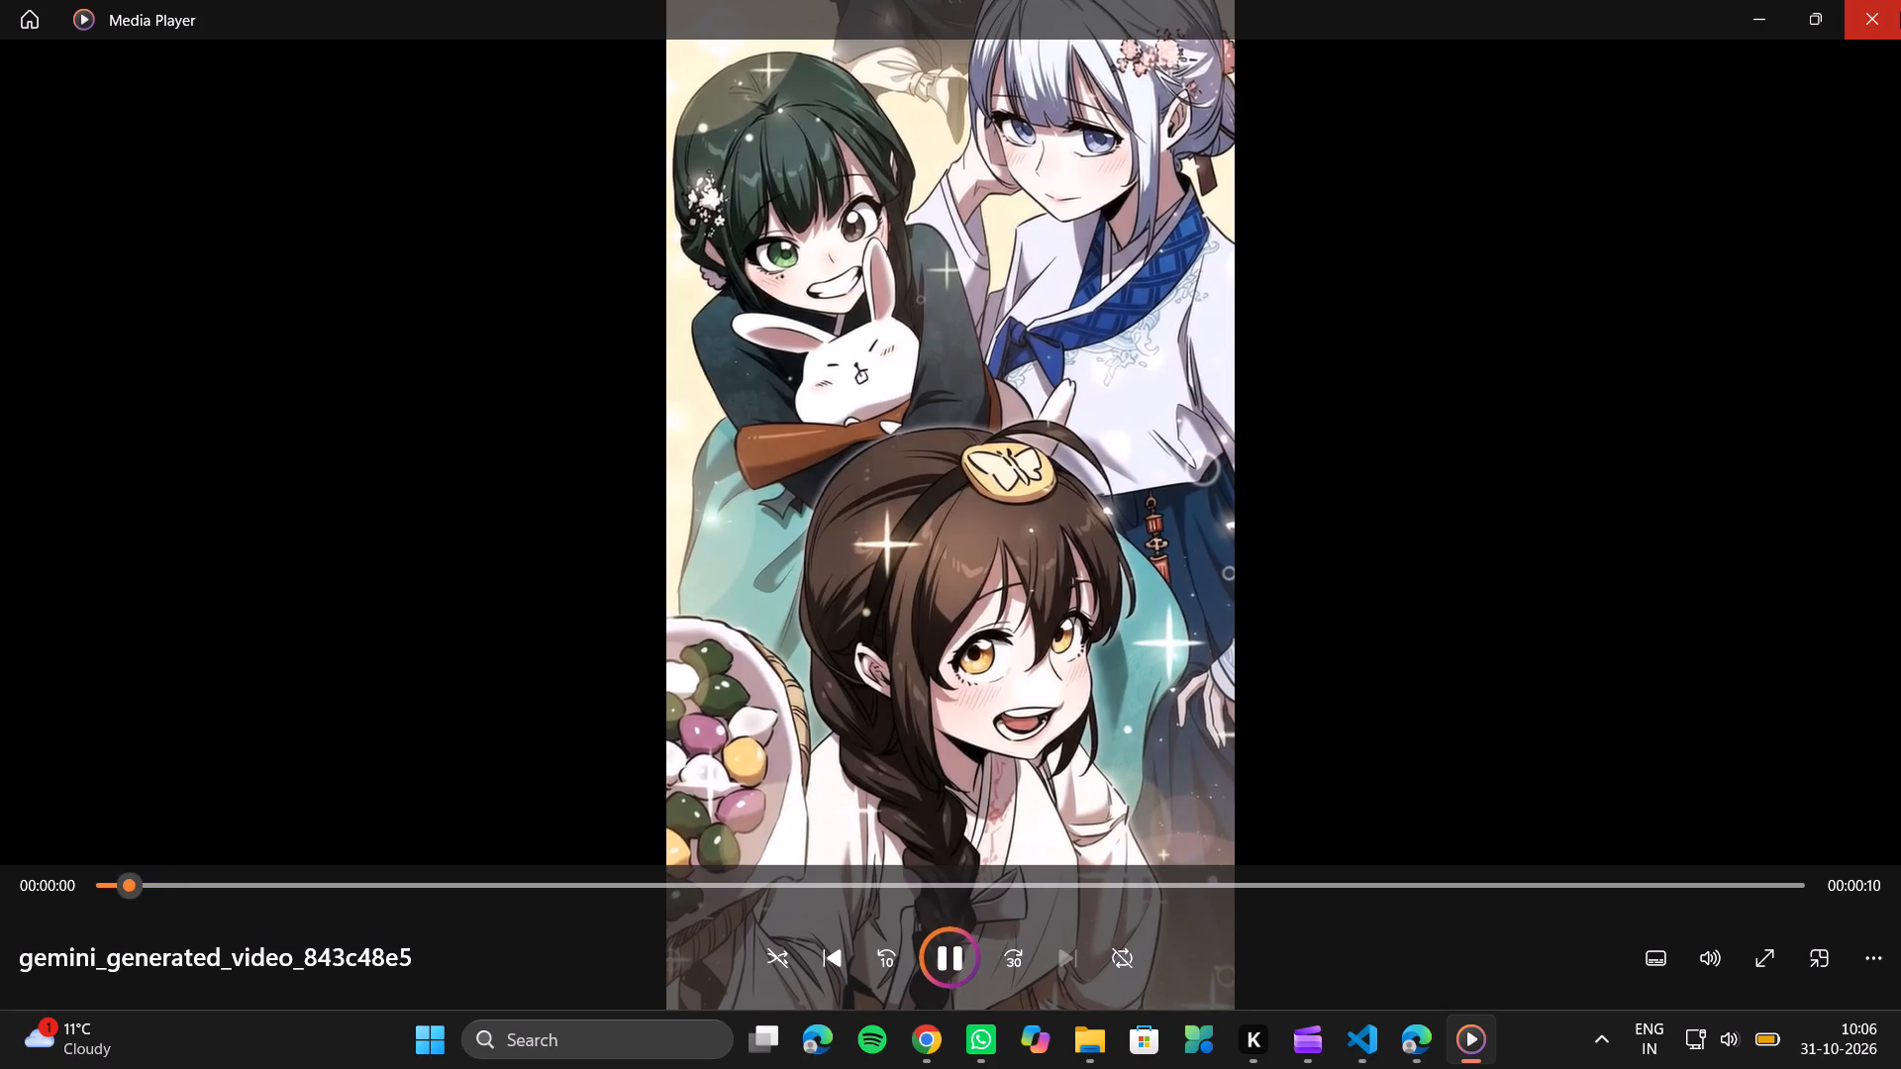
pyautogui.click(1900, 12)
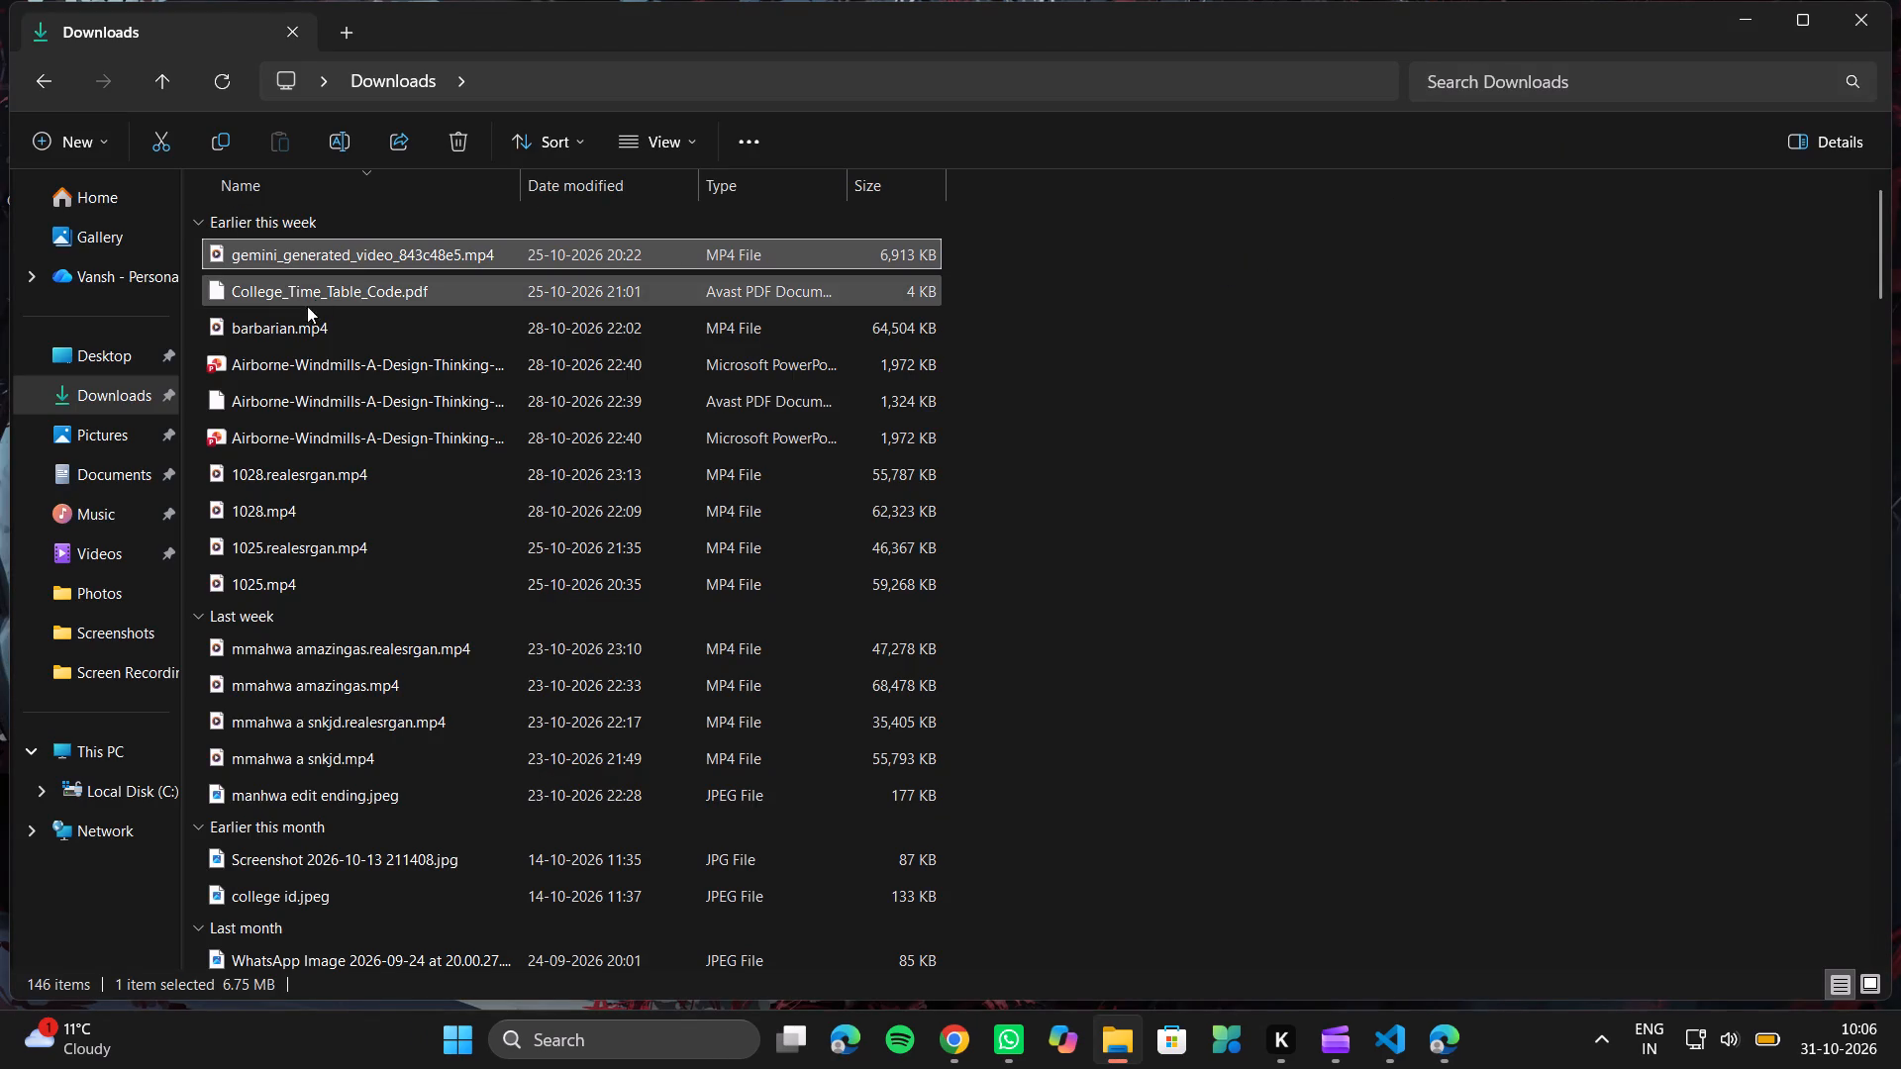
# Delete barbarian.mp4 from the Downloads folder.
pyautogui.click(307, 325)
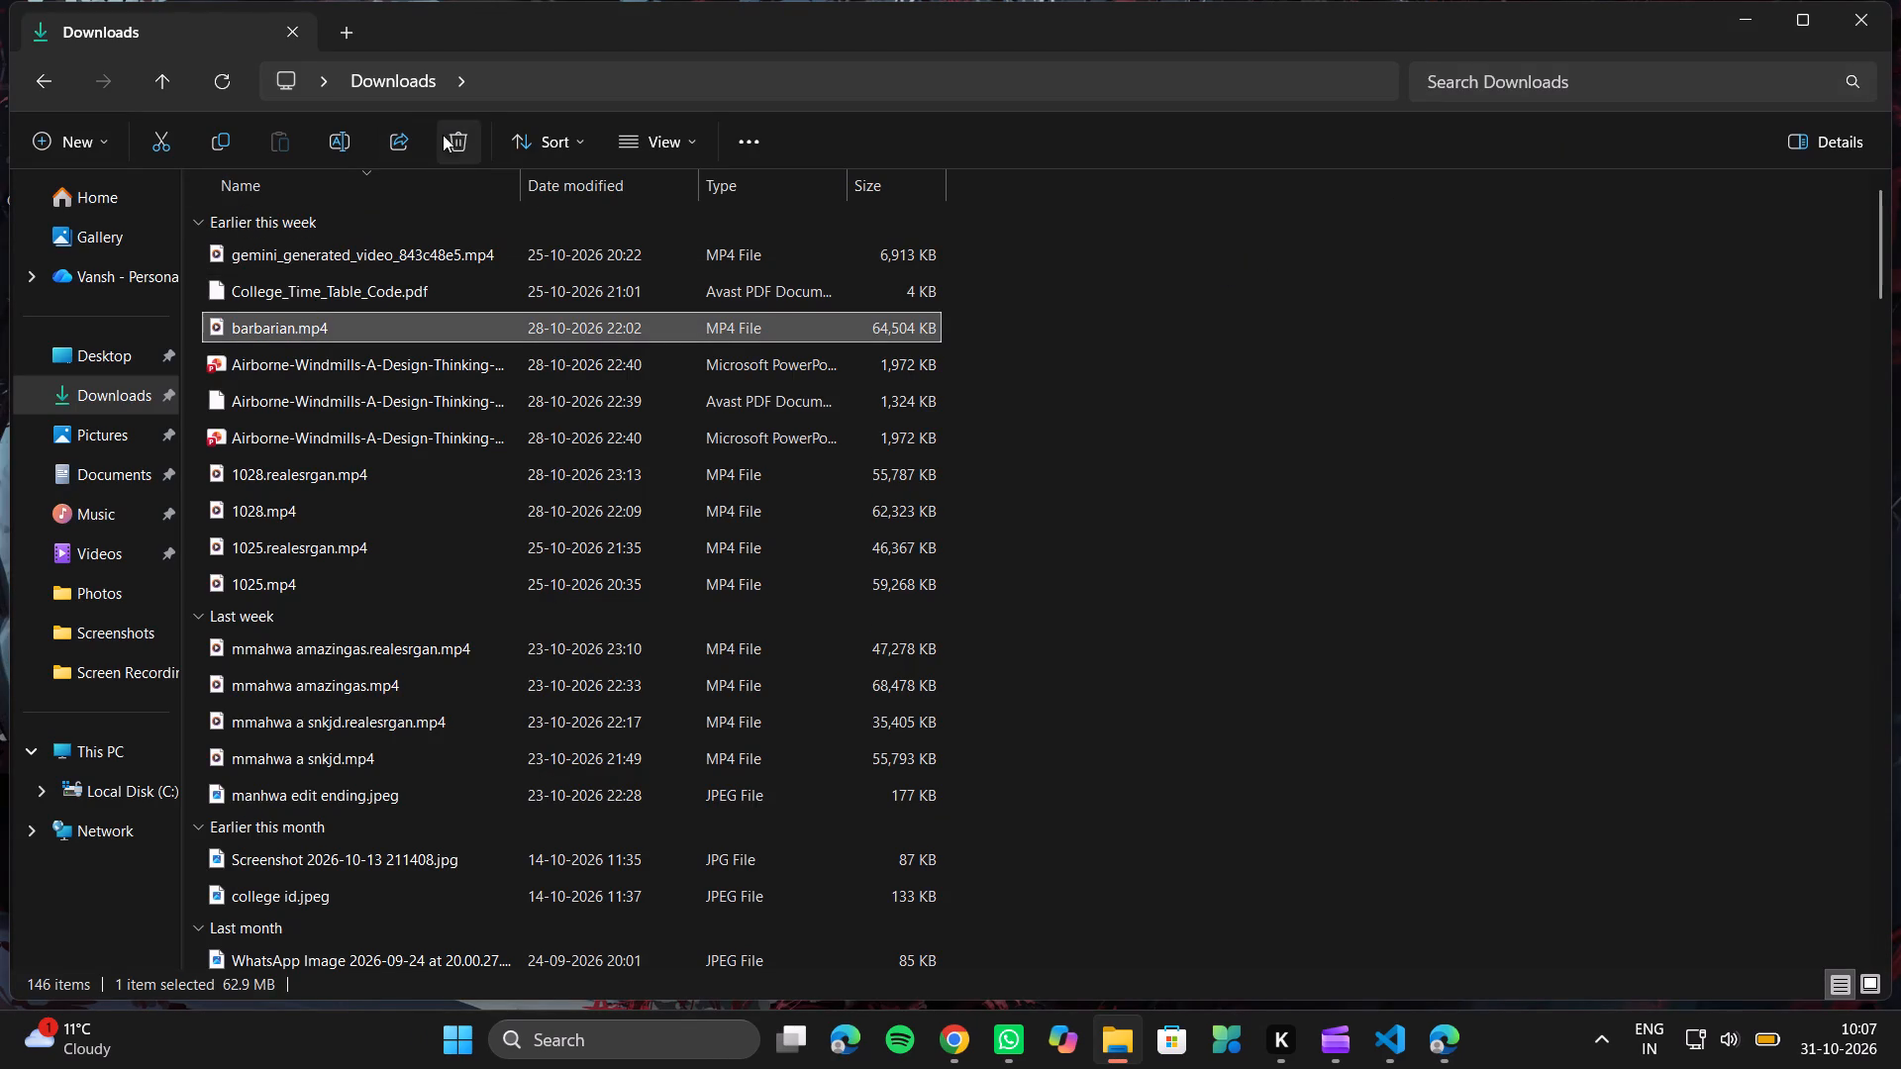
pyautogui.click(449, 136)
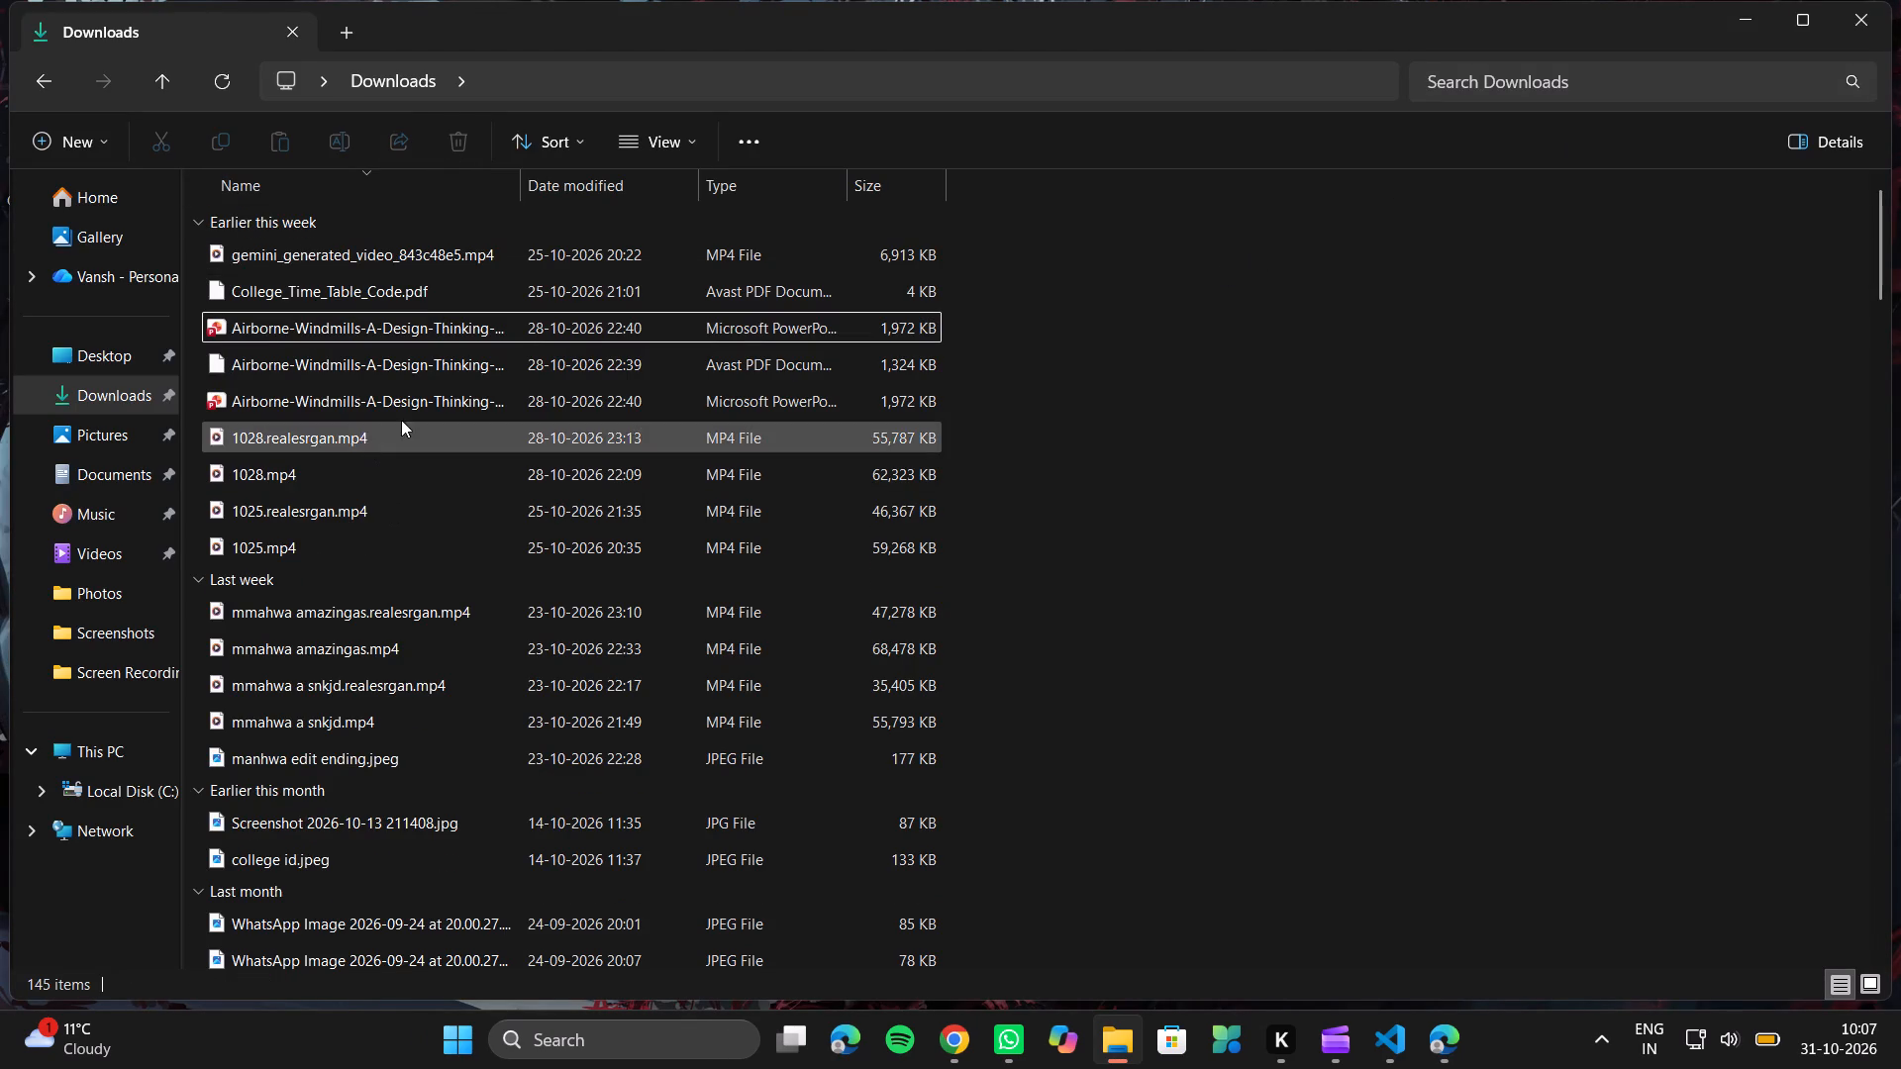
# Delete the old 1028 and 1025 videos, including their realesrgan versions, from the Downloads folder.
pyautogui.click(980, 536)
pyautogui.moveTo(970, 551); pyautogui.dragTo(568, 439)
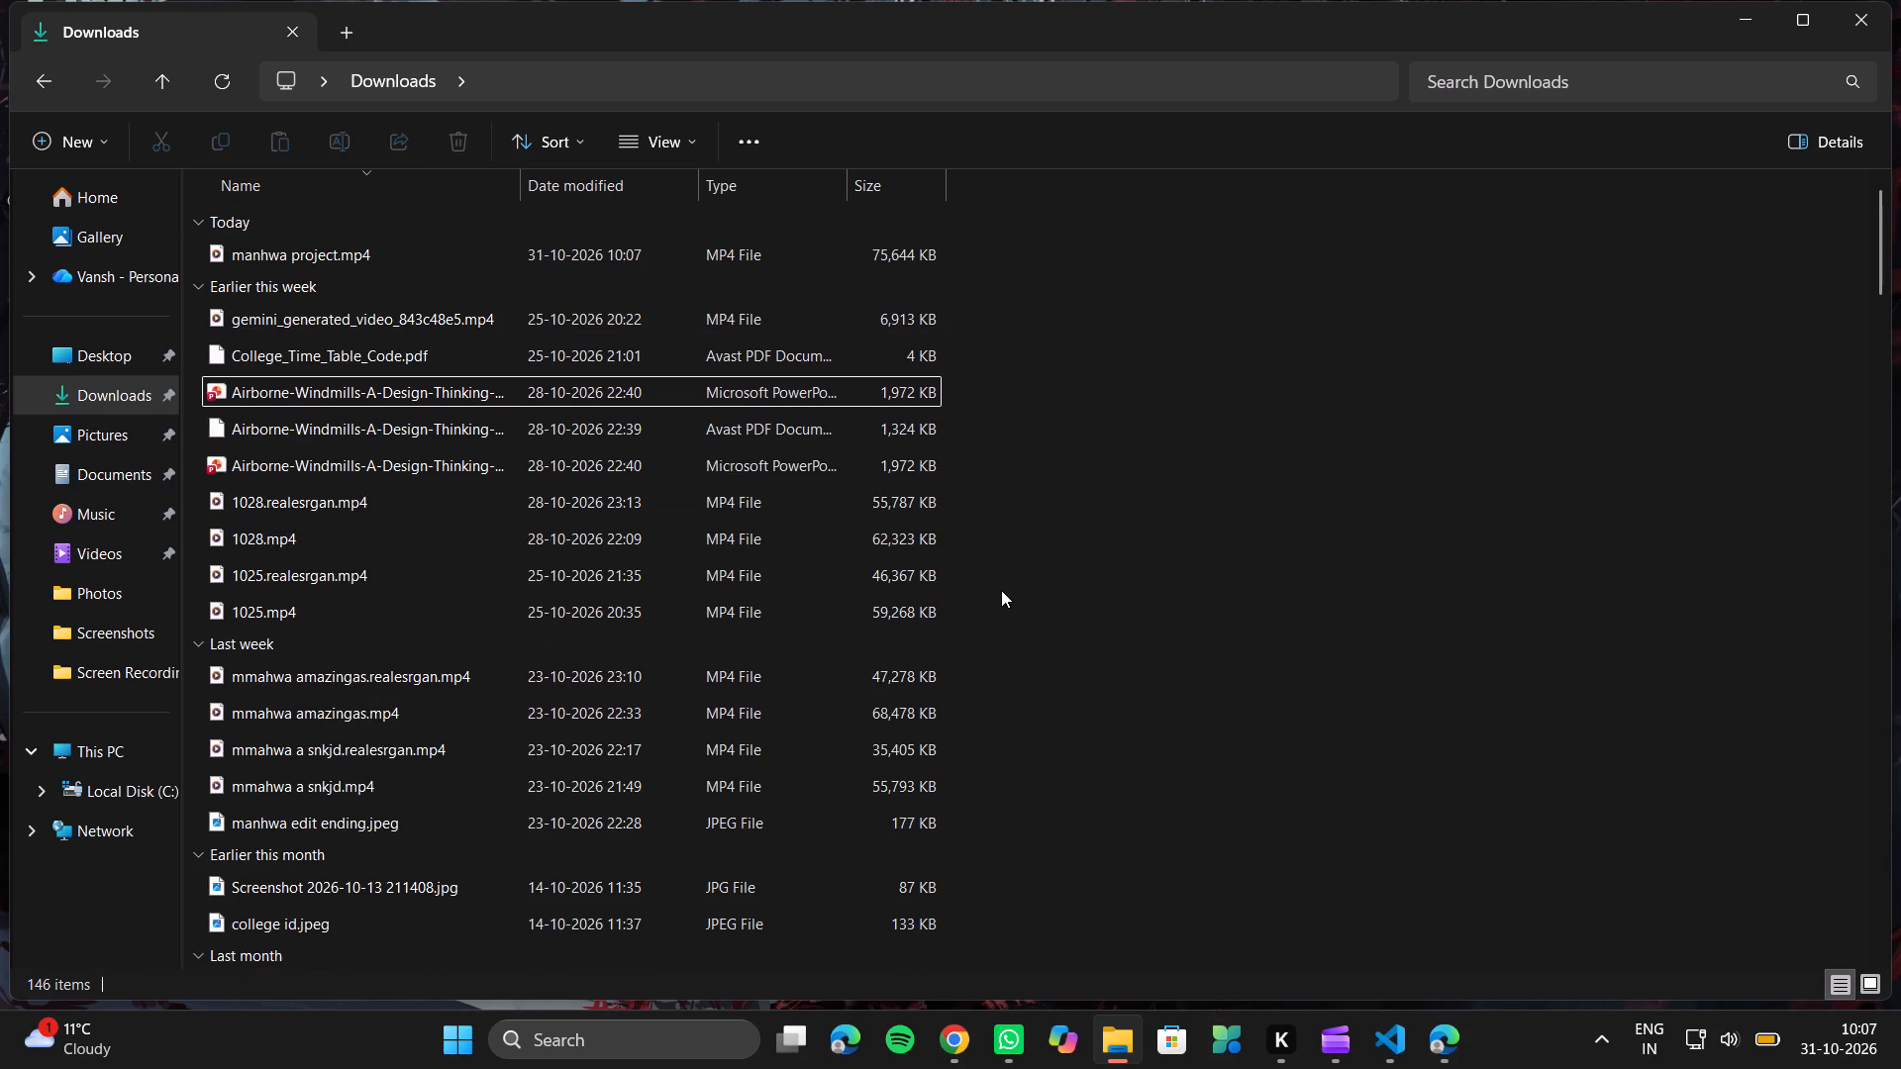
pyautogui.moveTo(1001, 589); pyautogui.dragTo(604, 510)
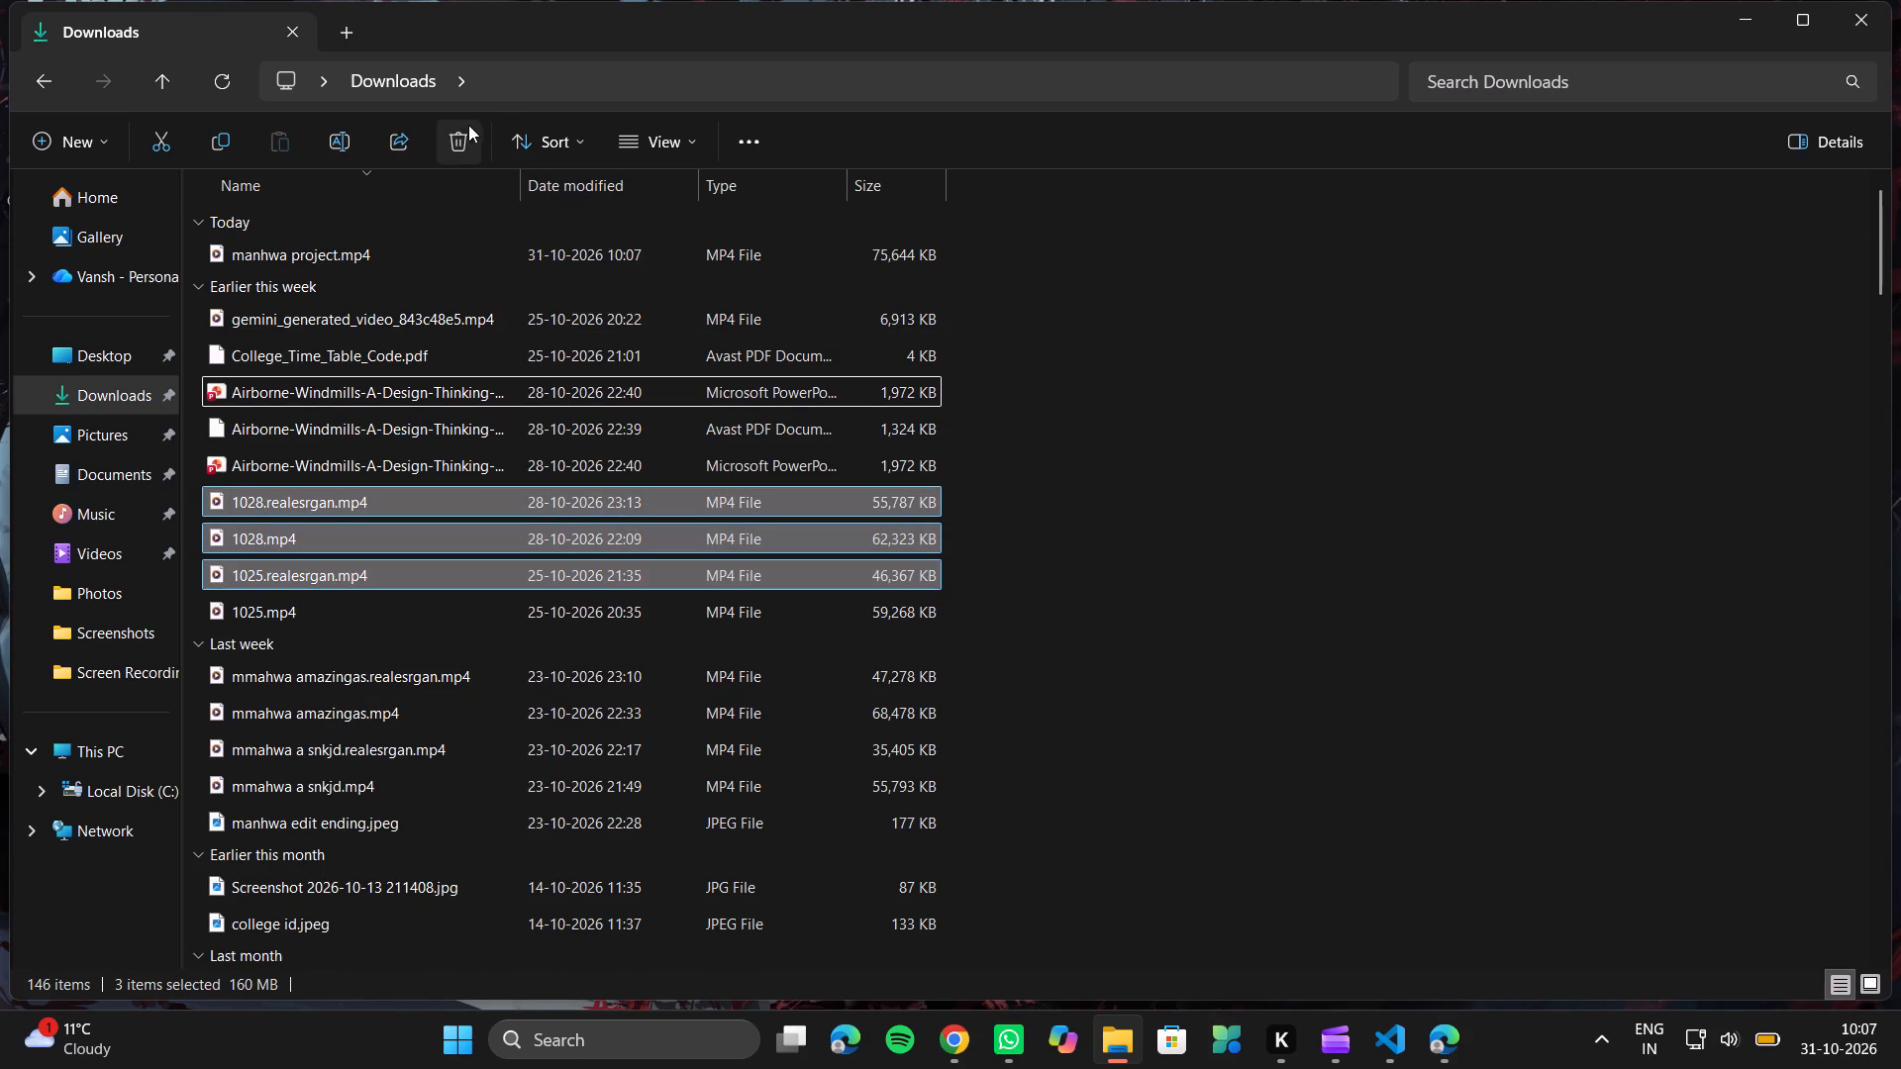
pyautogui.click(463, 129)
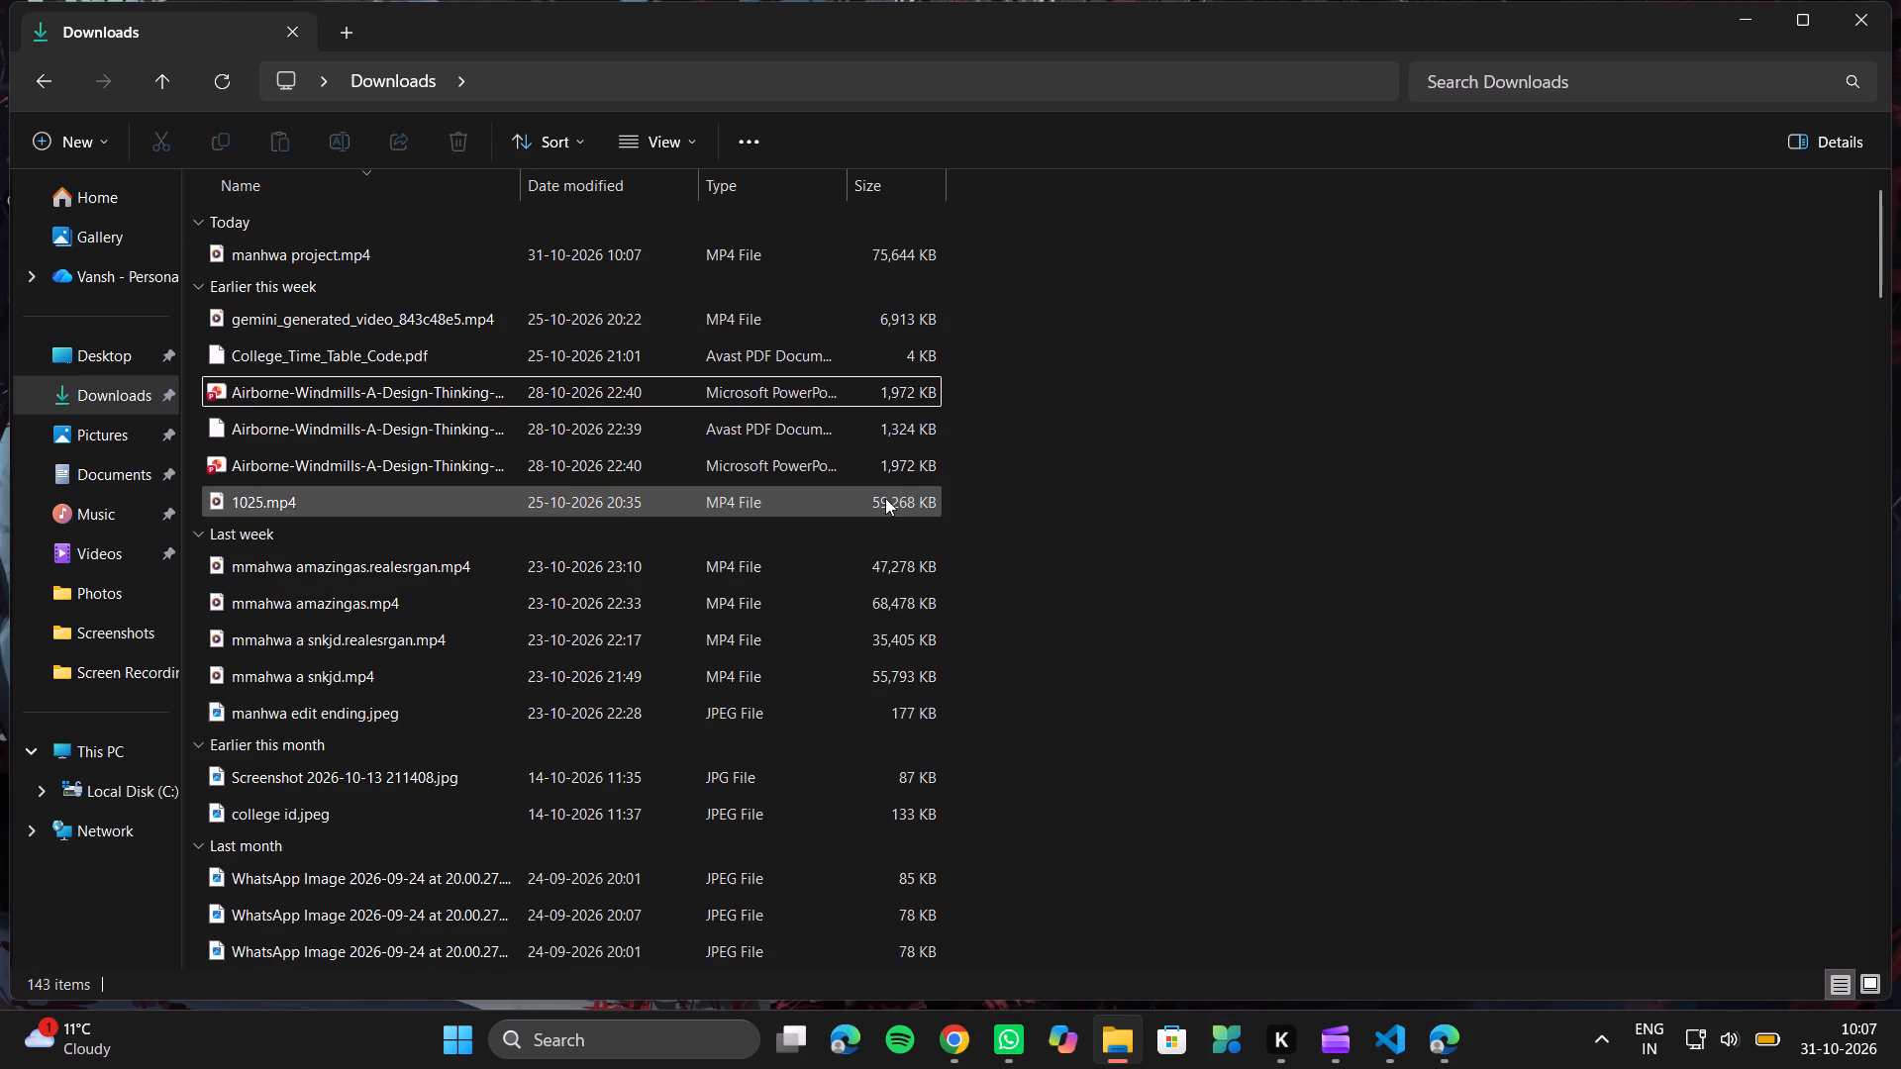
pyautogui.click(885, 498)
pyautogui.click(463, 156)
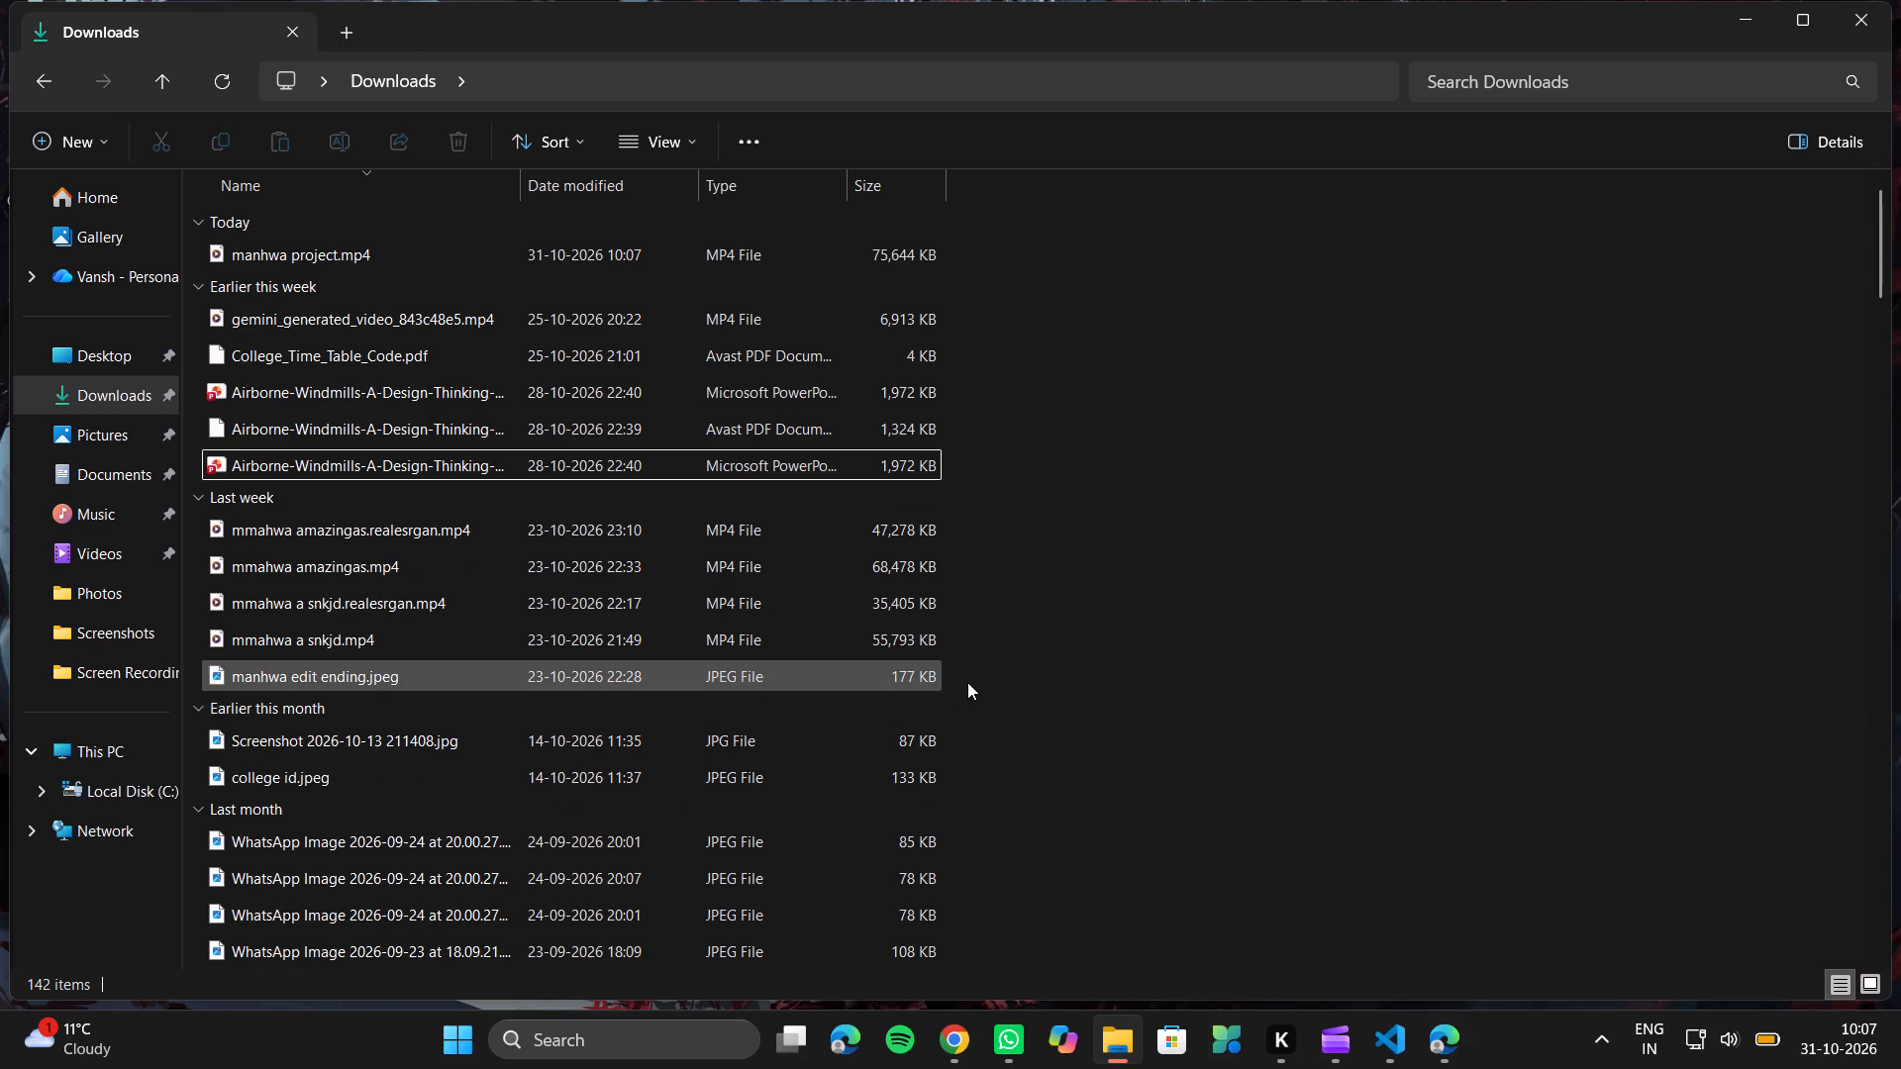
# Delete the four mmahwa videos, mmahwa amazingas and mmahwa a snkjd with their realesrgan versions, from Downloads.
pyautogui.moveTo(951, 648); pyautogui.dragTo(732, 550)
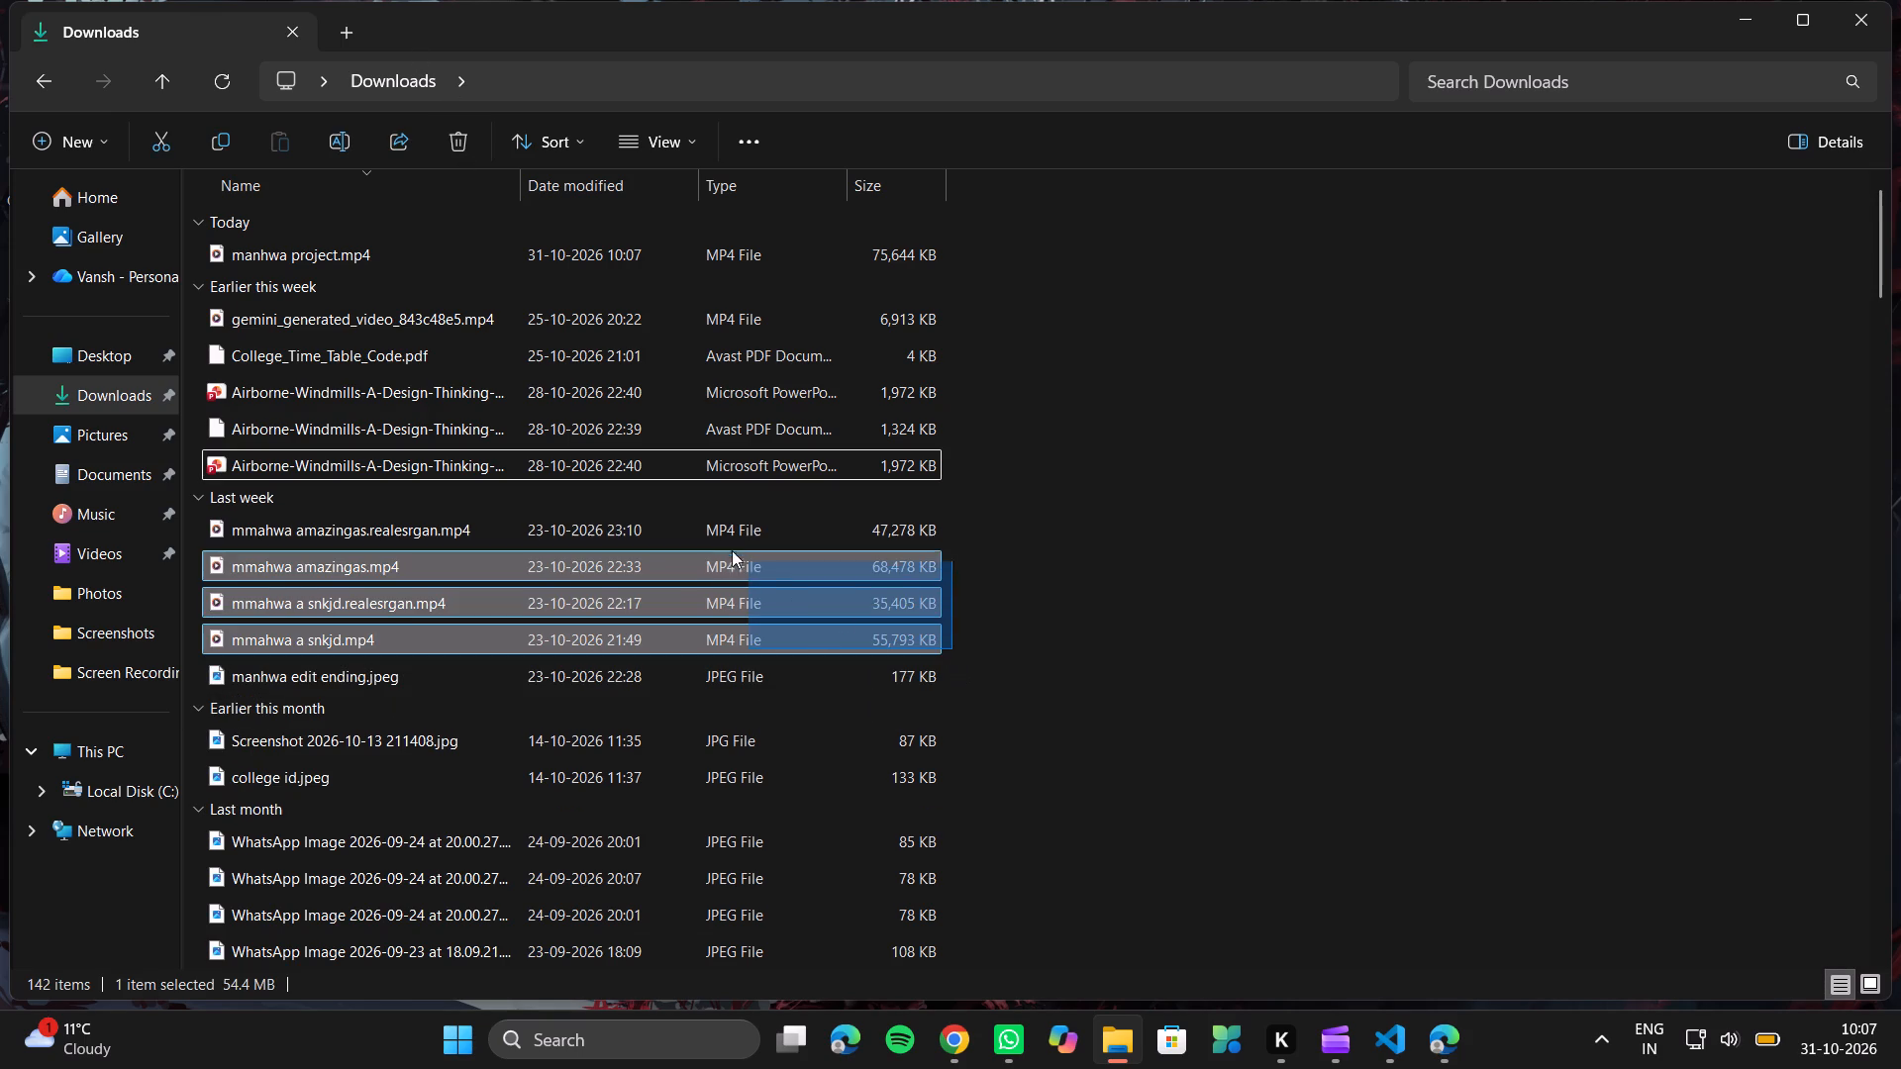
pyautogui.moveTo(732, 550); pyautogui.dragTo(719, 541)
pyautogui.click(454, 142)
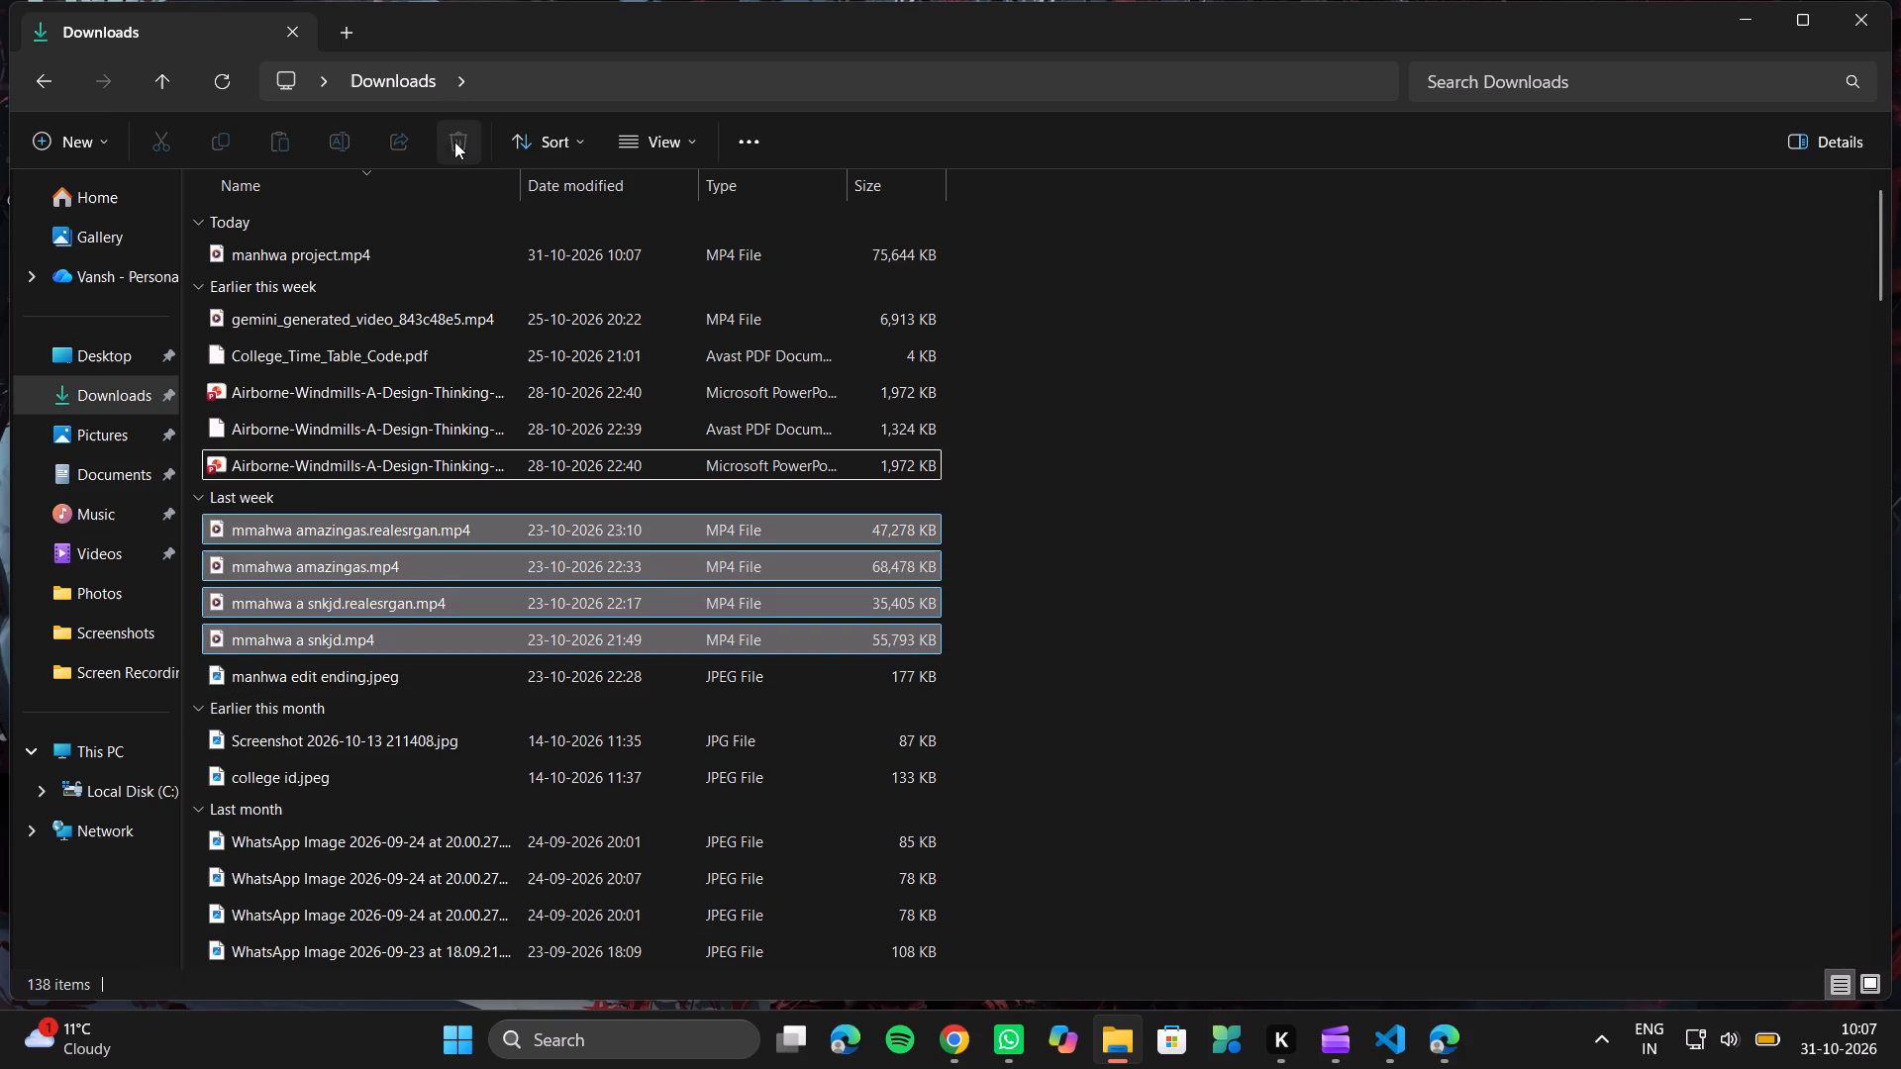
# Look through the remaining older files and folders down to the end of the Downloads folder.
pyautogui.scroll(-2, 728, 793)
pyautogui.scroll(-4, 879, 714)
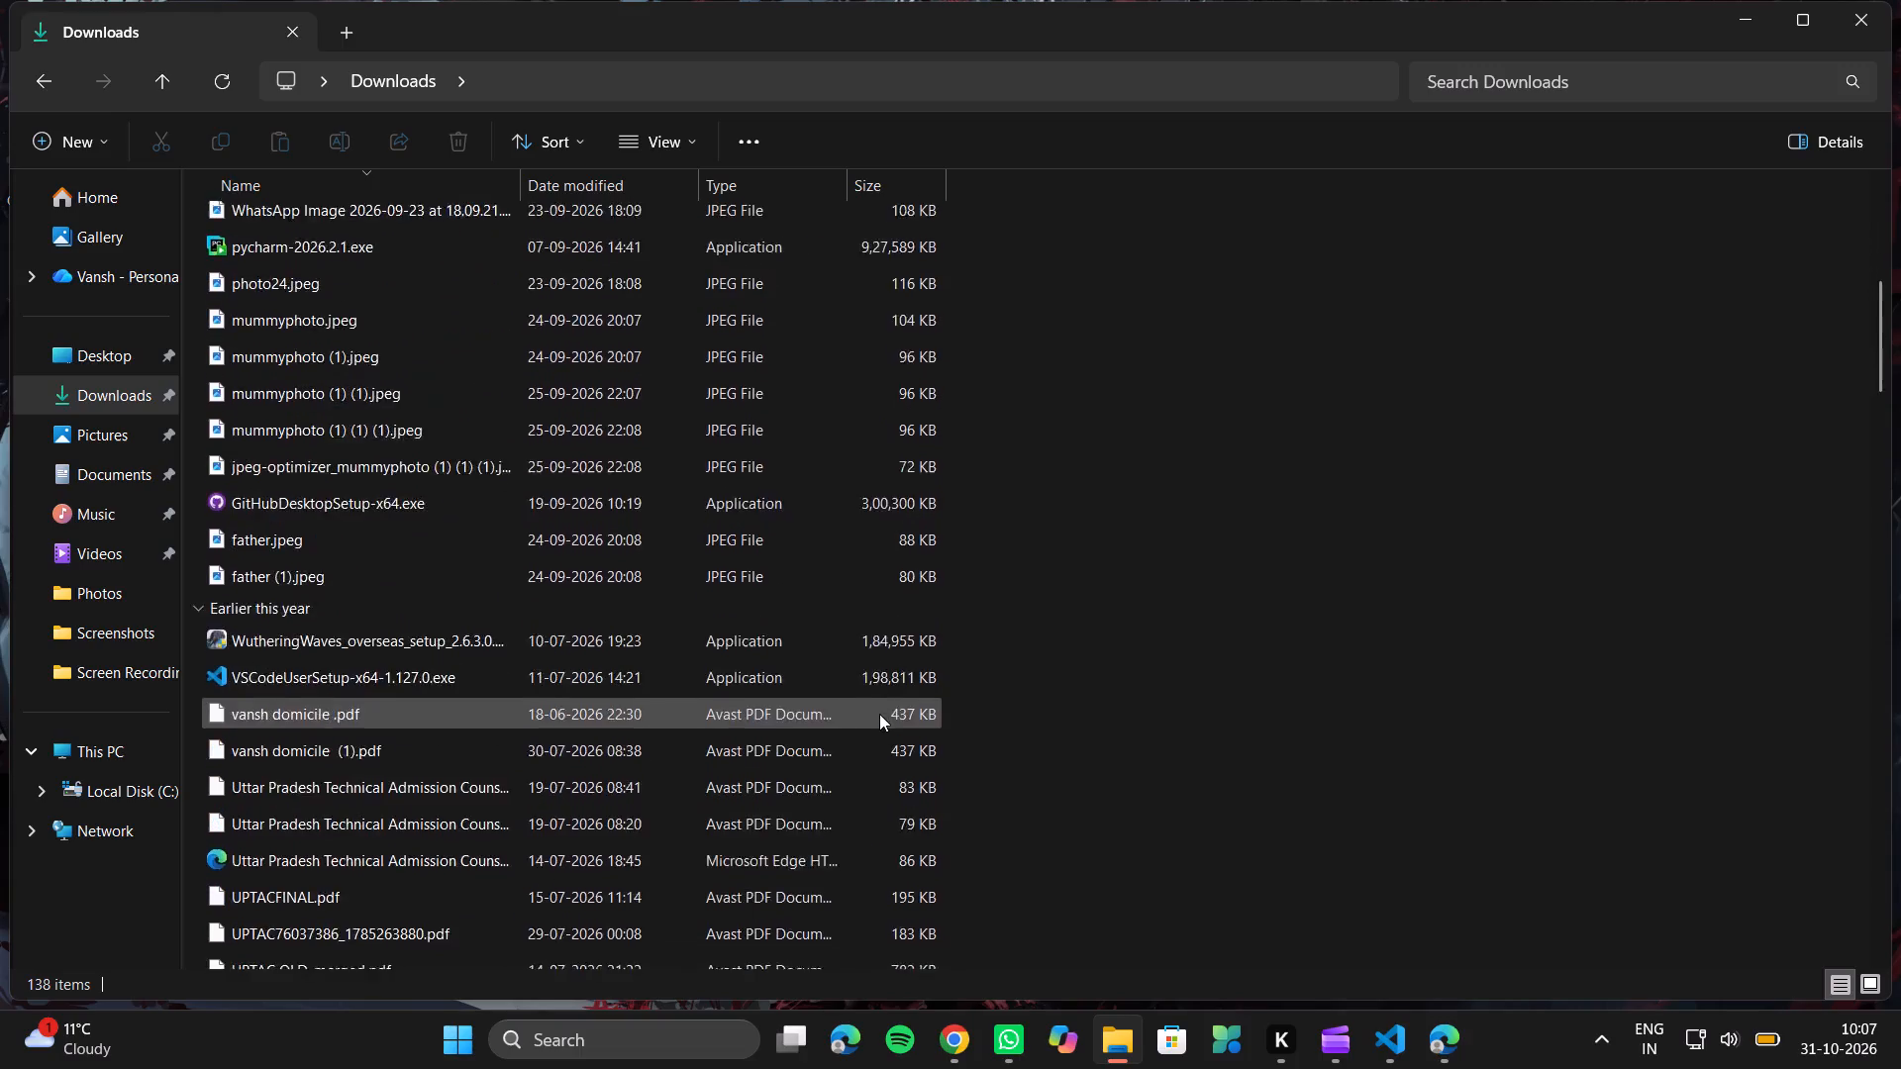
pyautogui.scroll(-20, 879, 714)
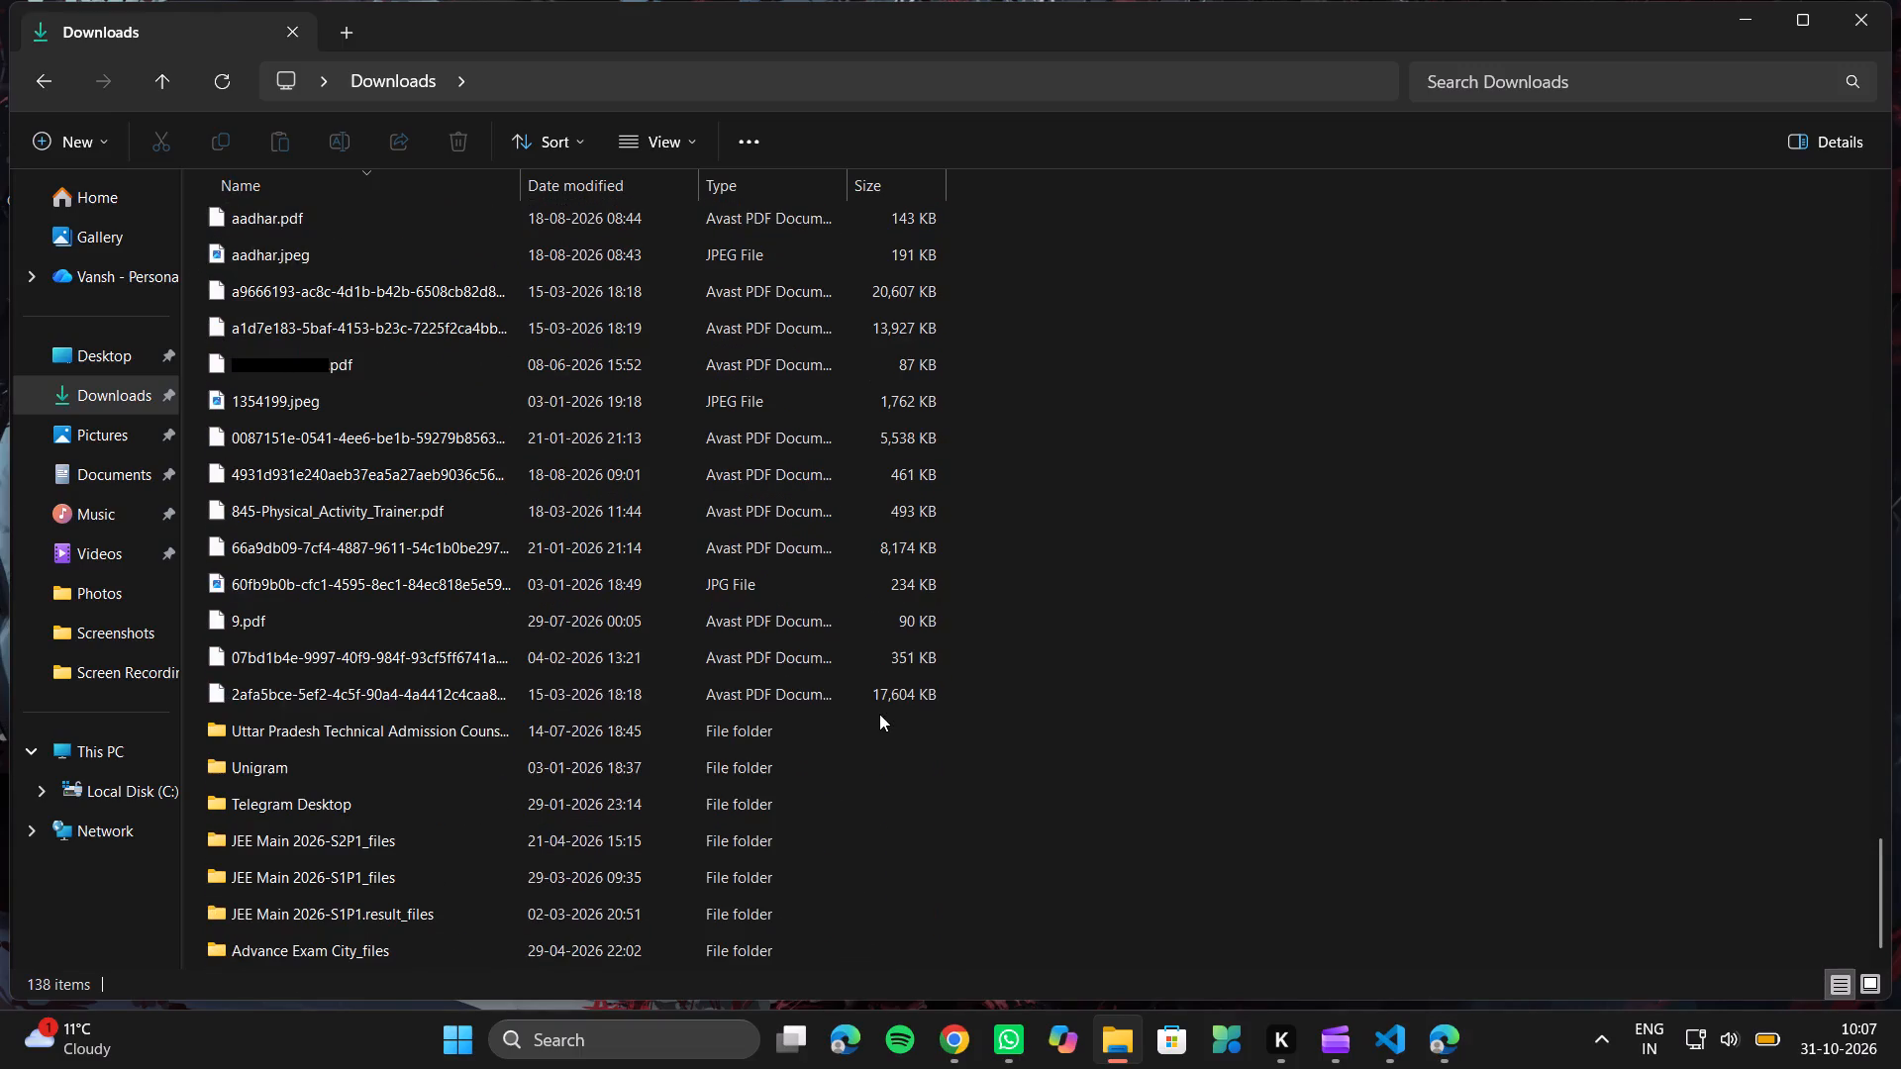
pyautogui.scroll(-2, 879, 714)
pyautogui.click(1812, 18)
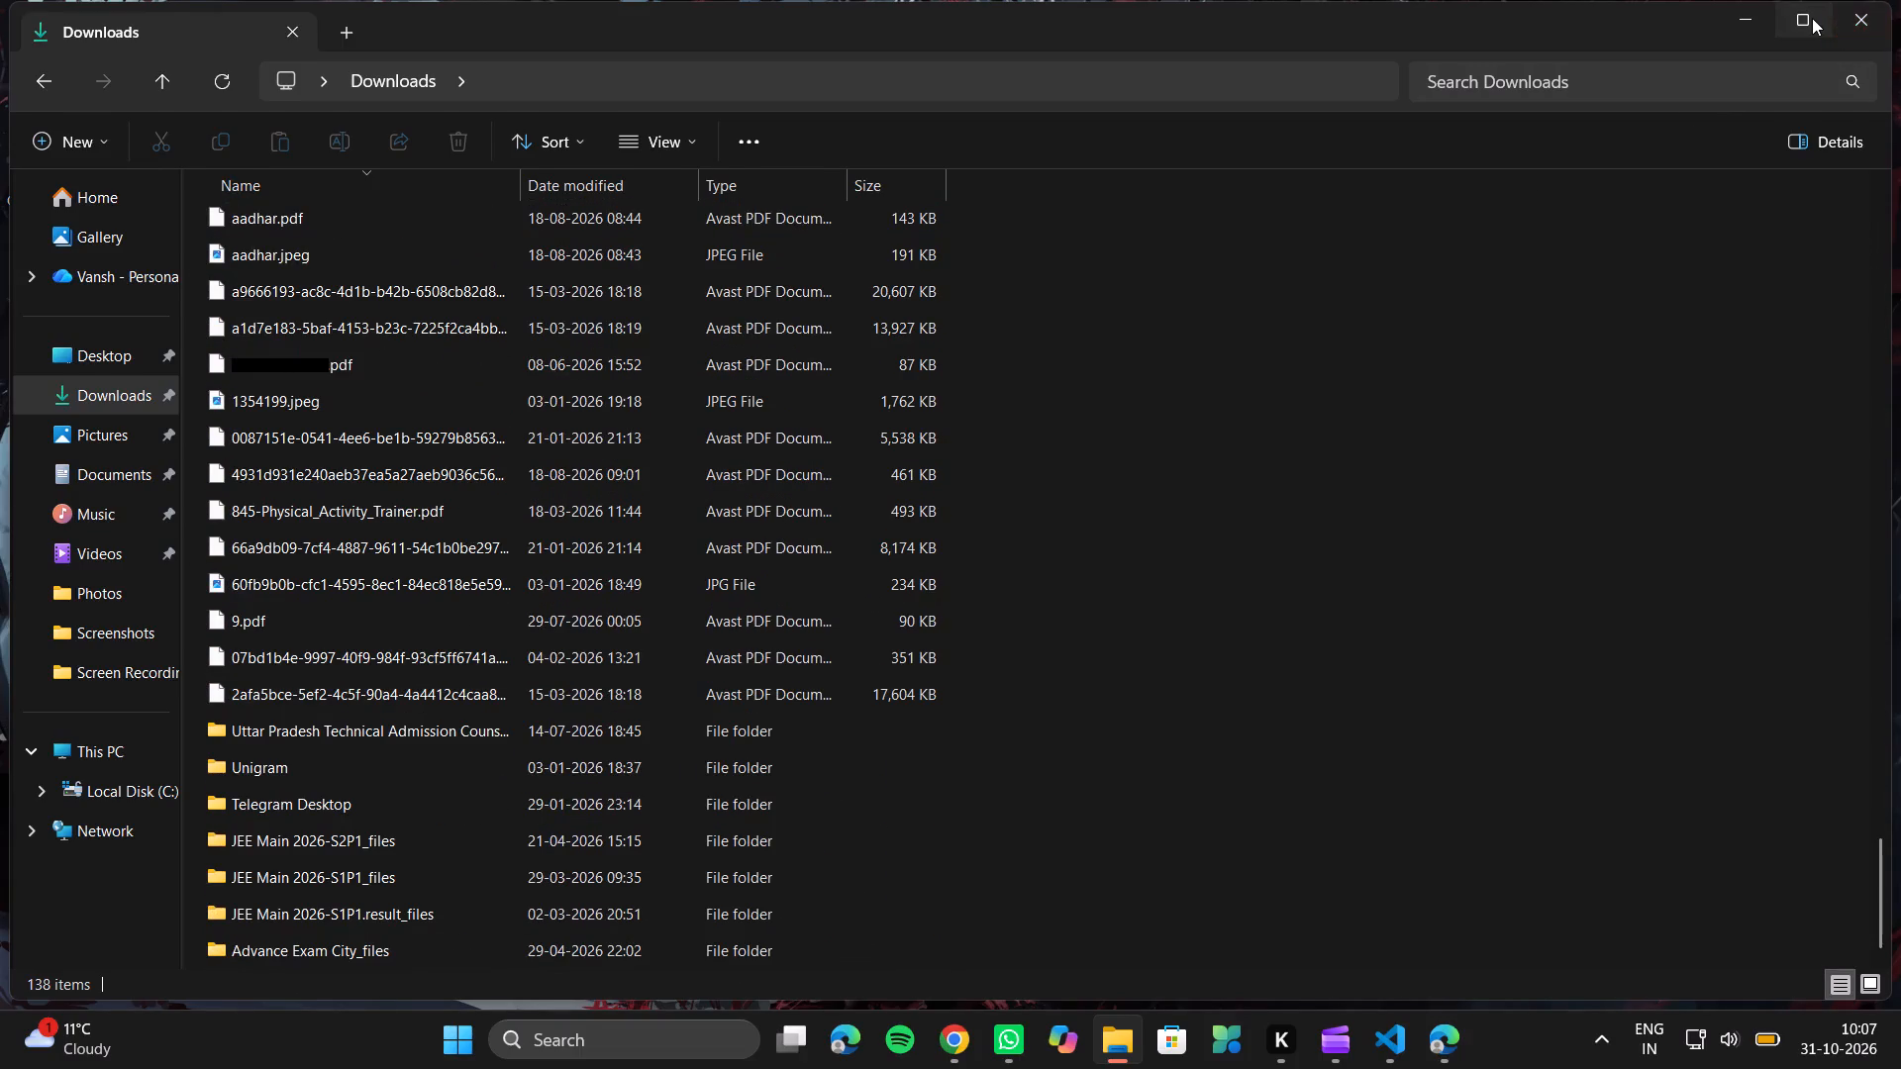
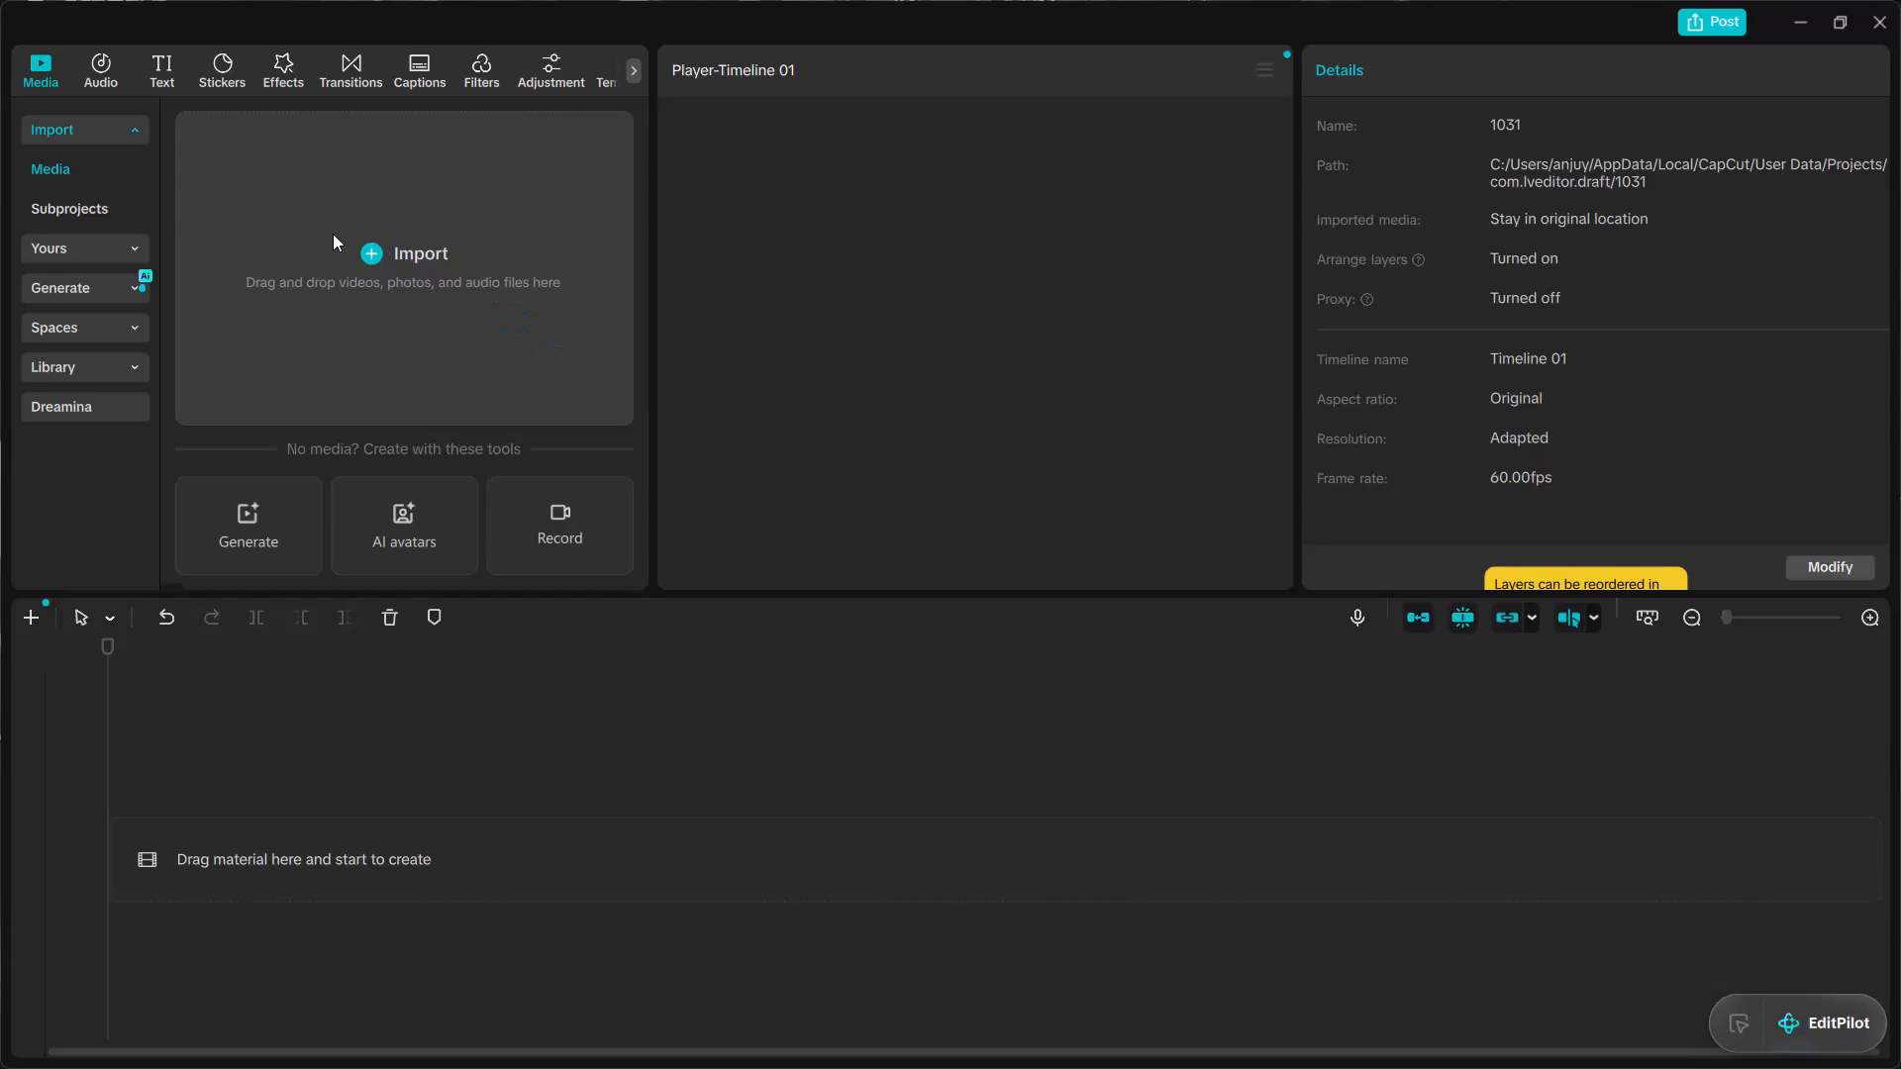
# Dismiss the Pro trial offer and import manhwa project.mp4 from the Downloads folder into the project's media.
pyautogui.click(379, 246)
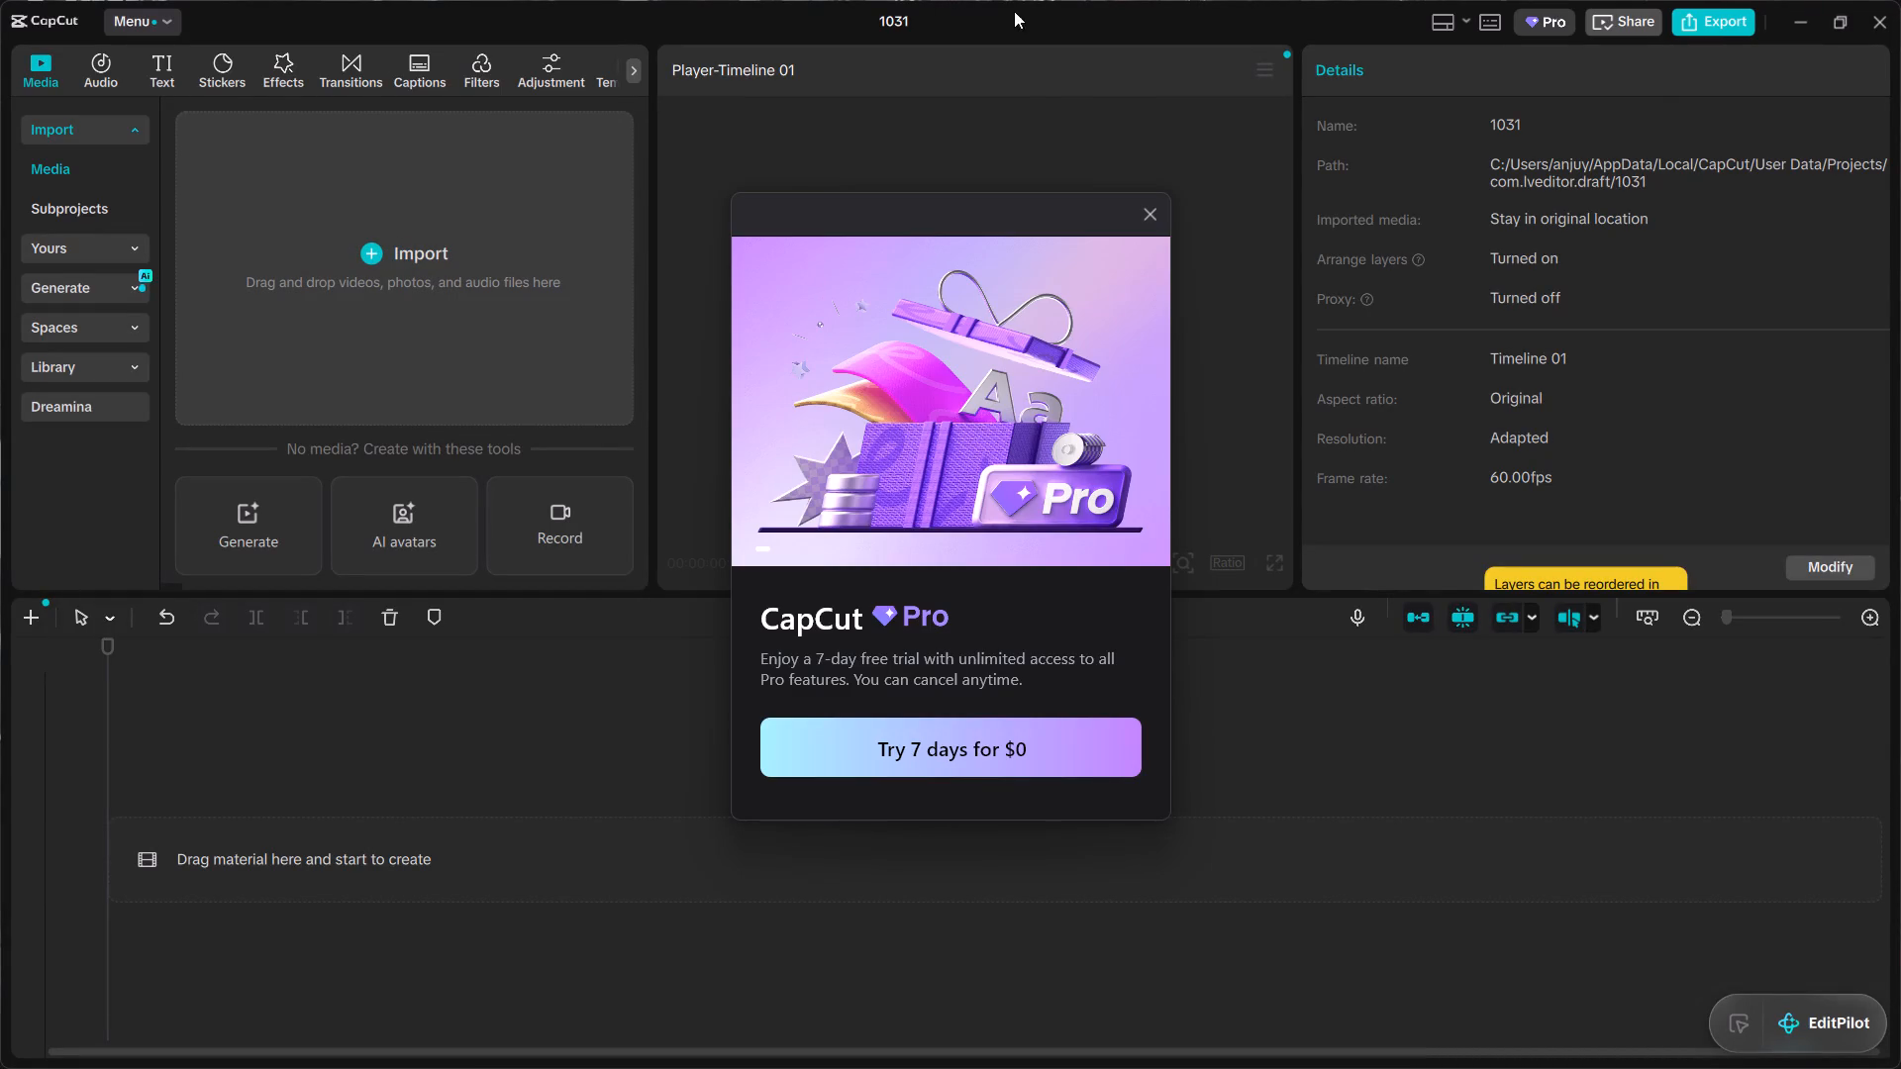
pyautogui.click(1160, 208)
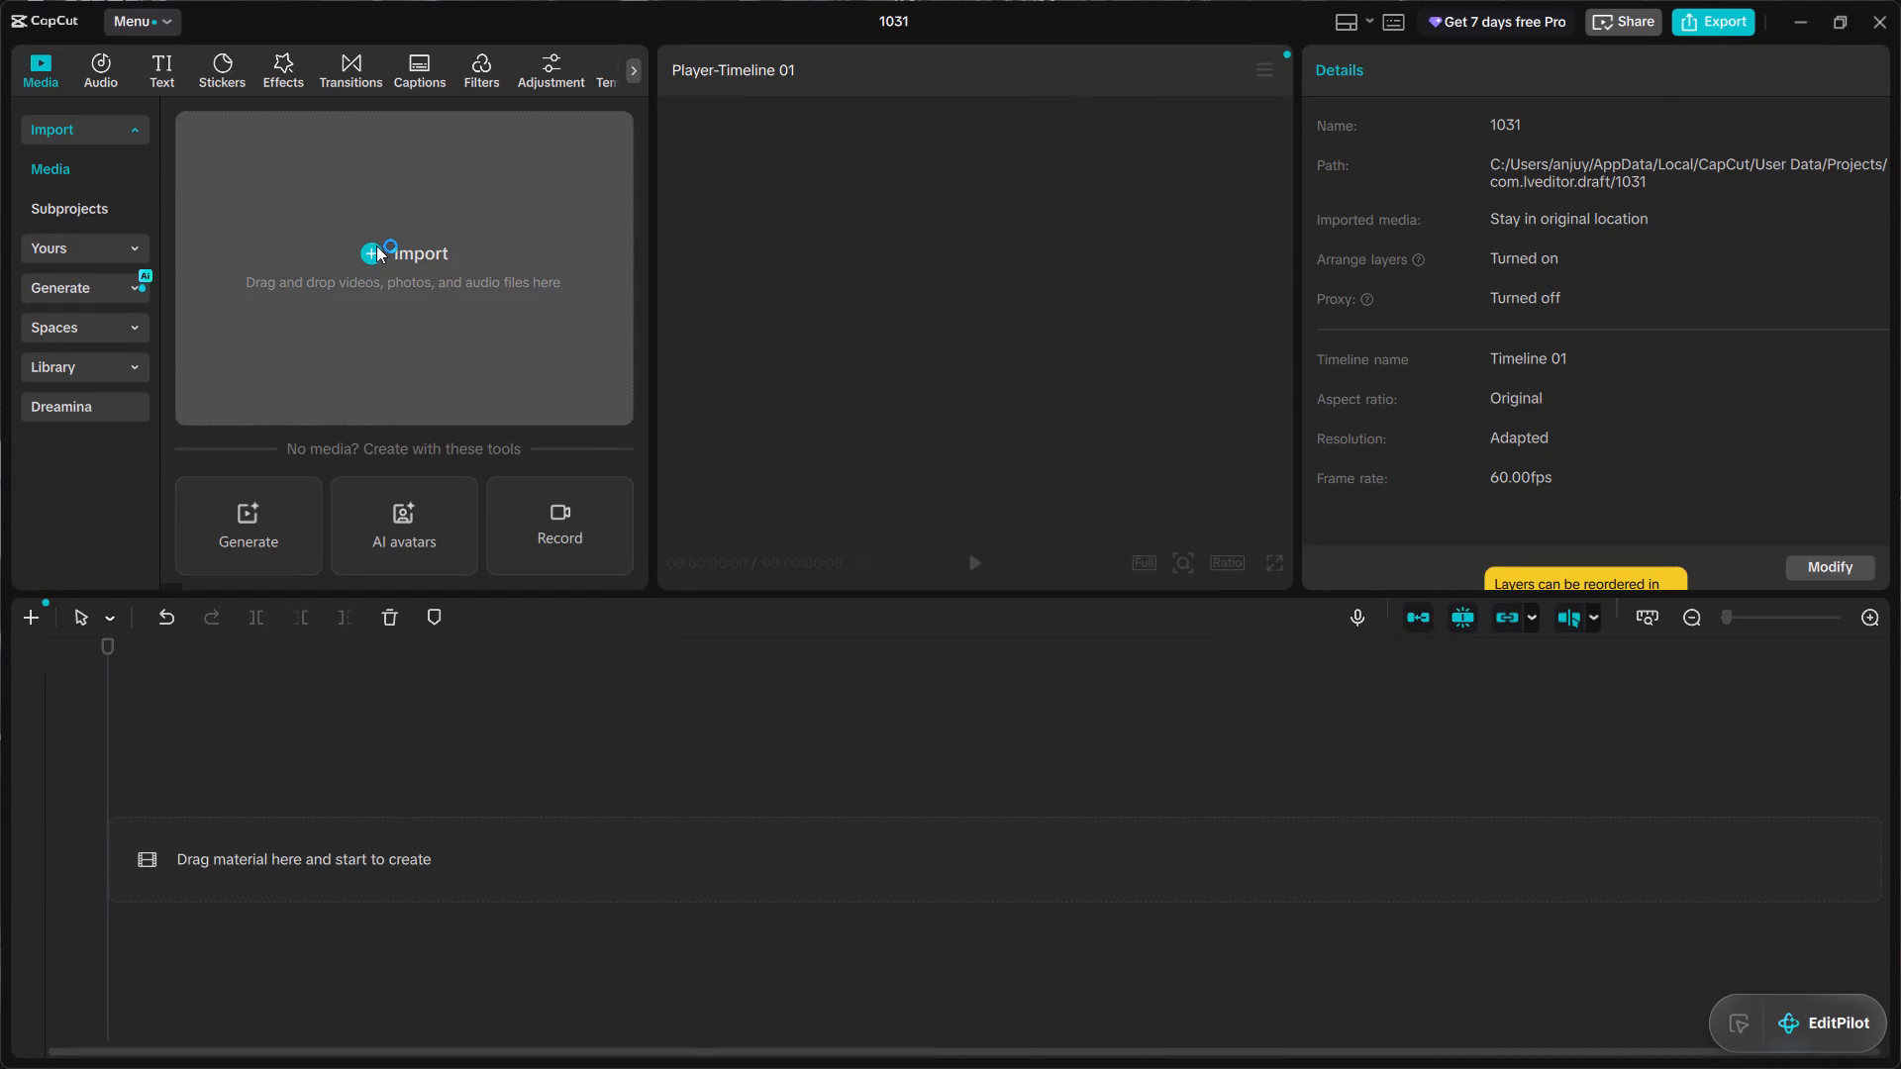
pyautogui.click(376, 245)
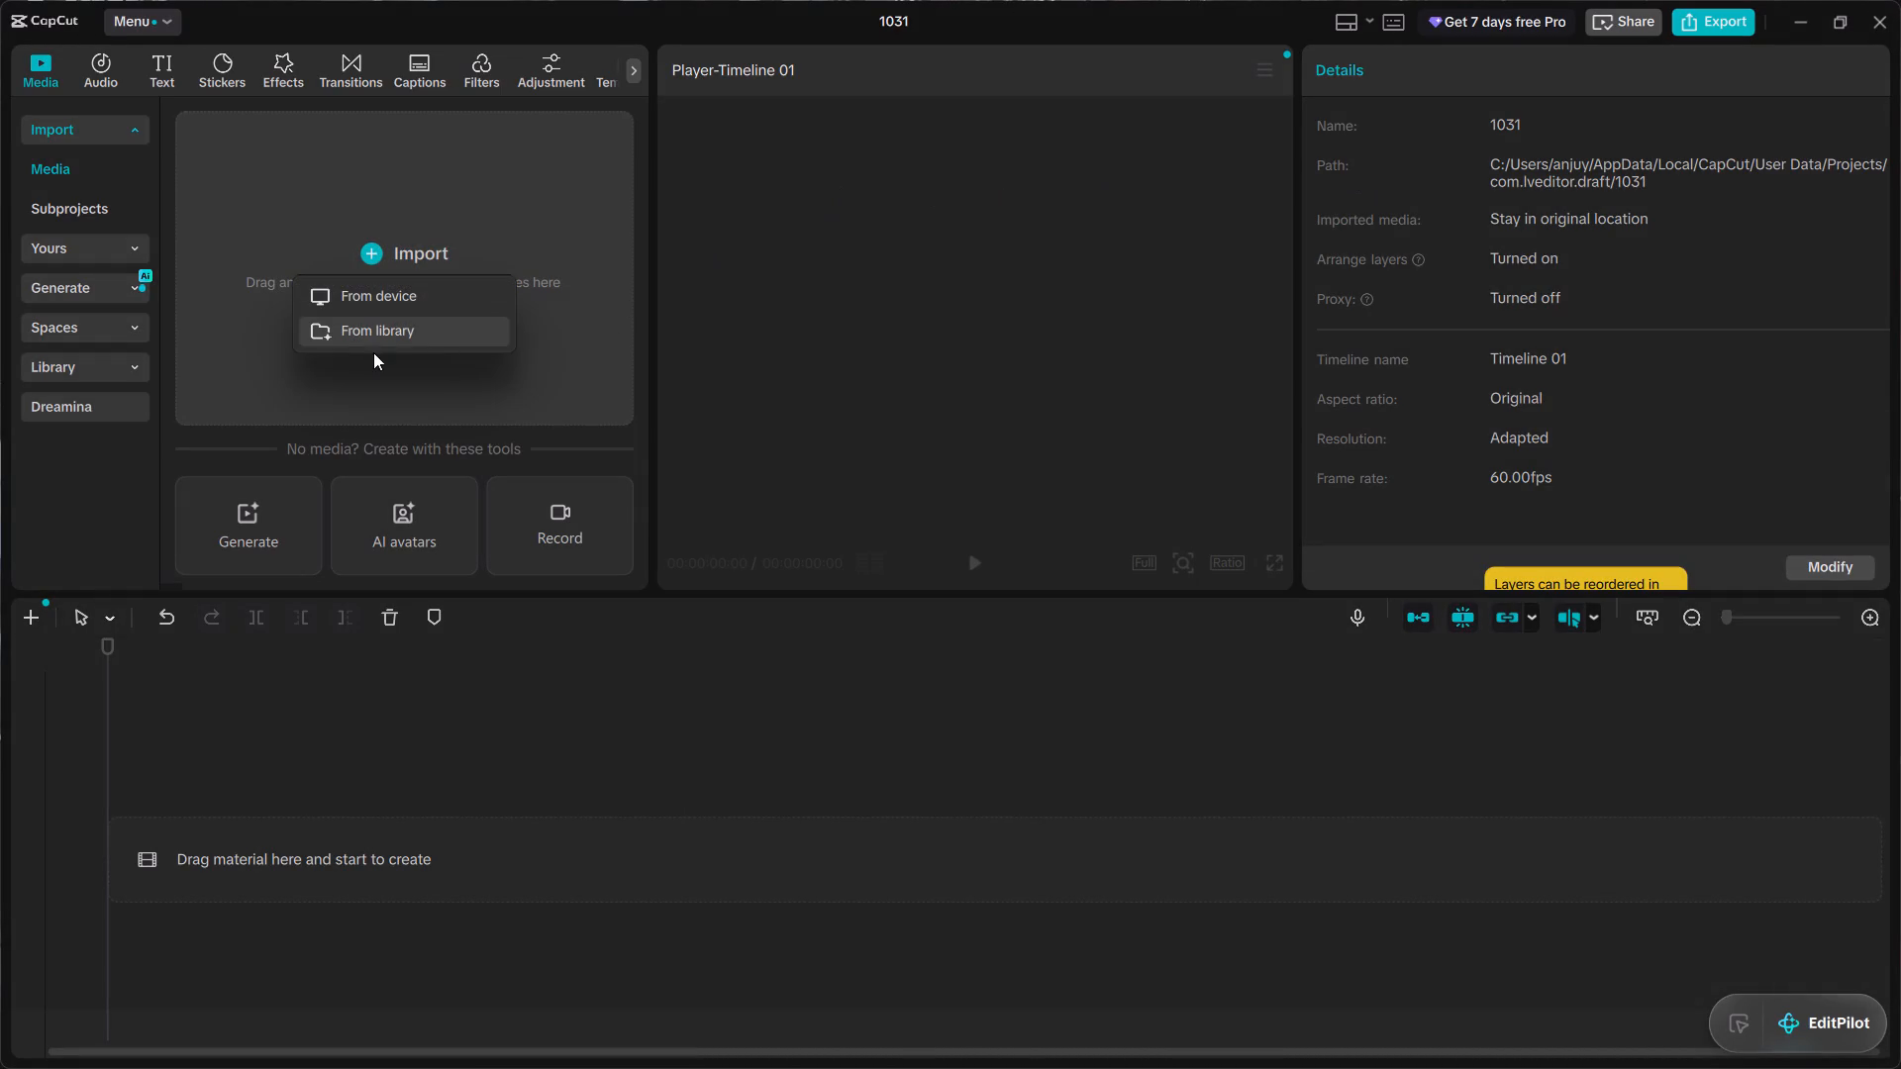
pyautogui.click(362, 304)
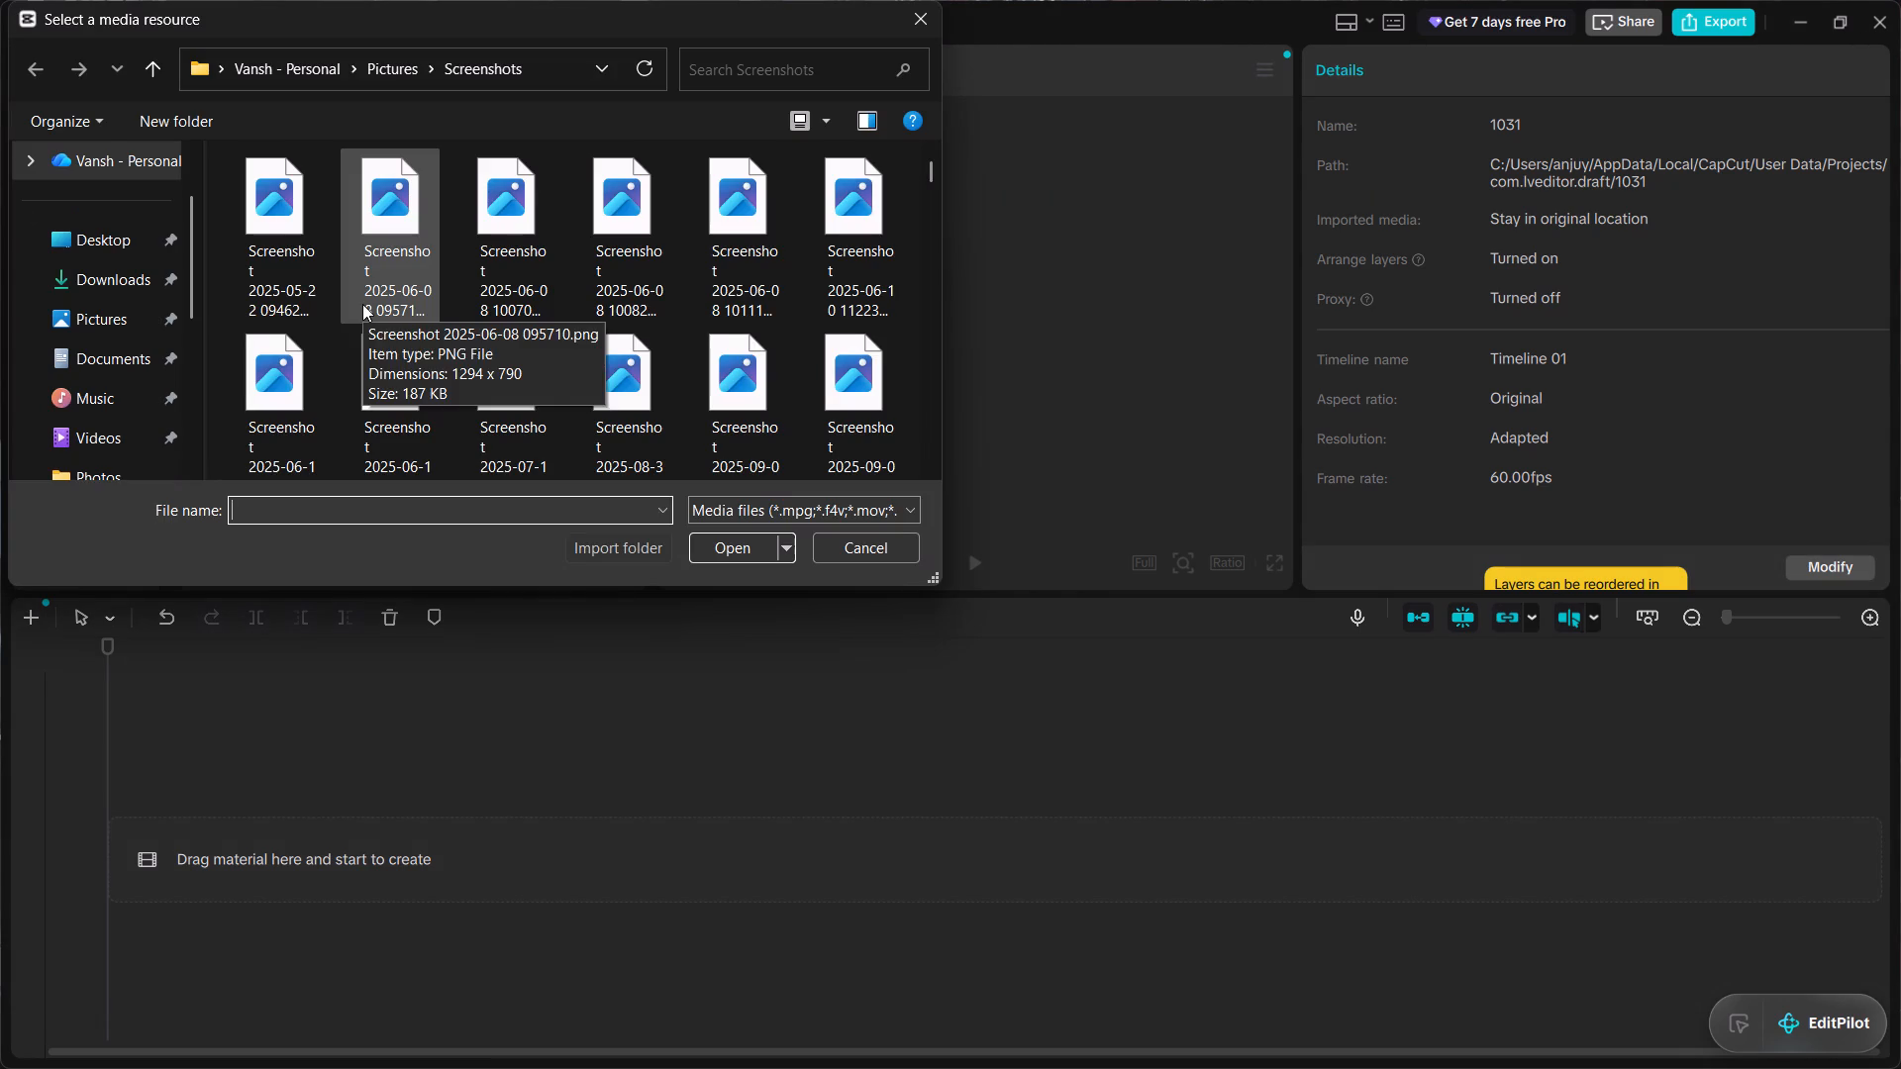
pyautogui.click(156, 266)
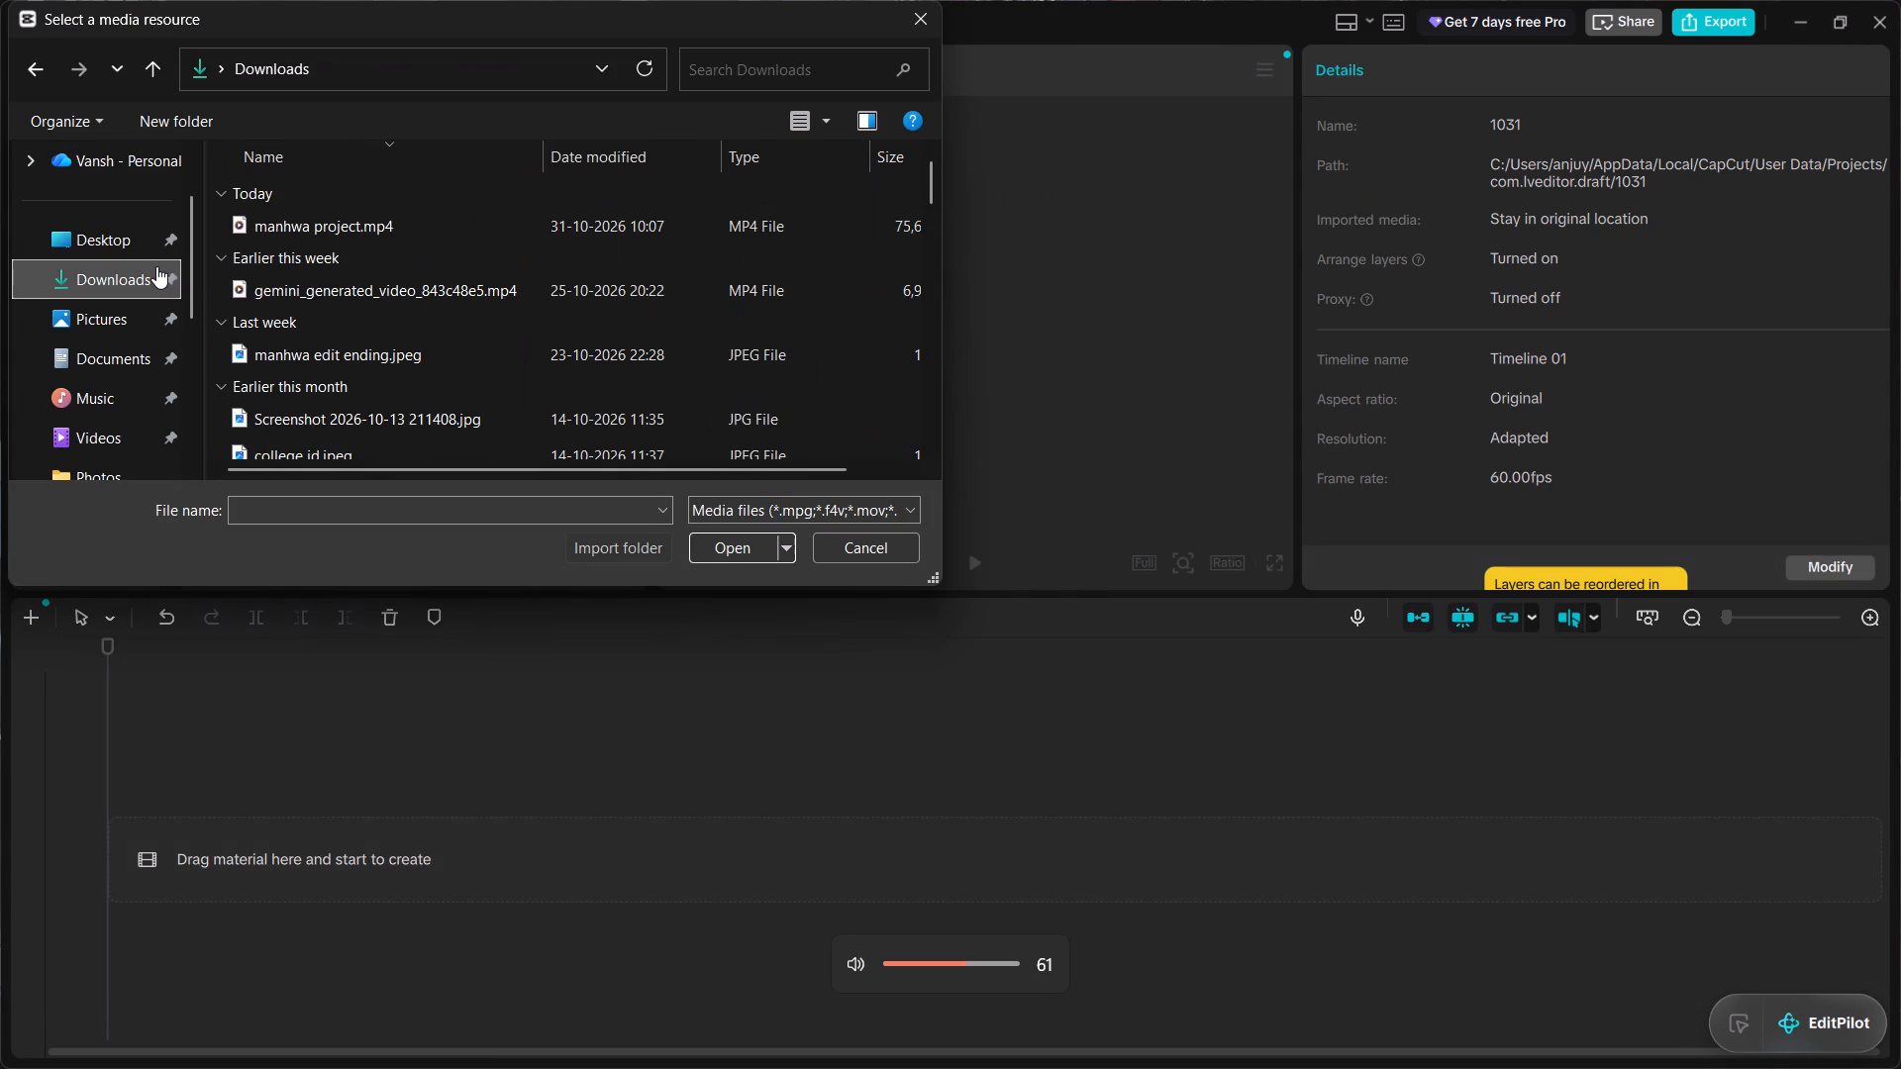
pyautogui.click(283, 223)
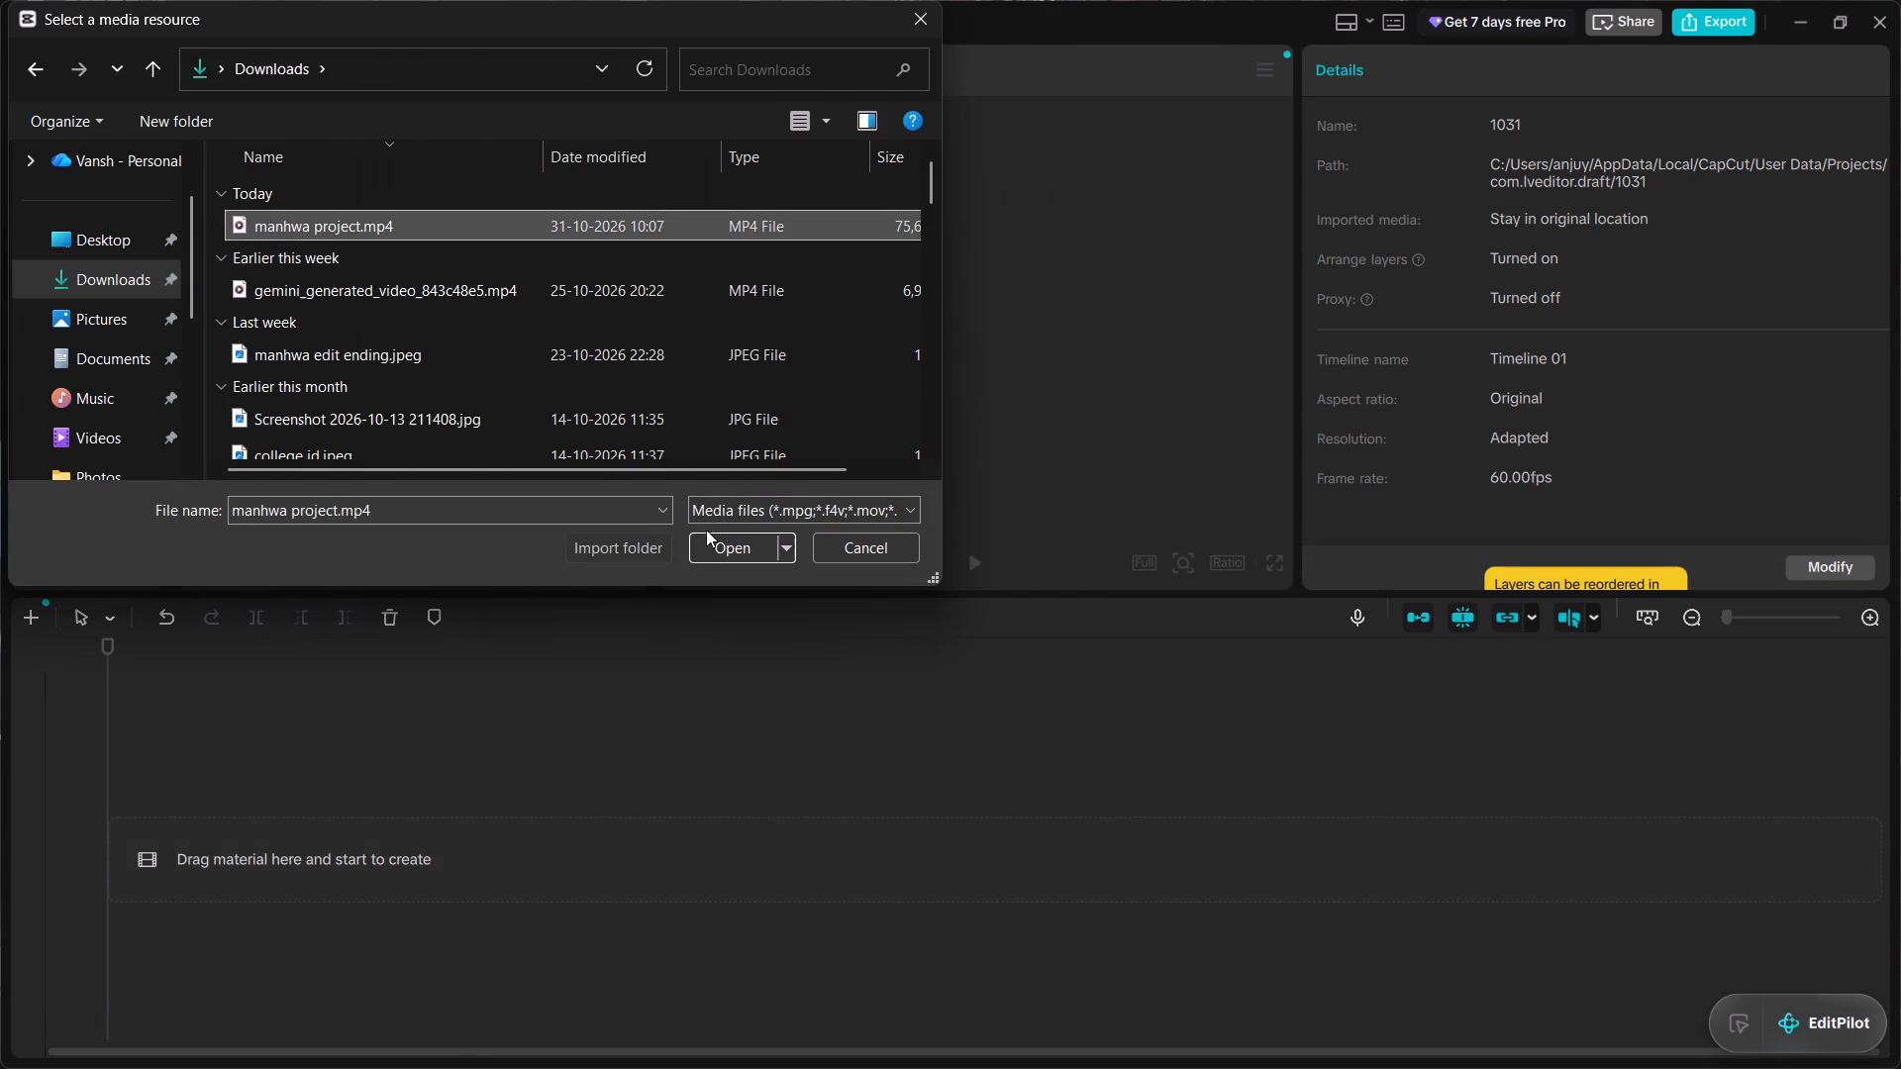
pyautogui.click(711, 537)
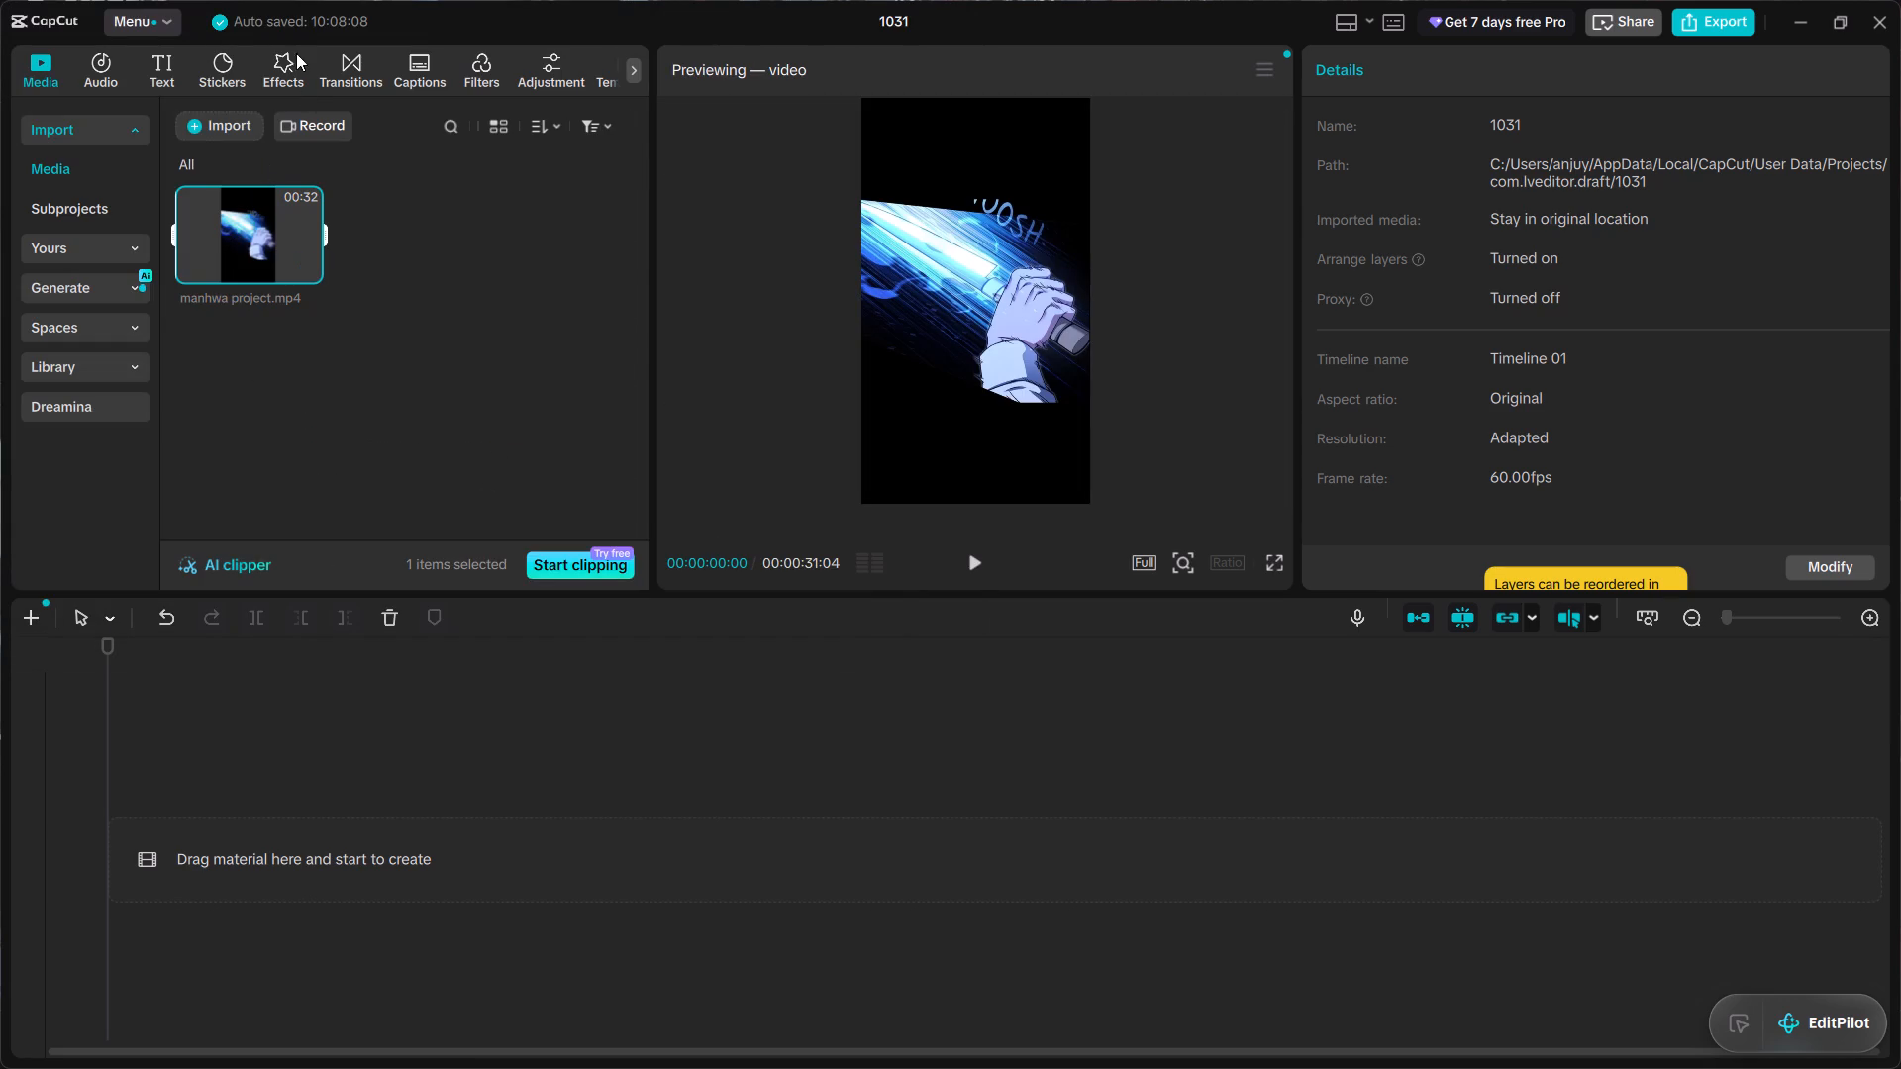
# Search the filter library for "clear ll".
pyautogui.click(473, 86)
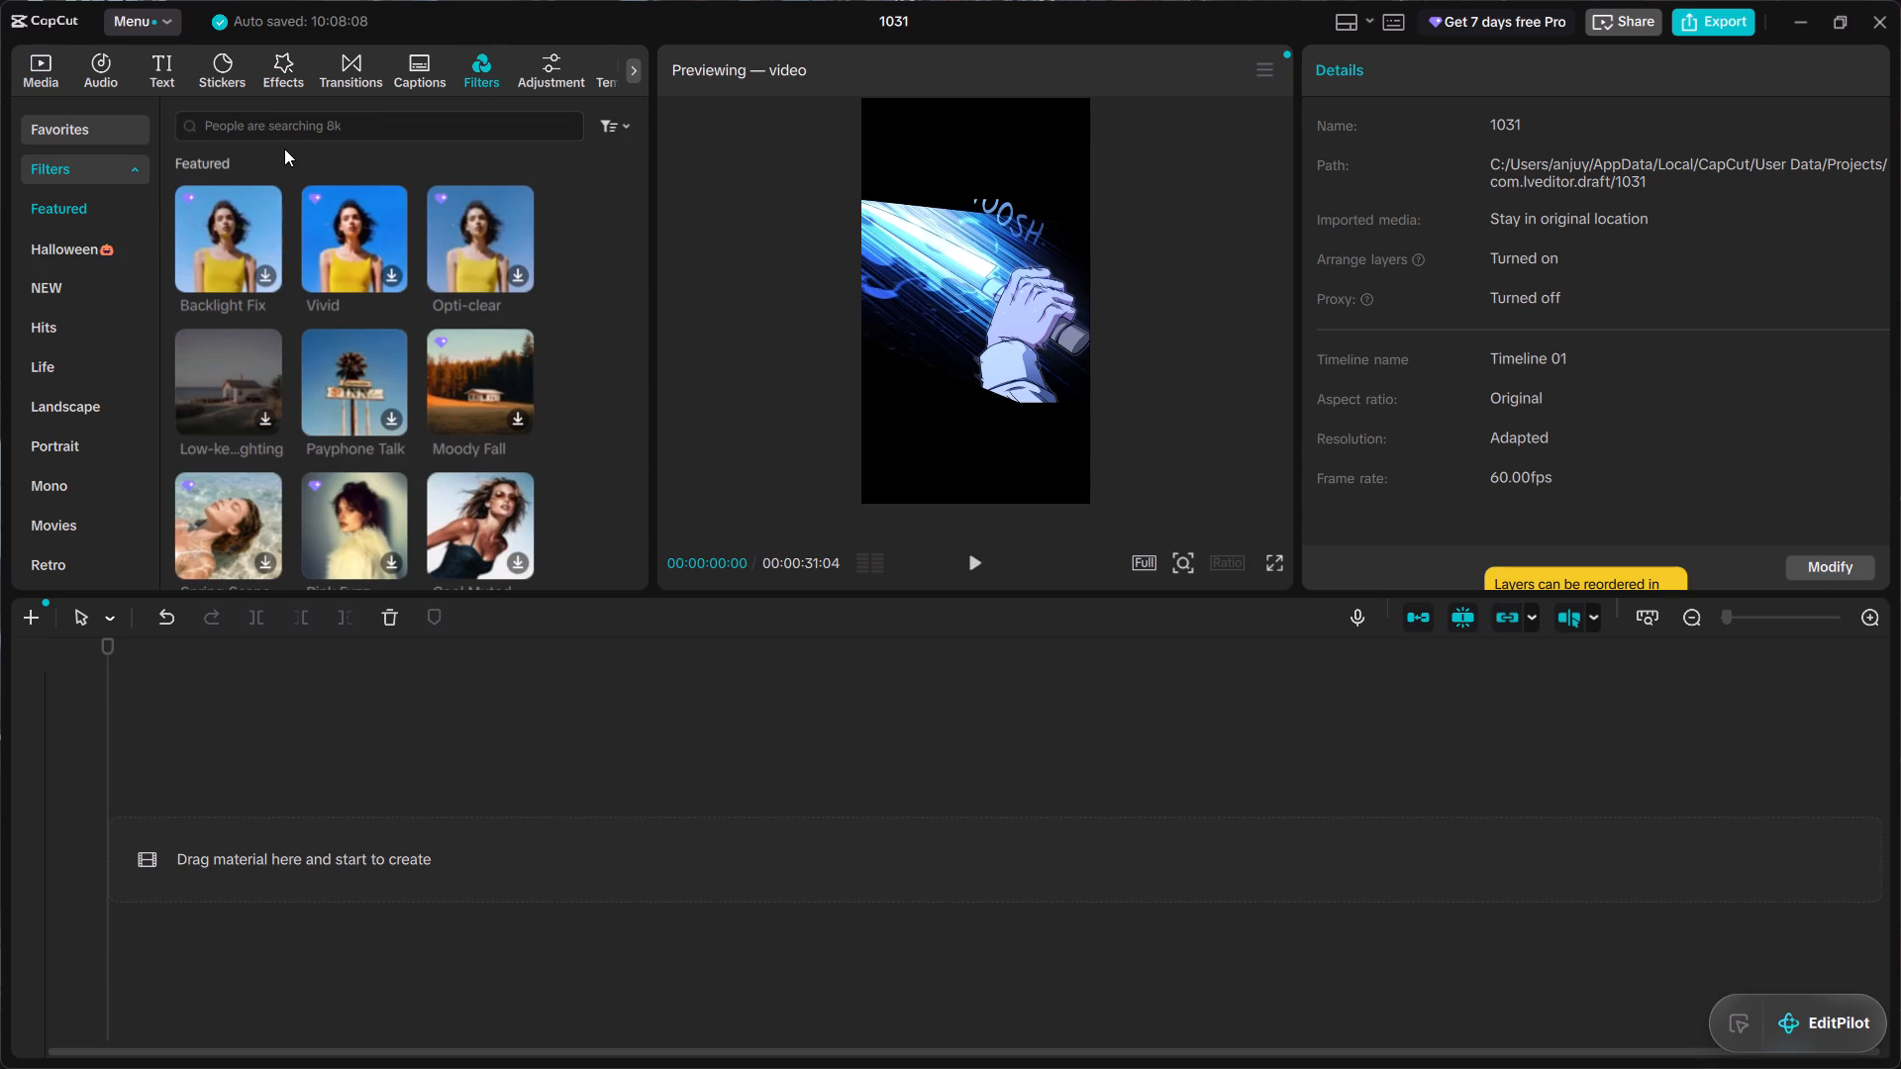
pyautogui.click(294, 124)
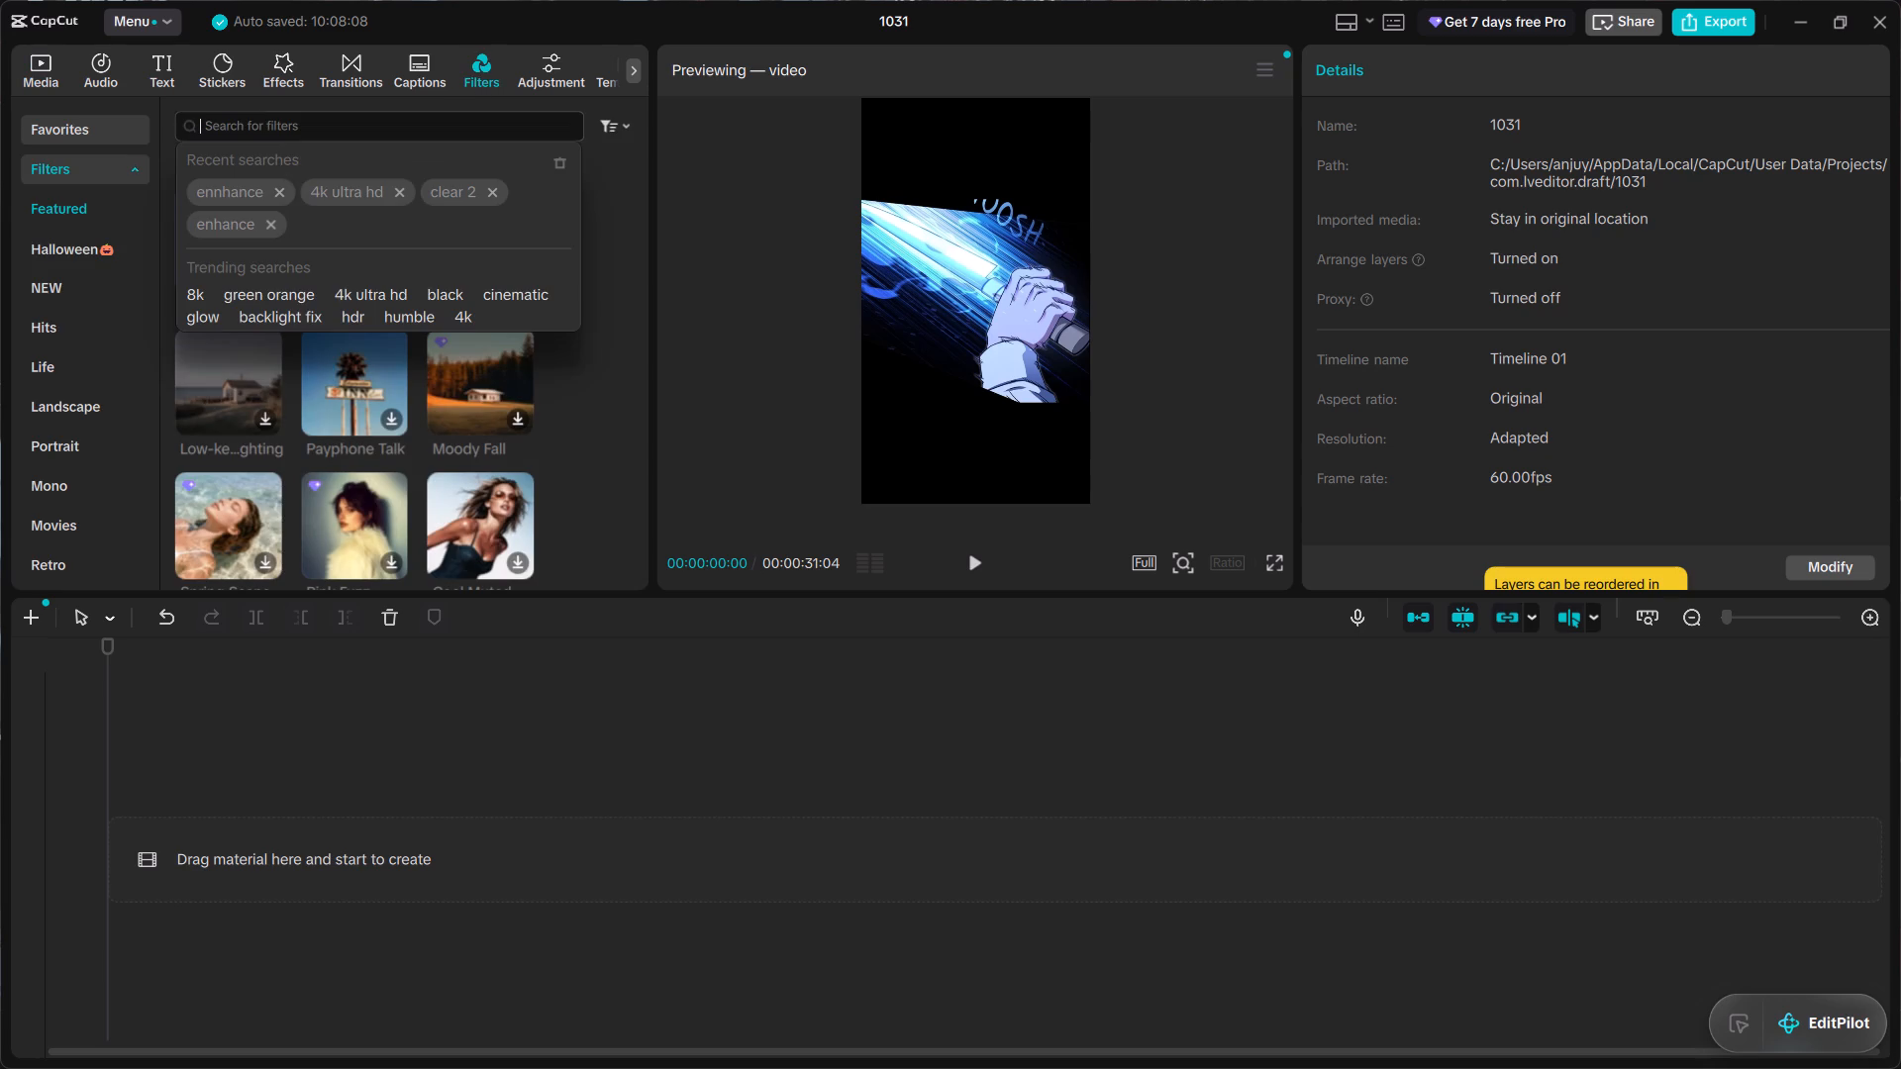
pyautogui.write('clear')
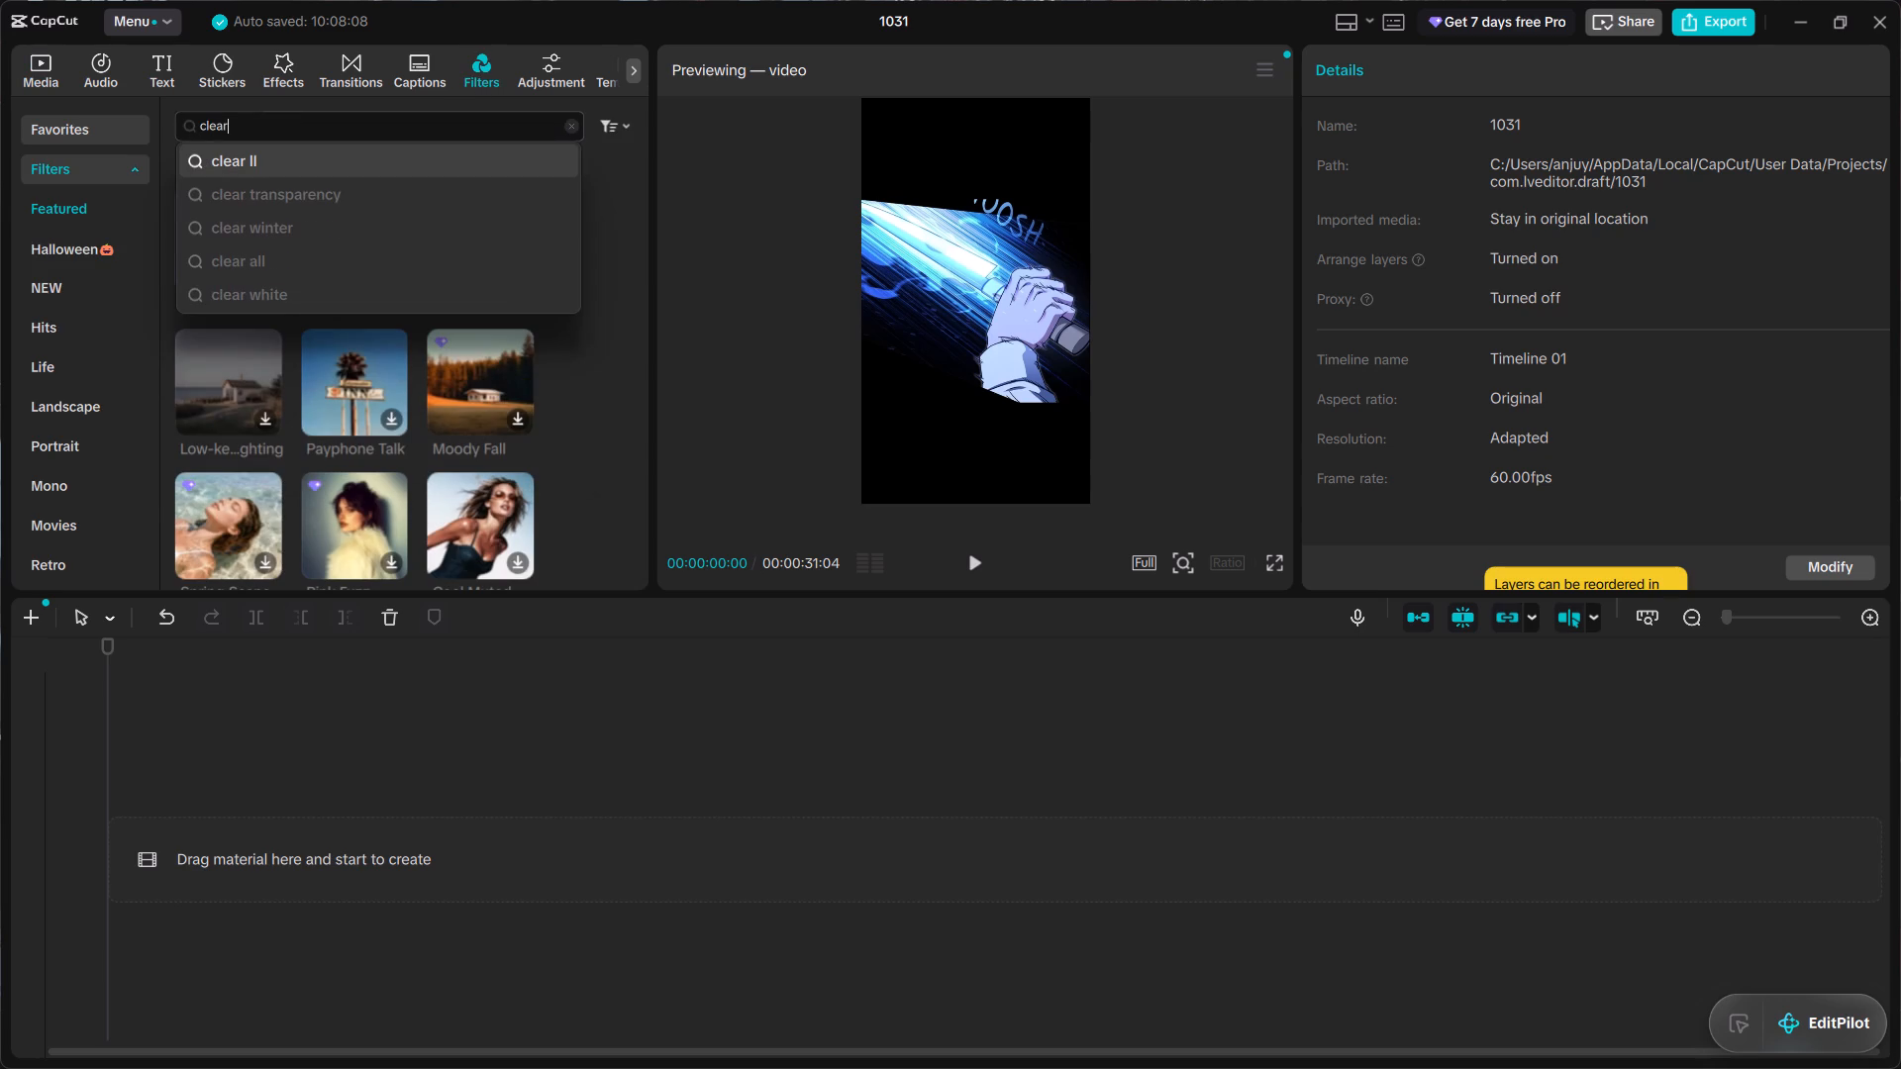
pyautogui.click(289, 154)
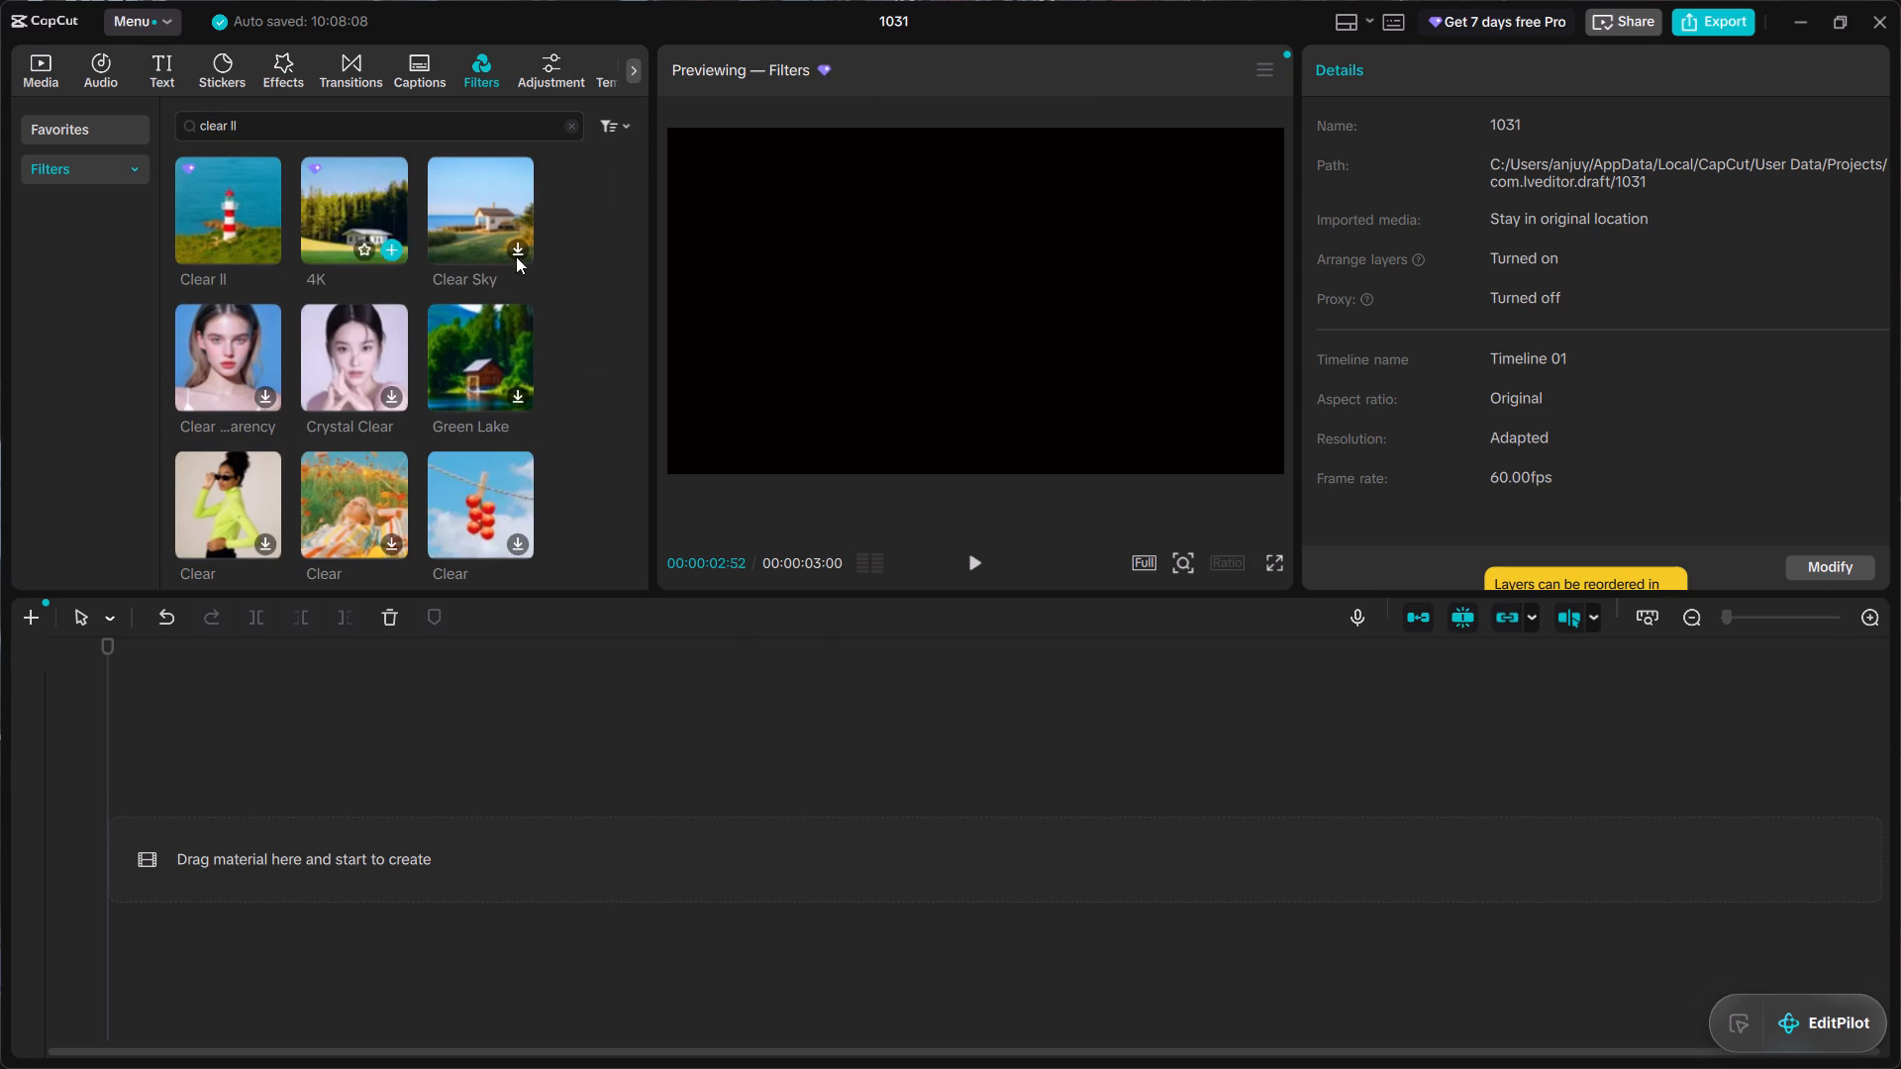
# Switch from CapCut to the Windows desktop.
pyautogui.click(1337, 991)
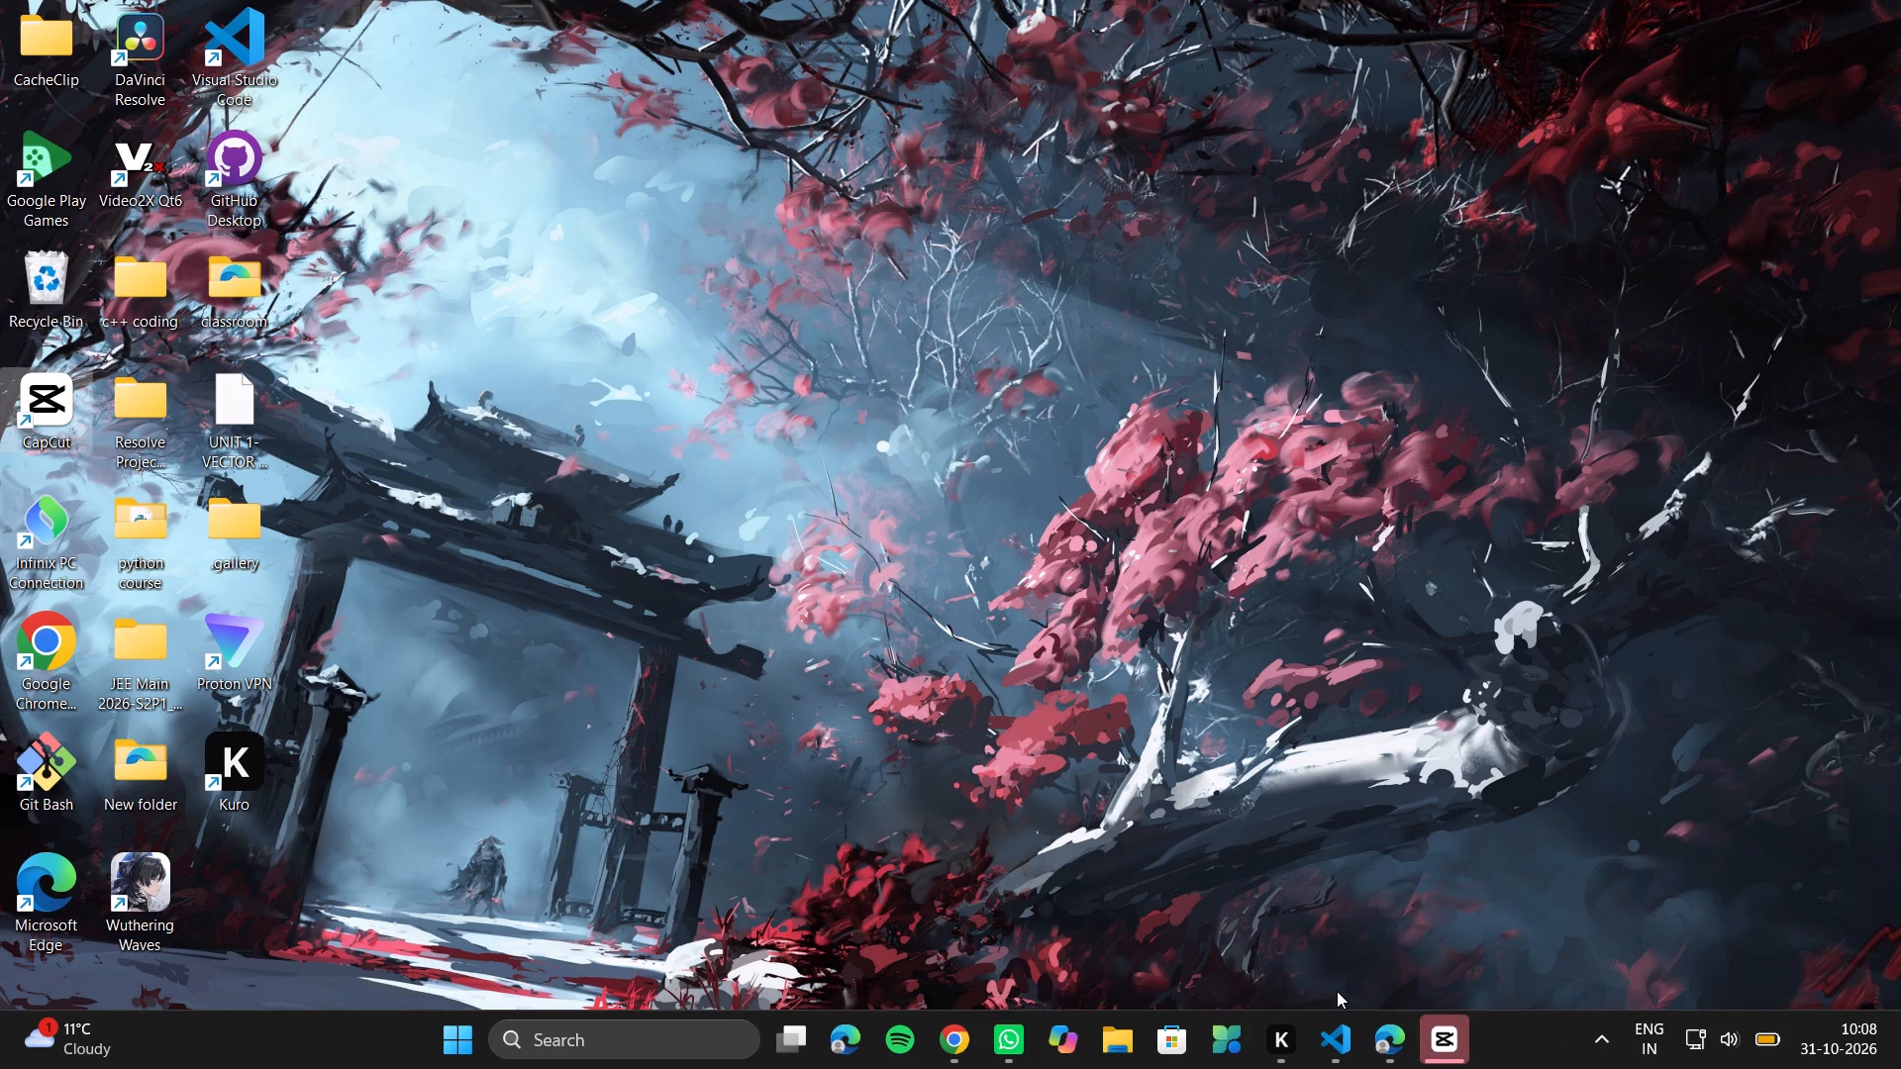
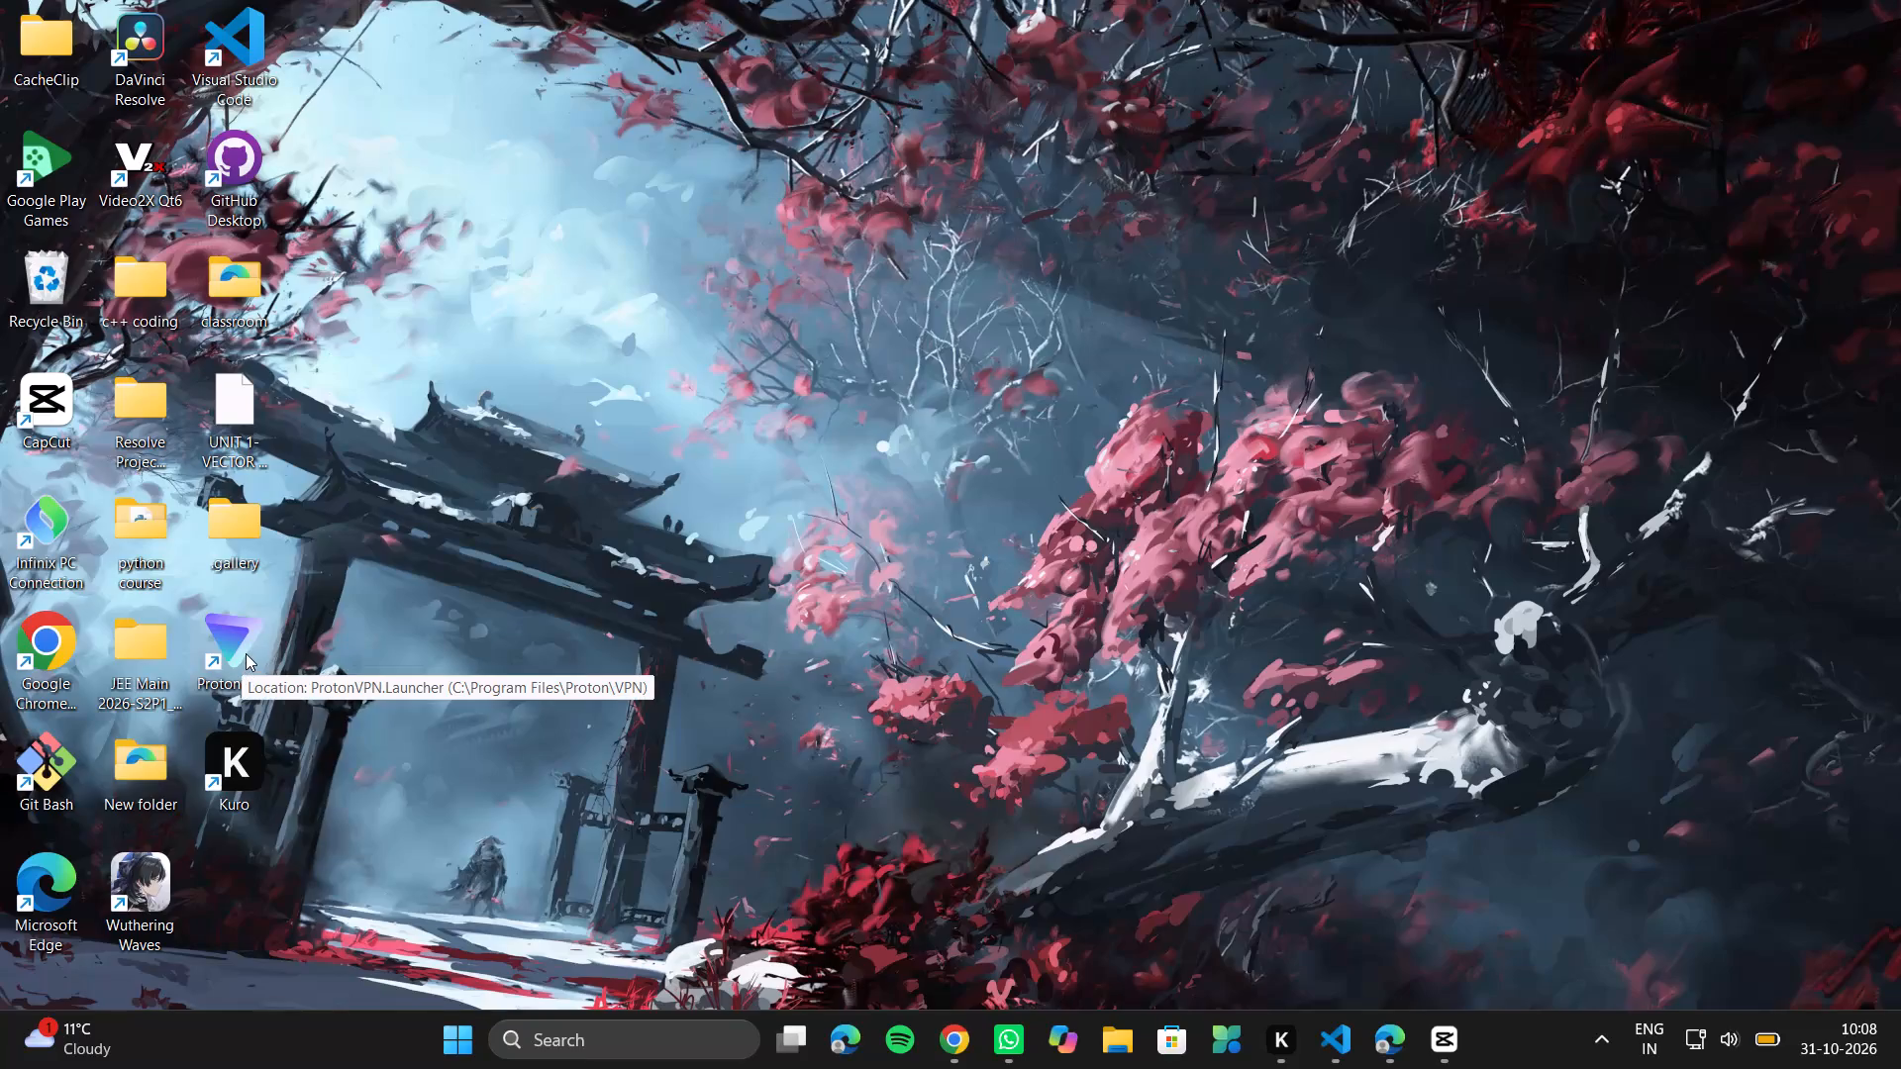
# Open Proton VPN and change the connection to a different free server.
pyautogui.doubleClick(246, 653)
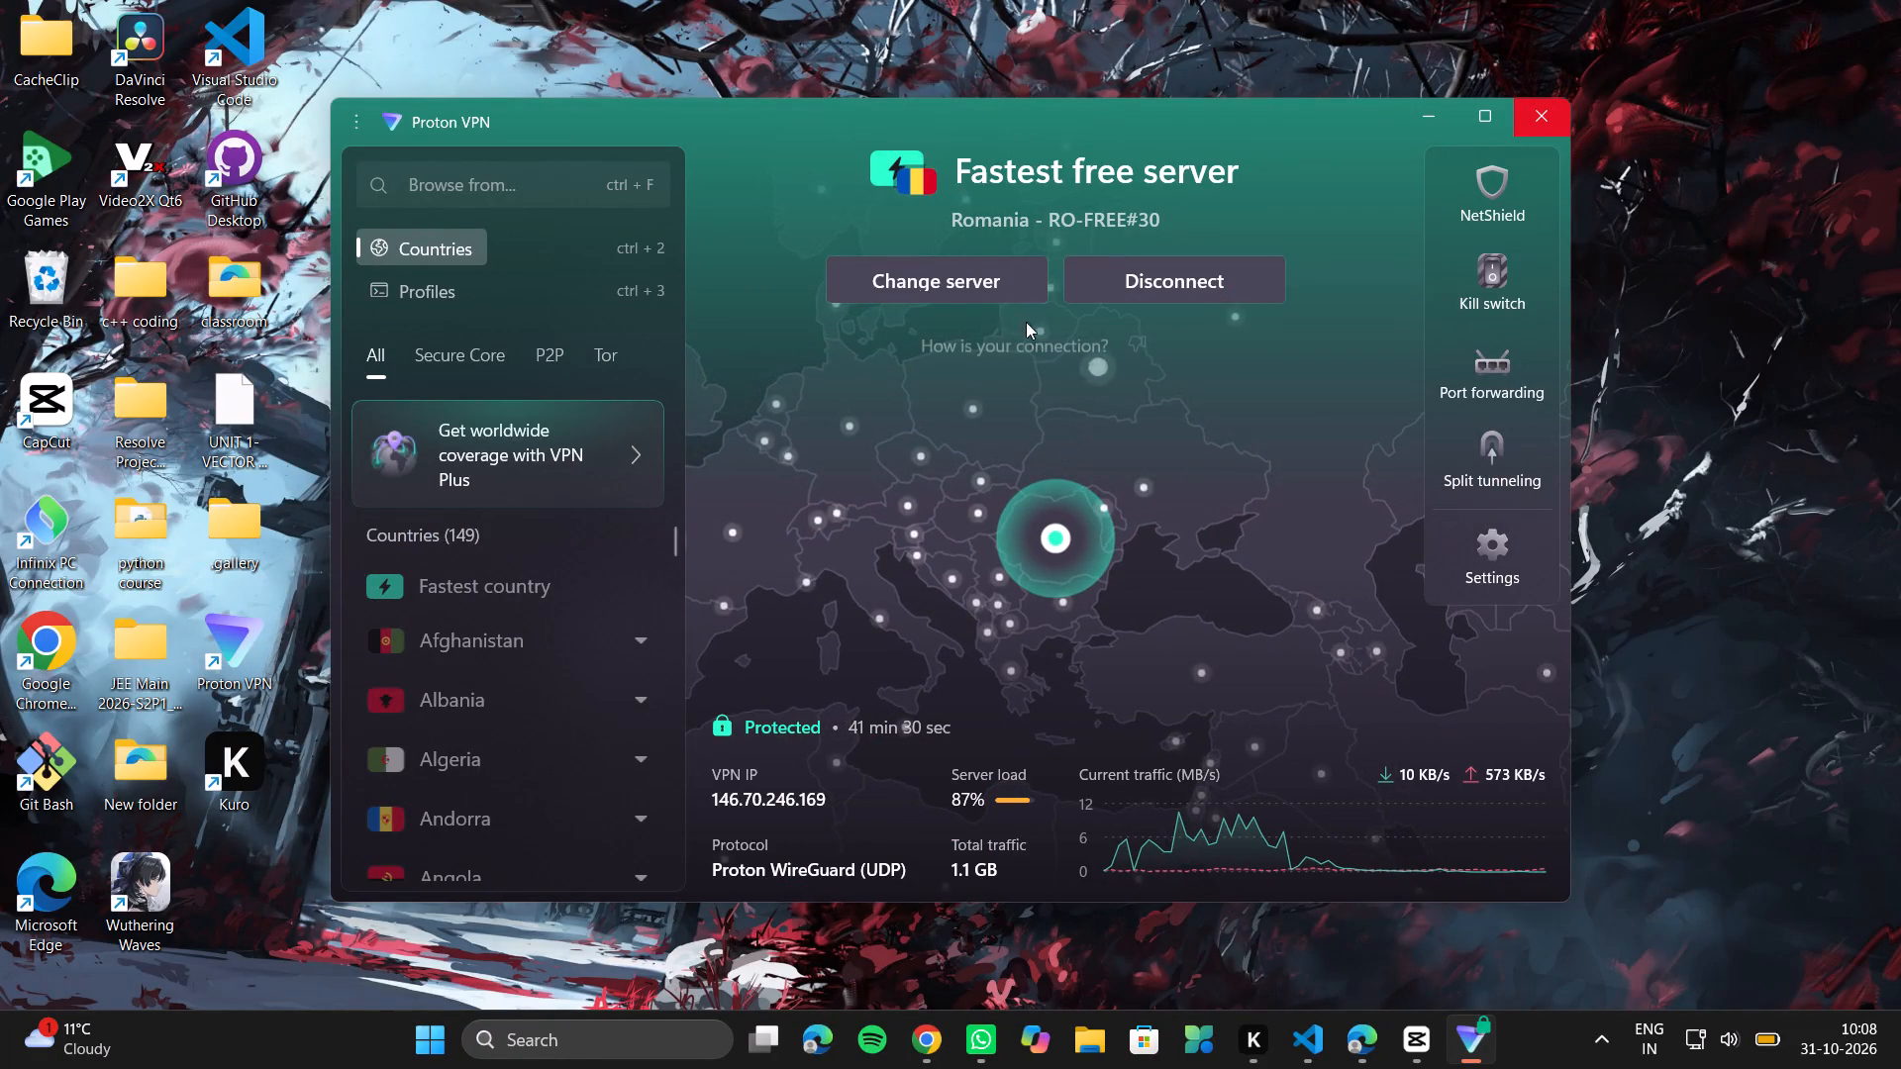
pyautogui.click(982, 297)
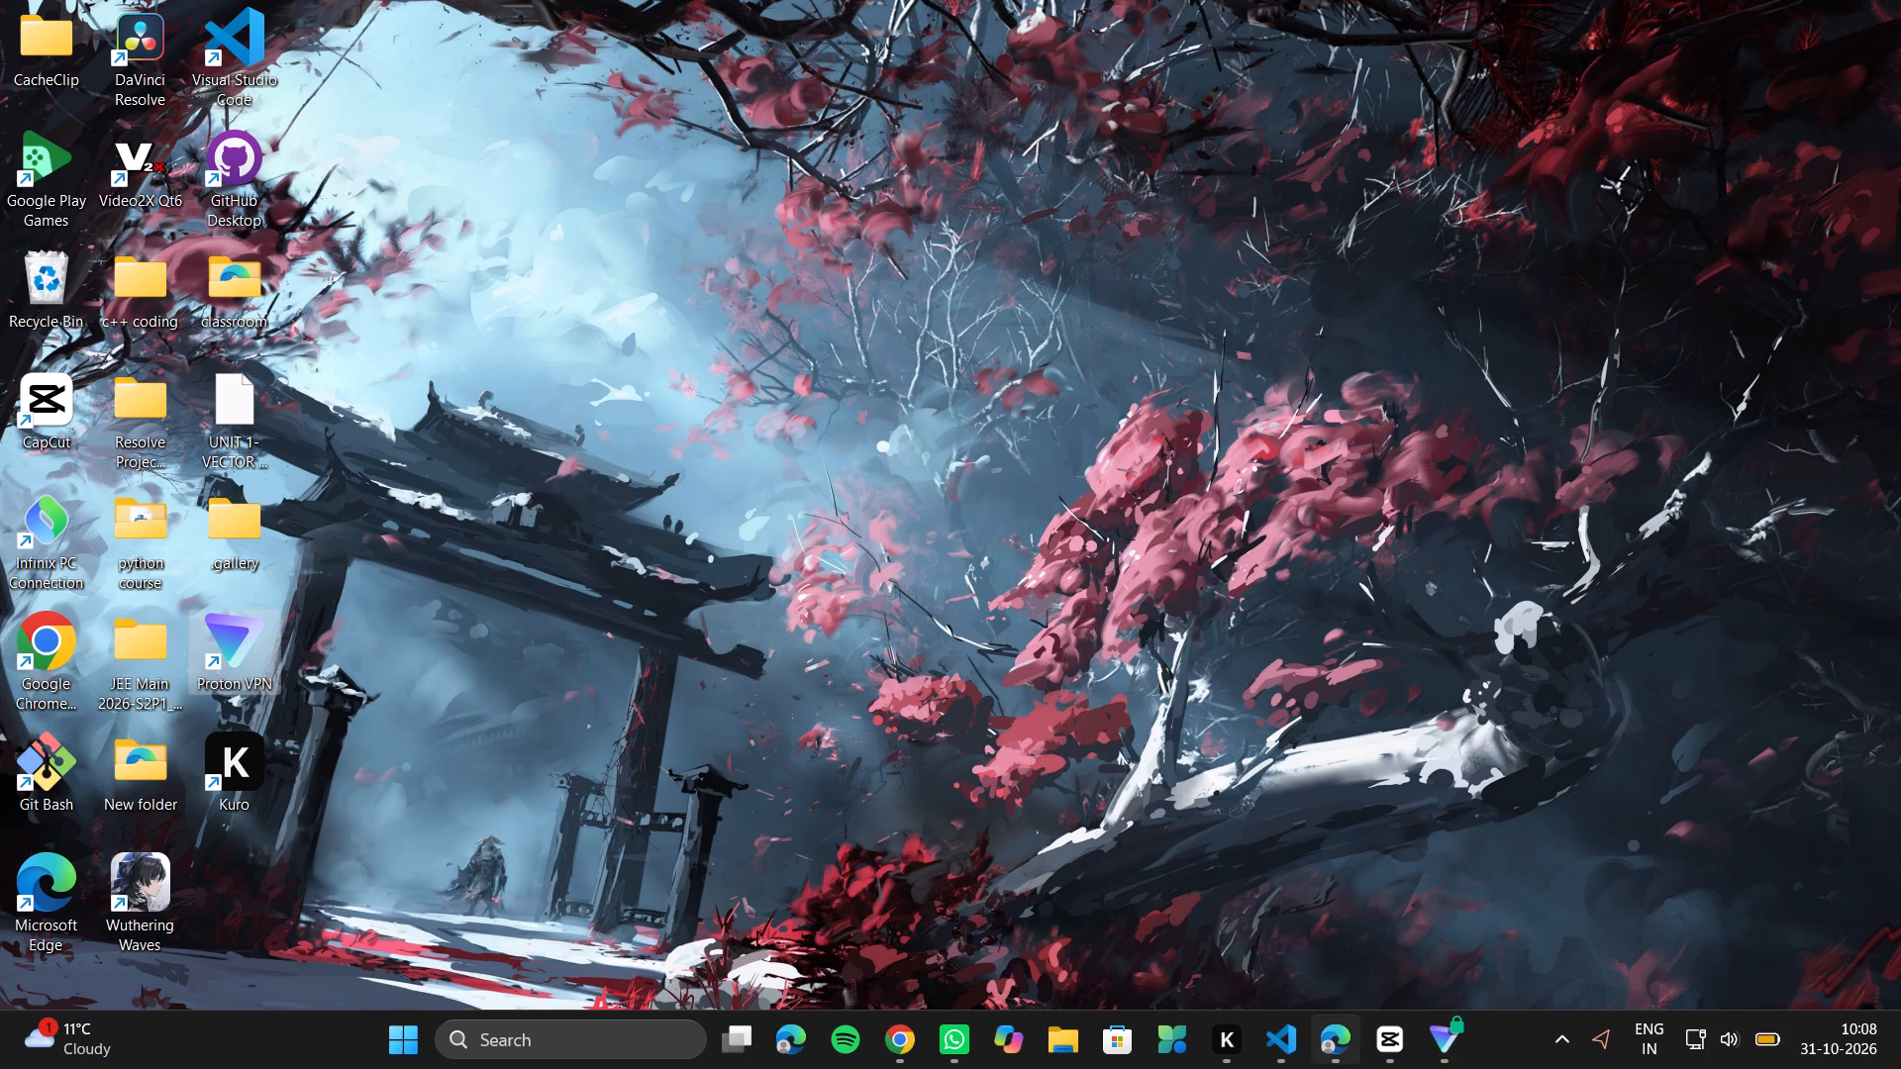
# Switch back to CapCut and close its home window.
pyautogui.click(1383, 1068)
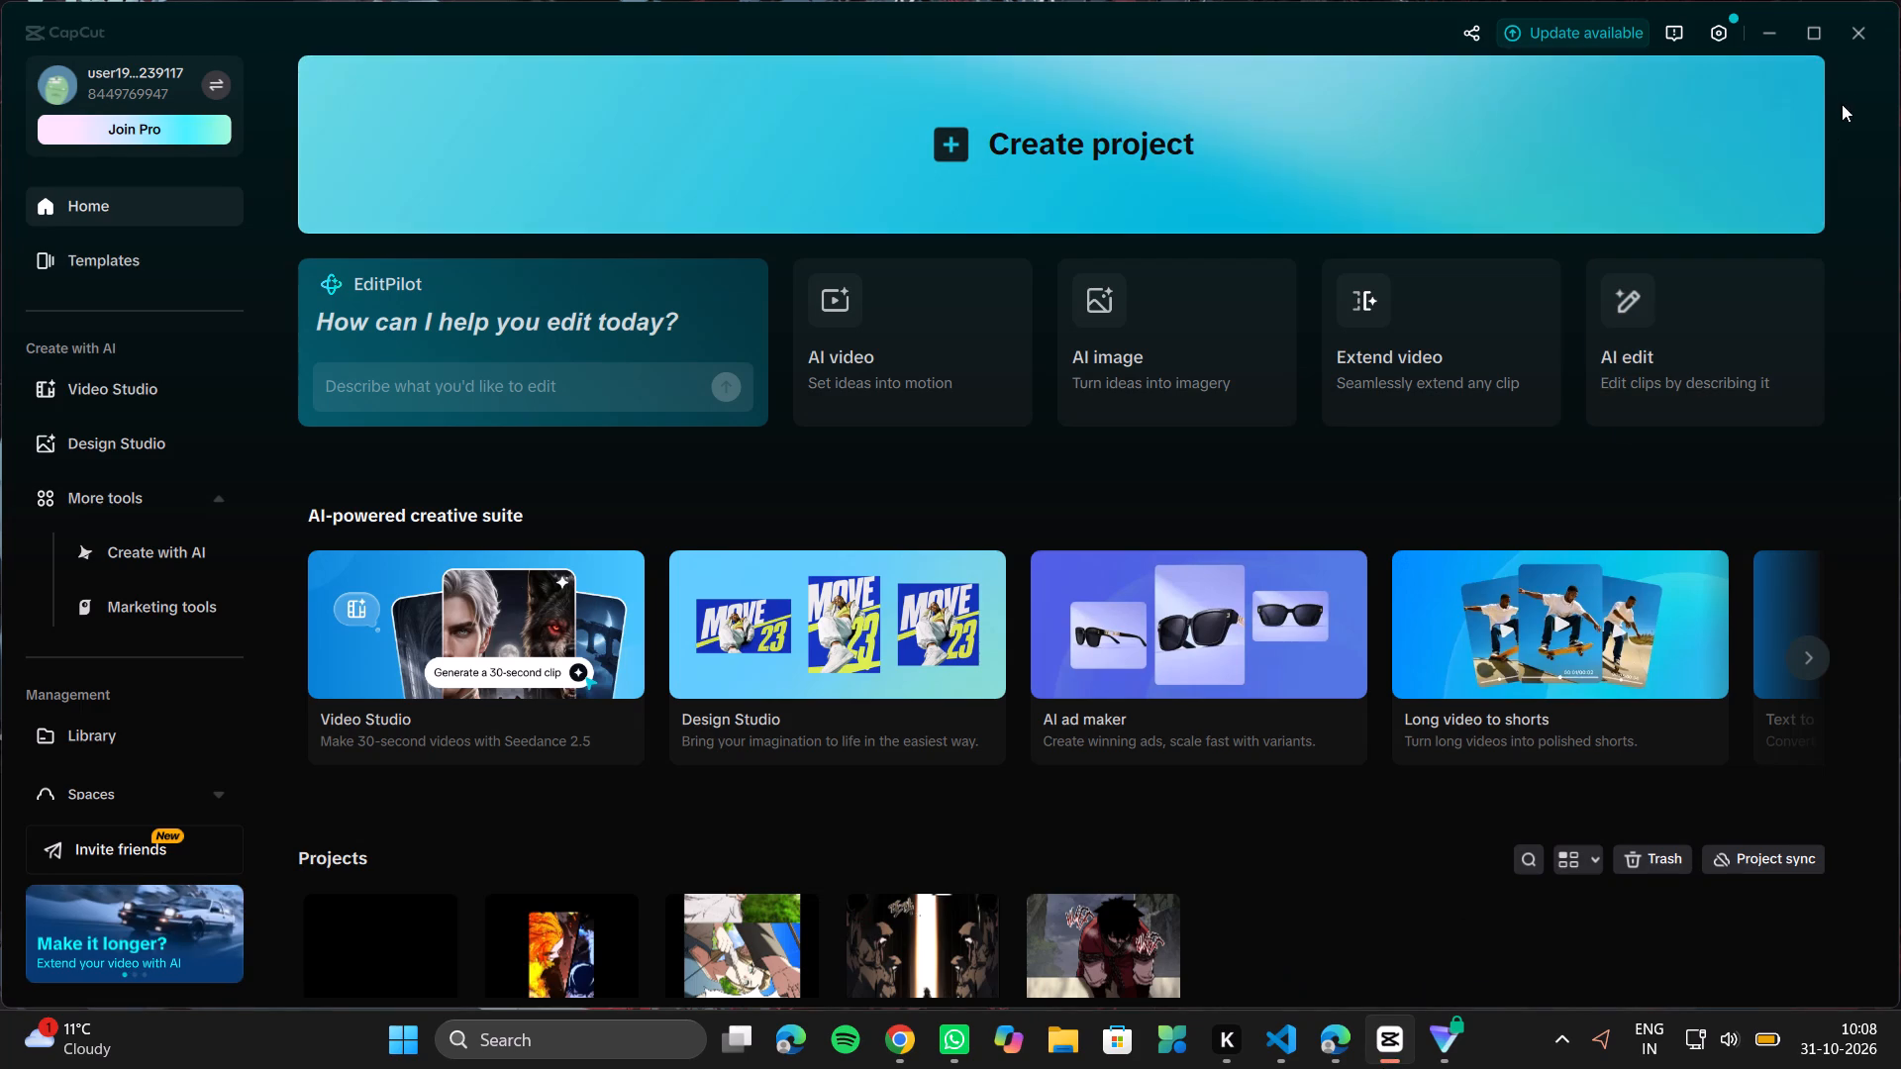
pyautogui.click(1856, 64)
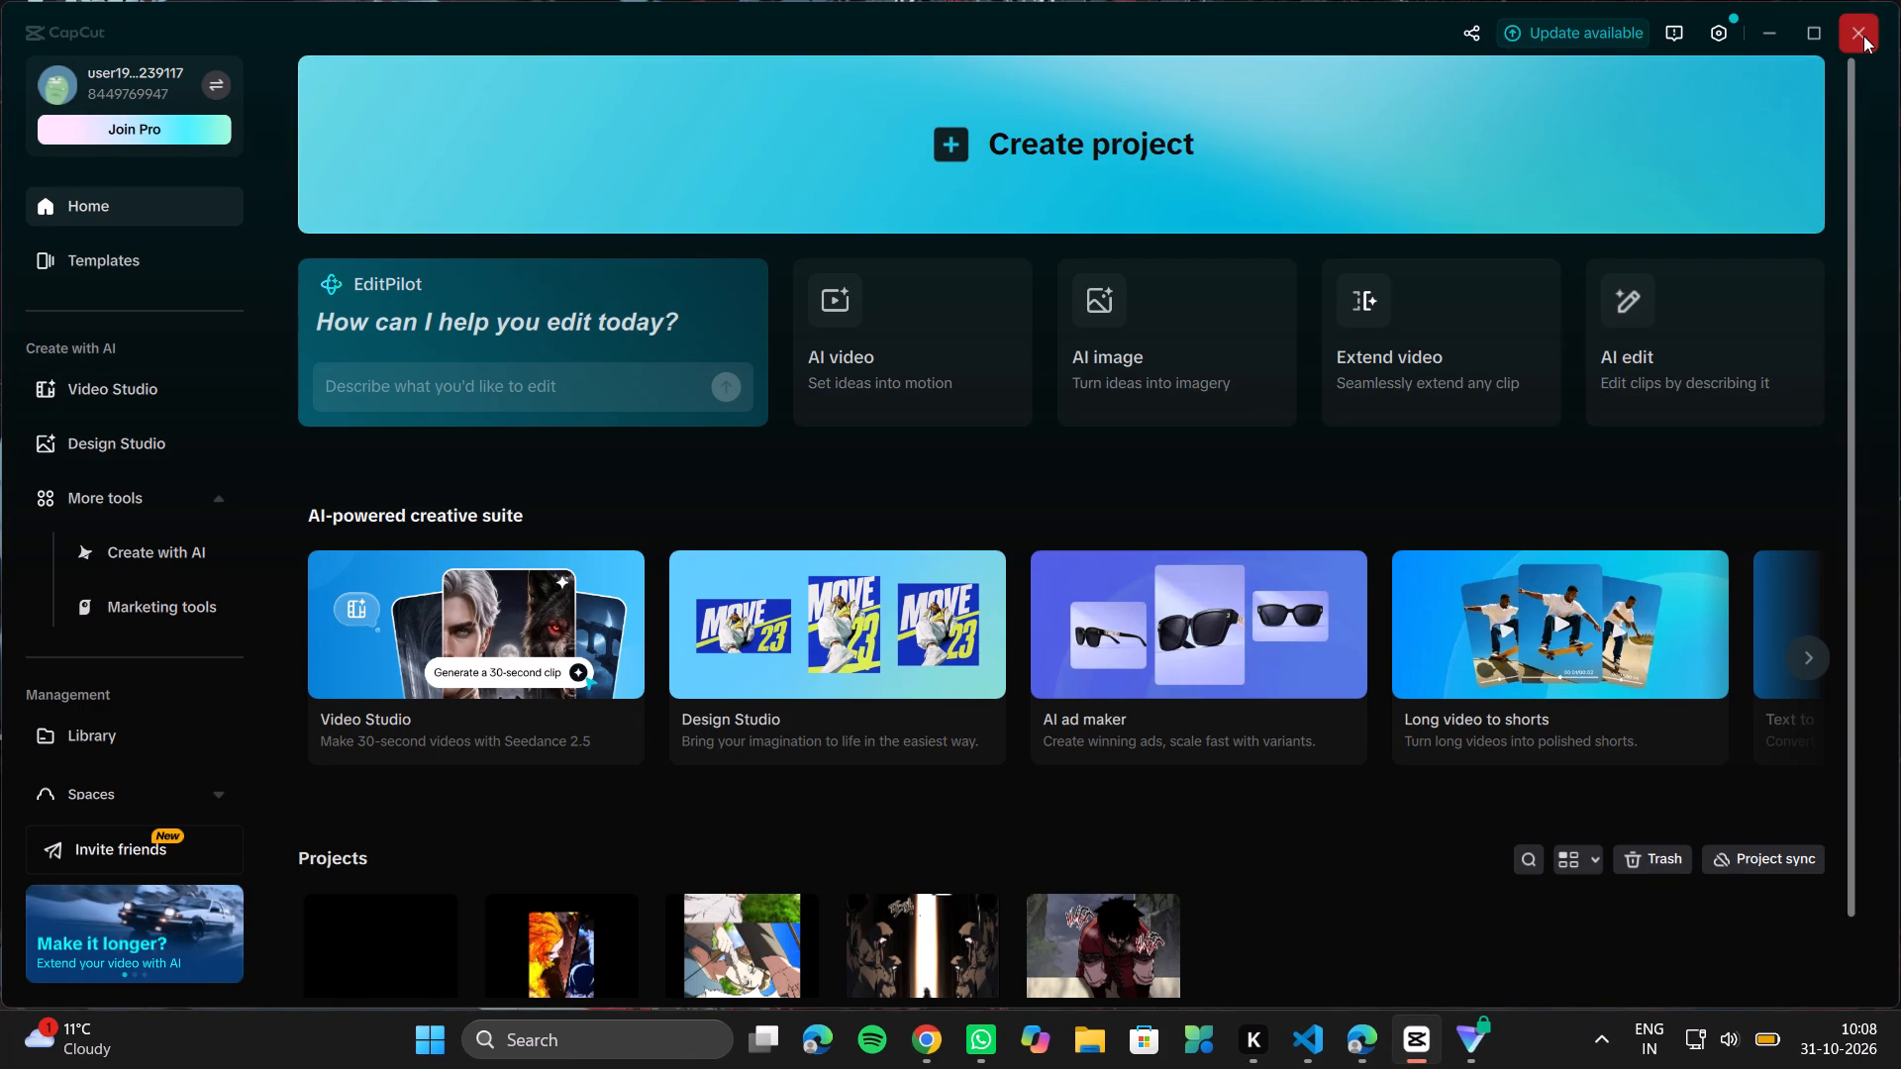
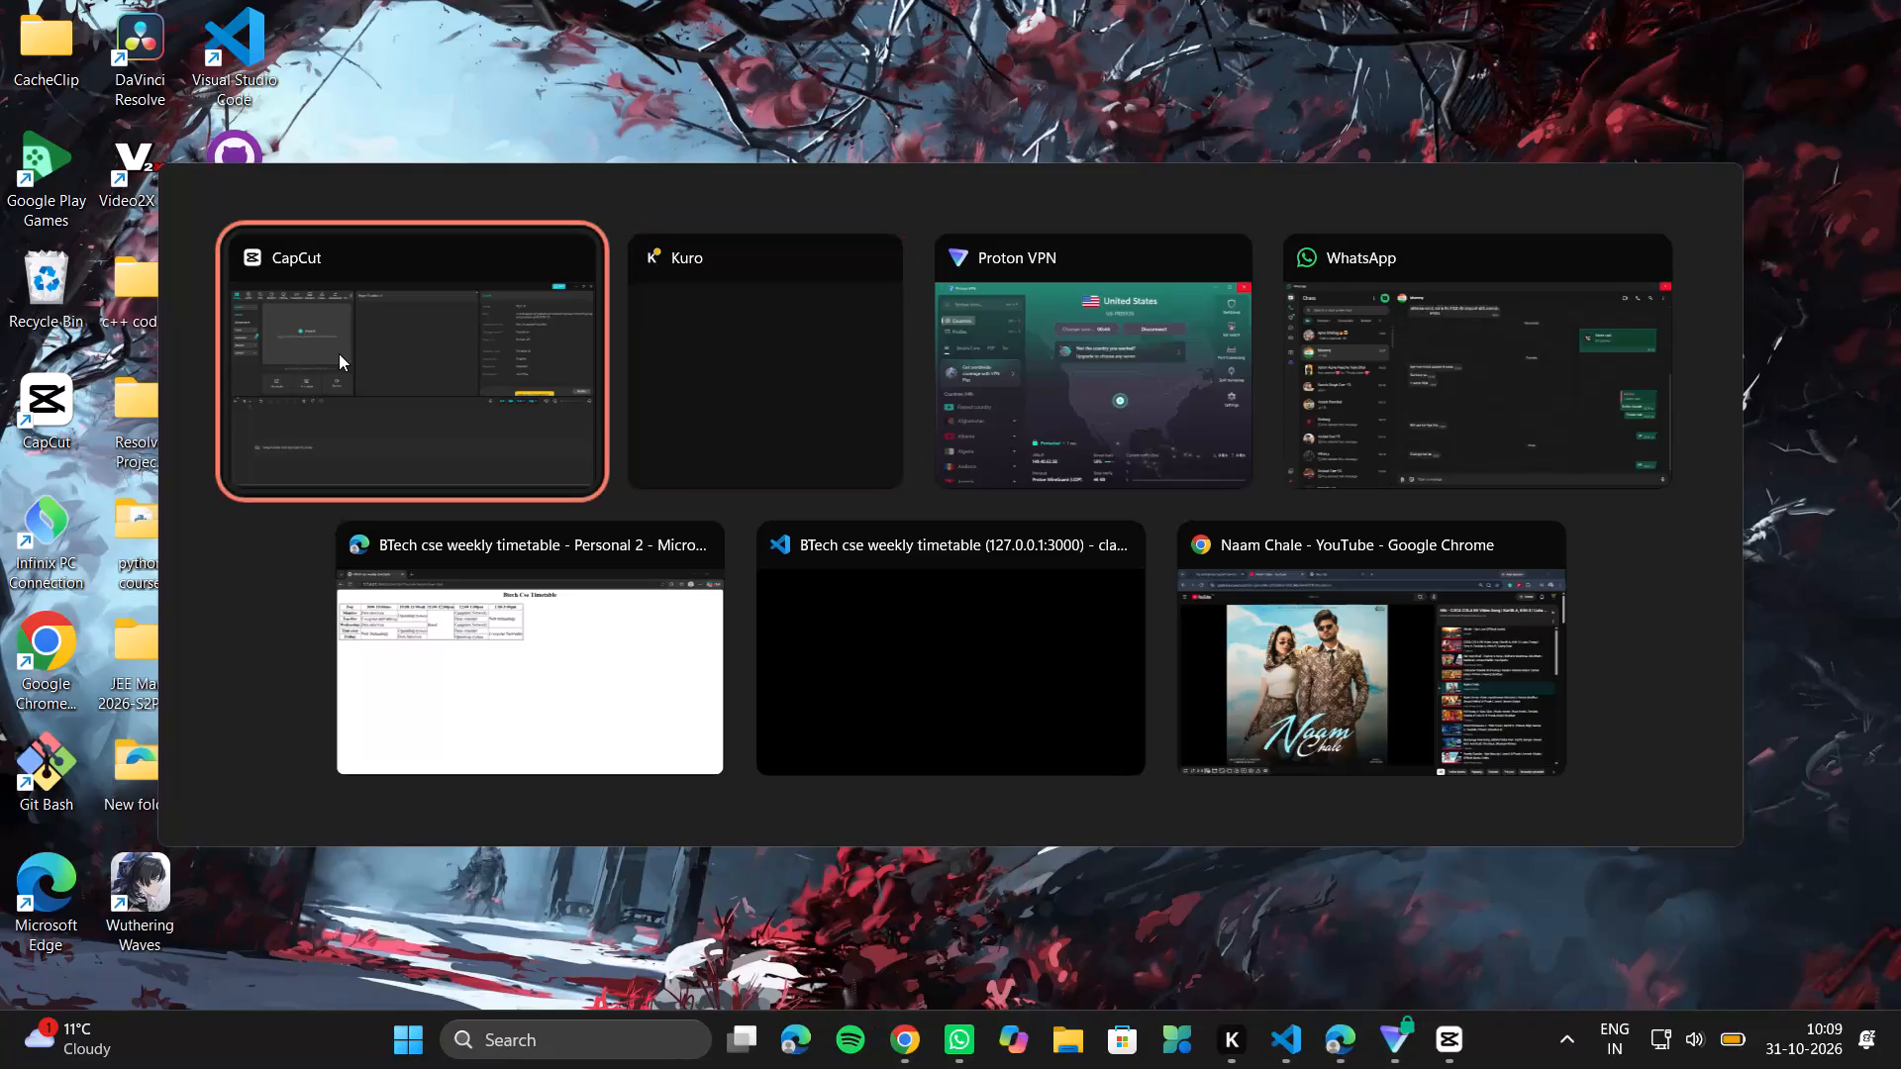
# Import manhwa project.mp4 from the Downloads folder and add it to the timeline.
pyautogui.click(408, 250)
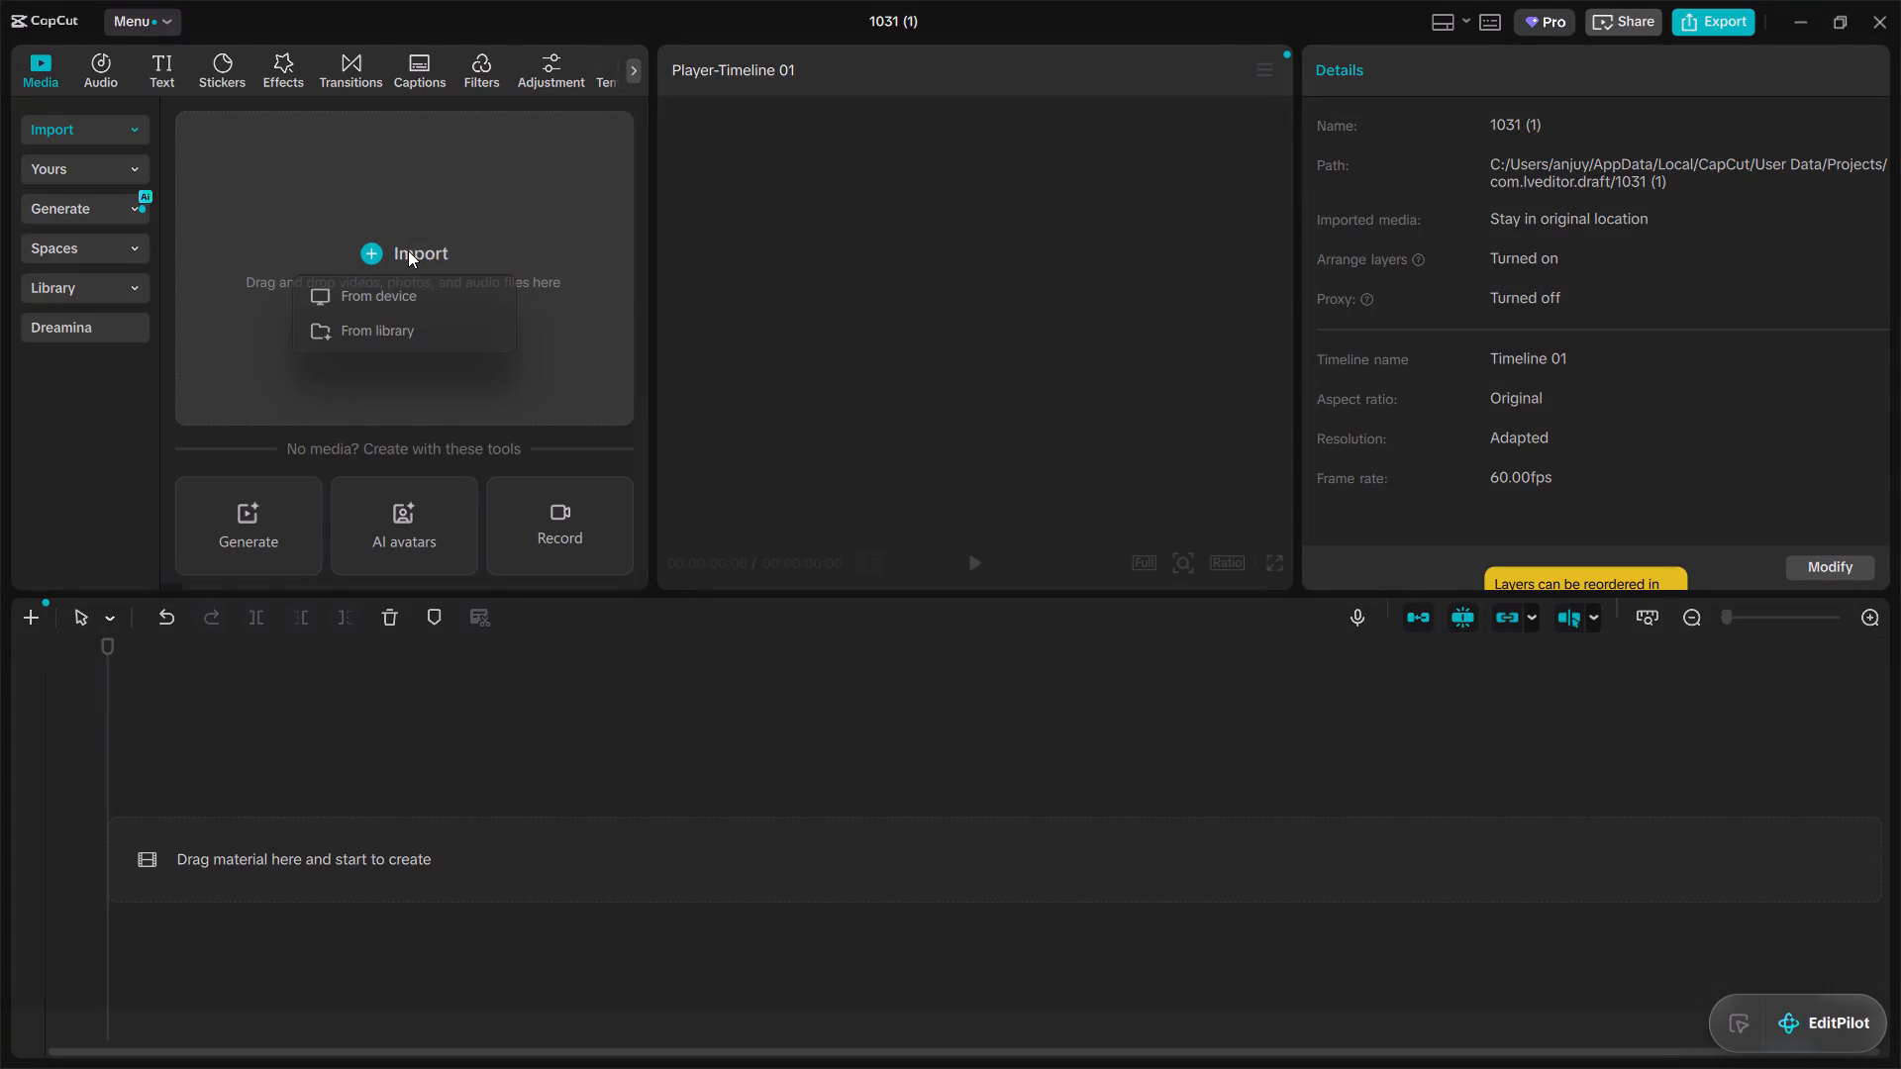
pyautogui.click(376, 296)
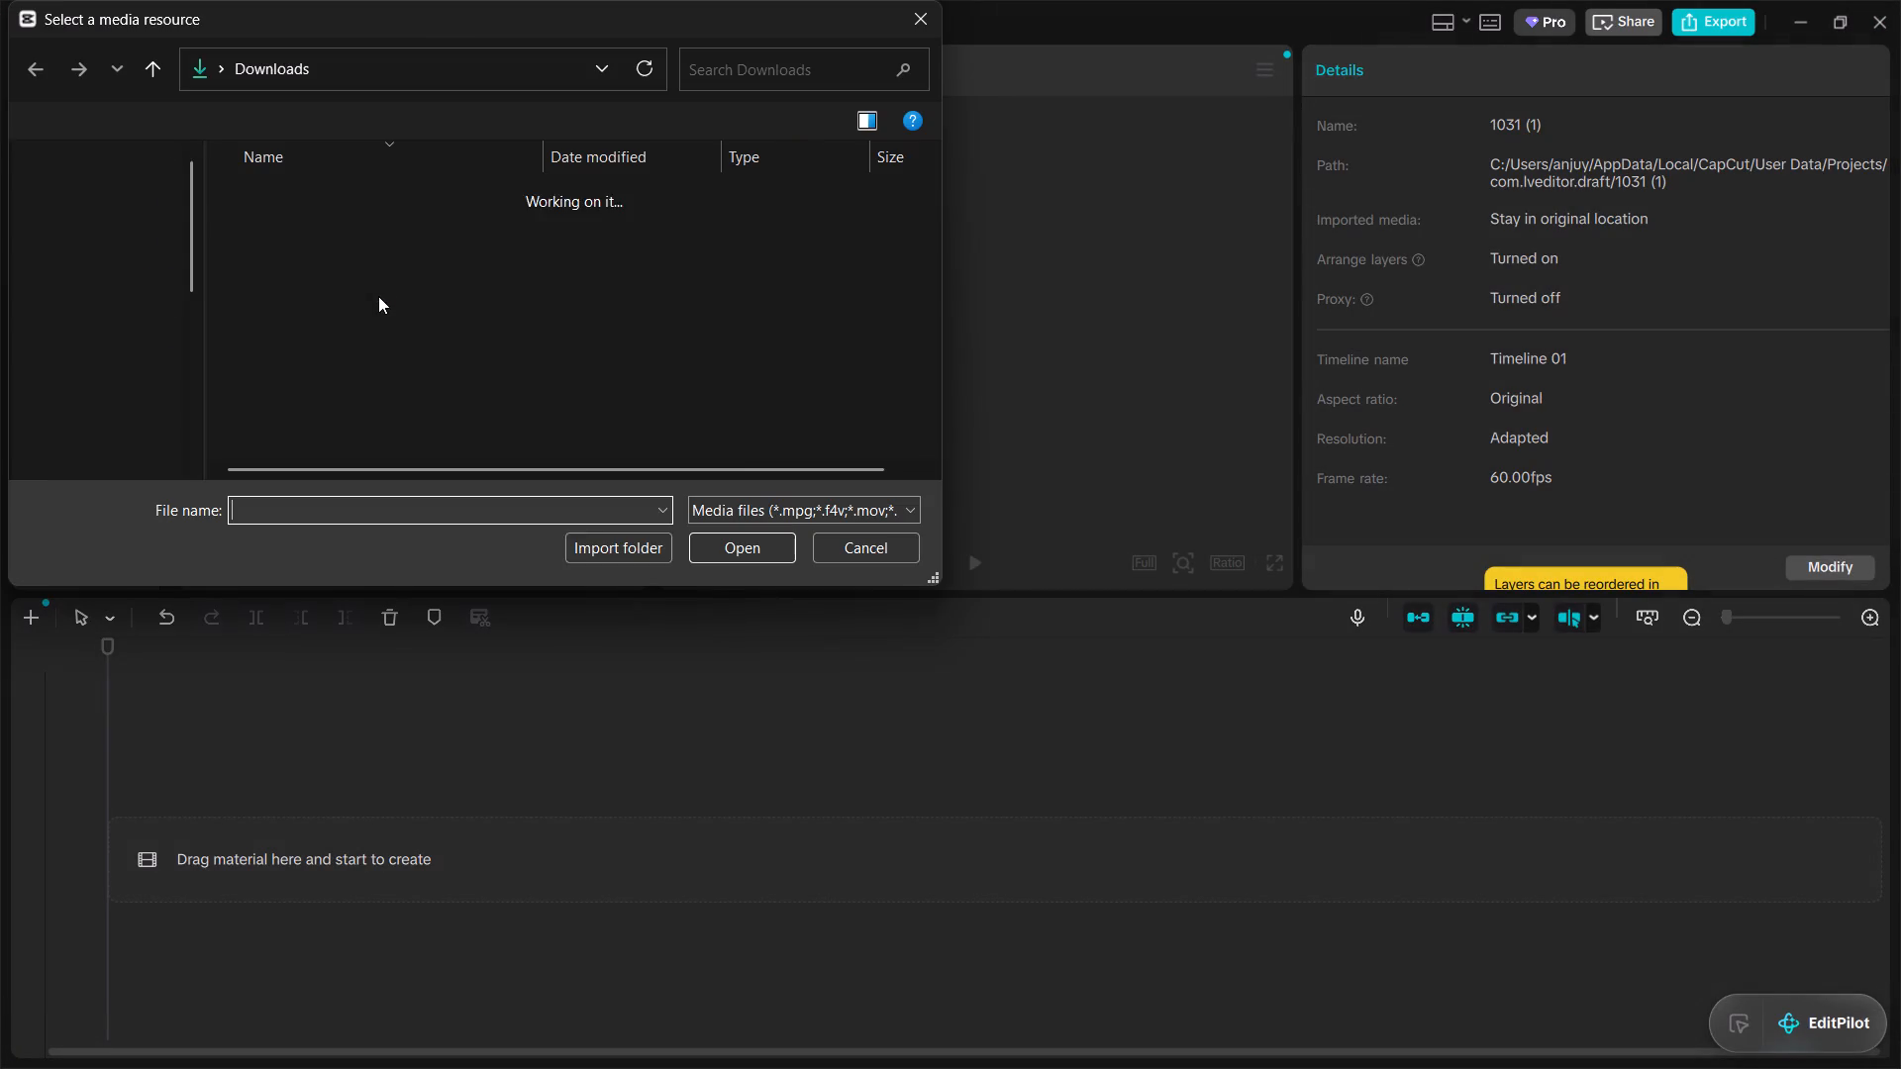
pyautogui.click(411, 212)
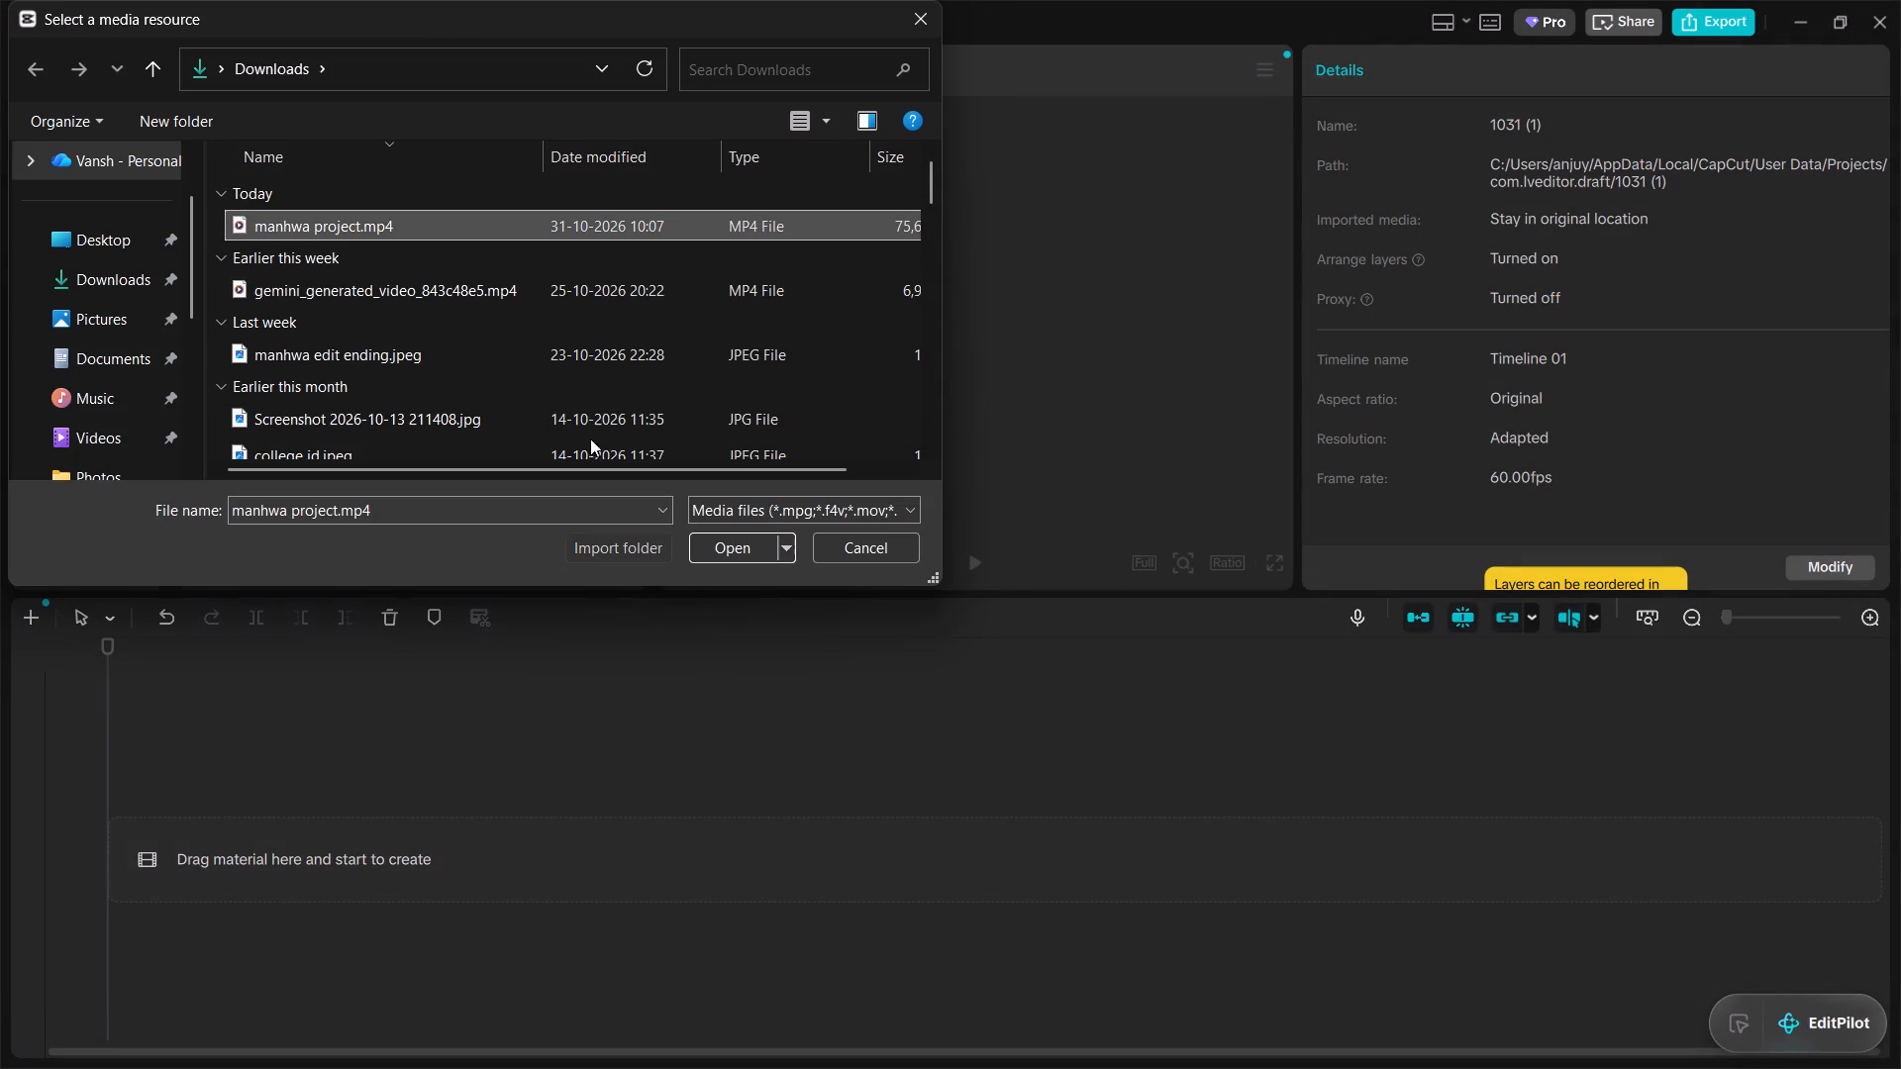
pyautogui.click(738, 560)
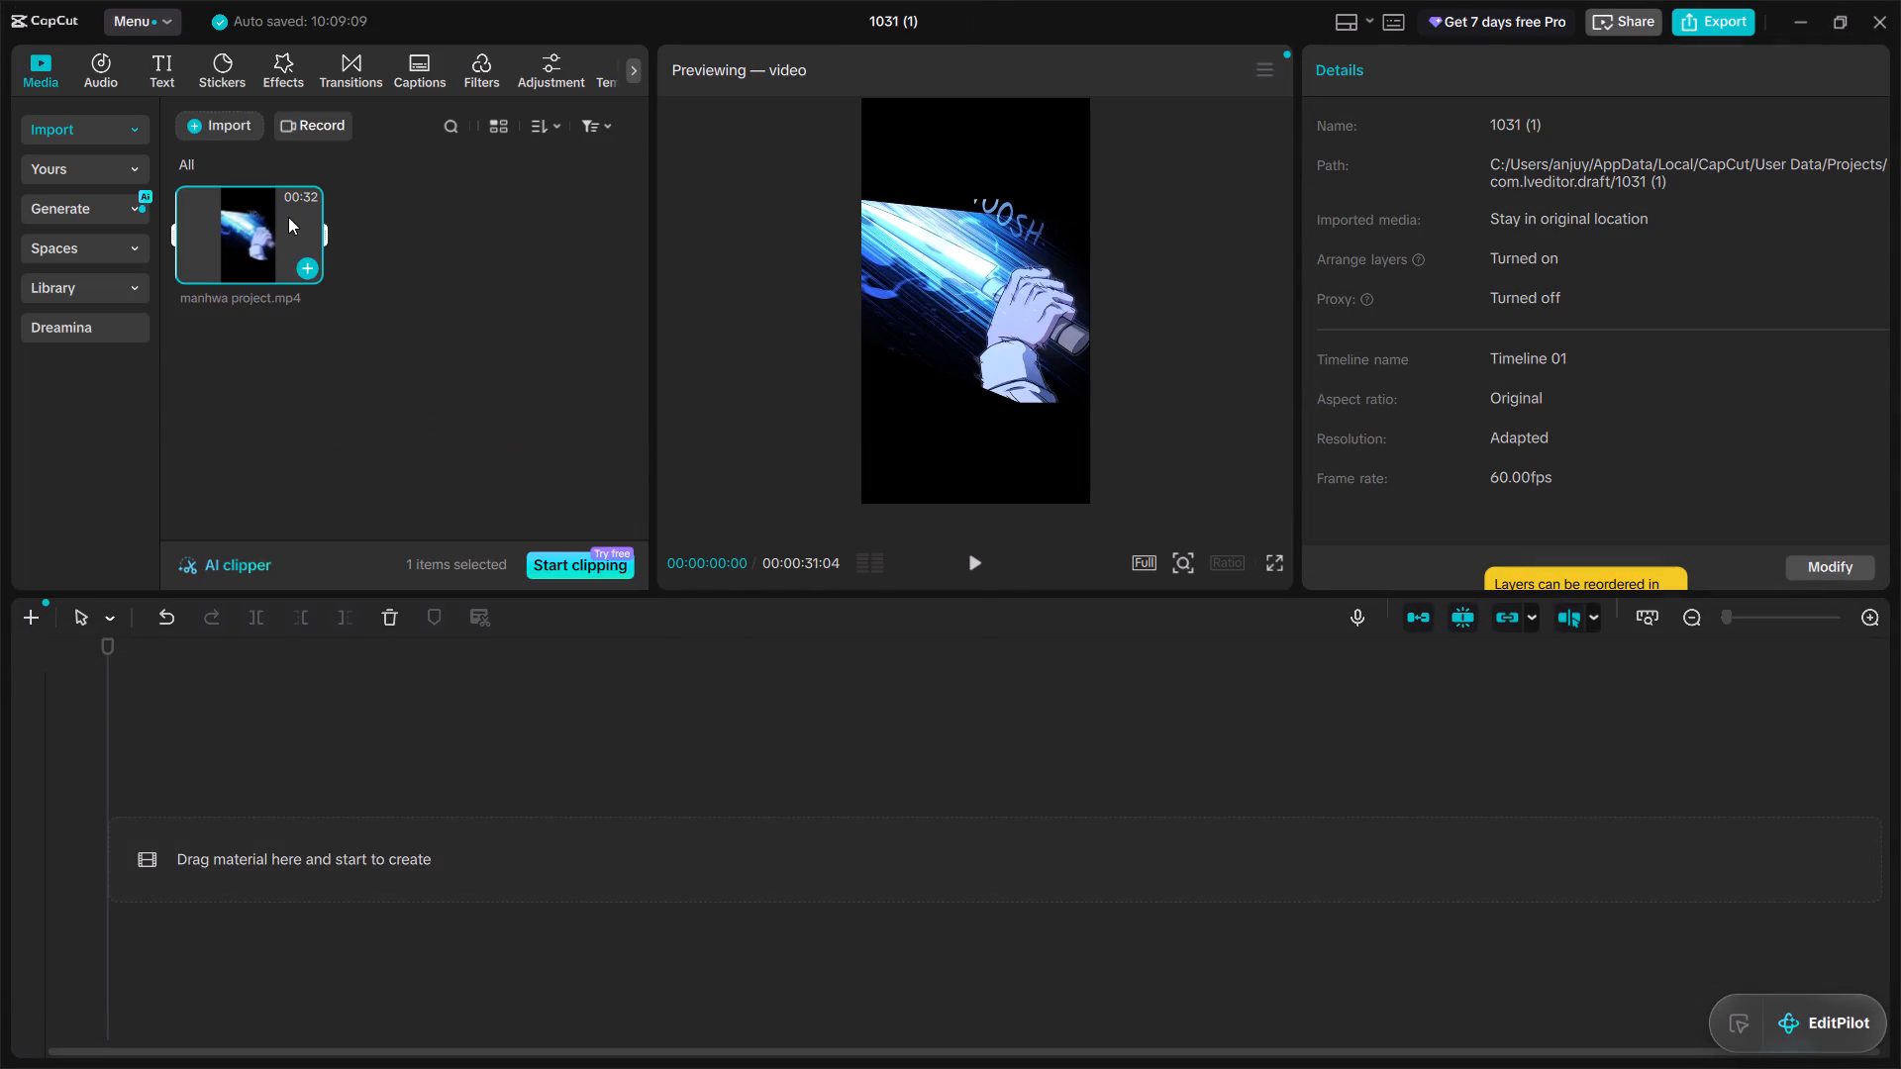
pyautogui.click(309, 264)
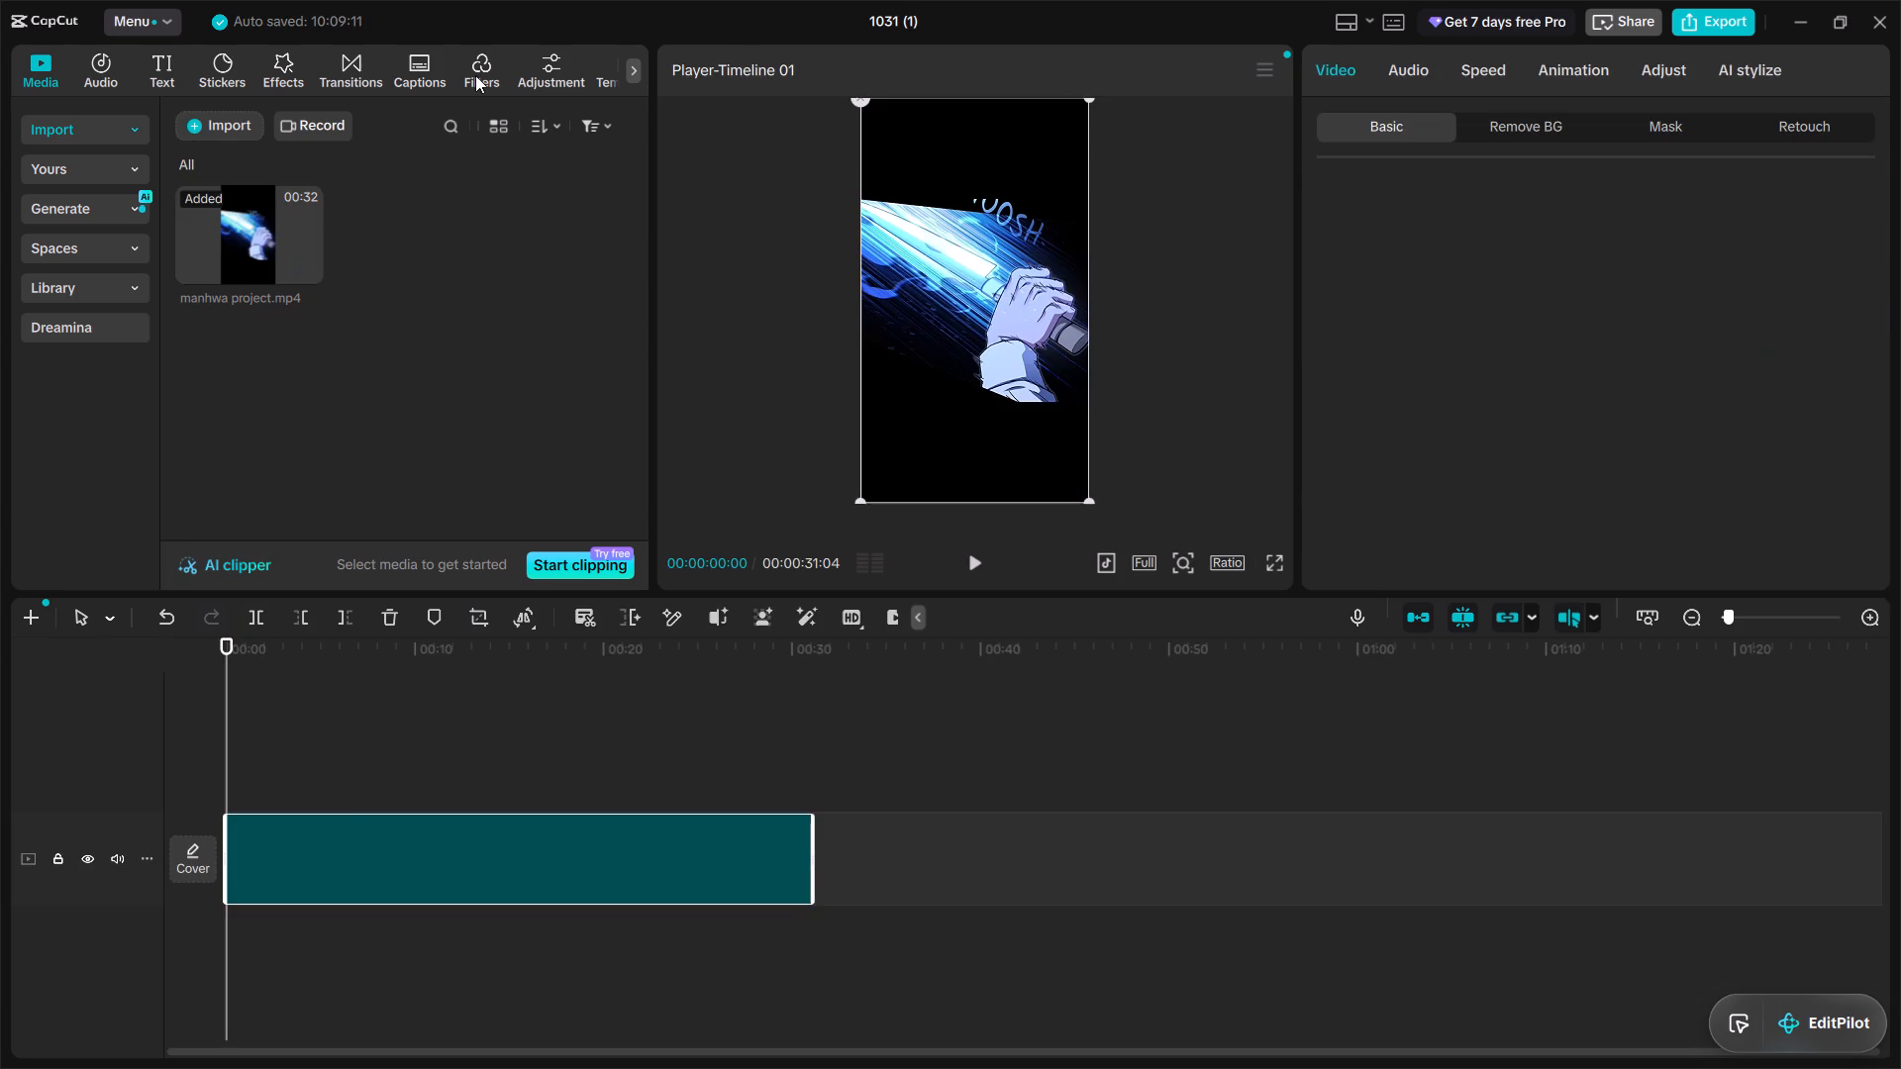
# Find the Clear II filter using the recent filter search, add it to the timeline, and set its intensity to 68.
pyautogui.click(475, 75)
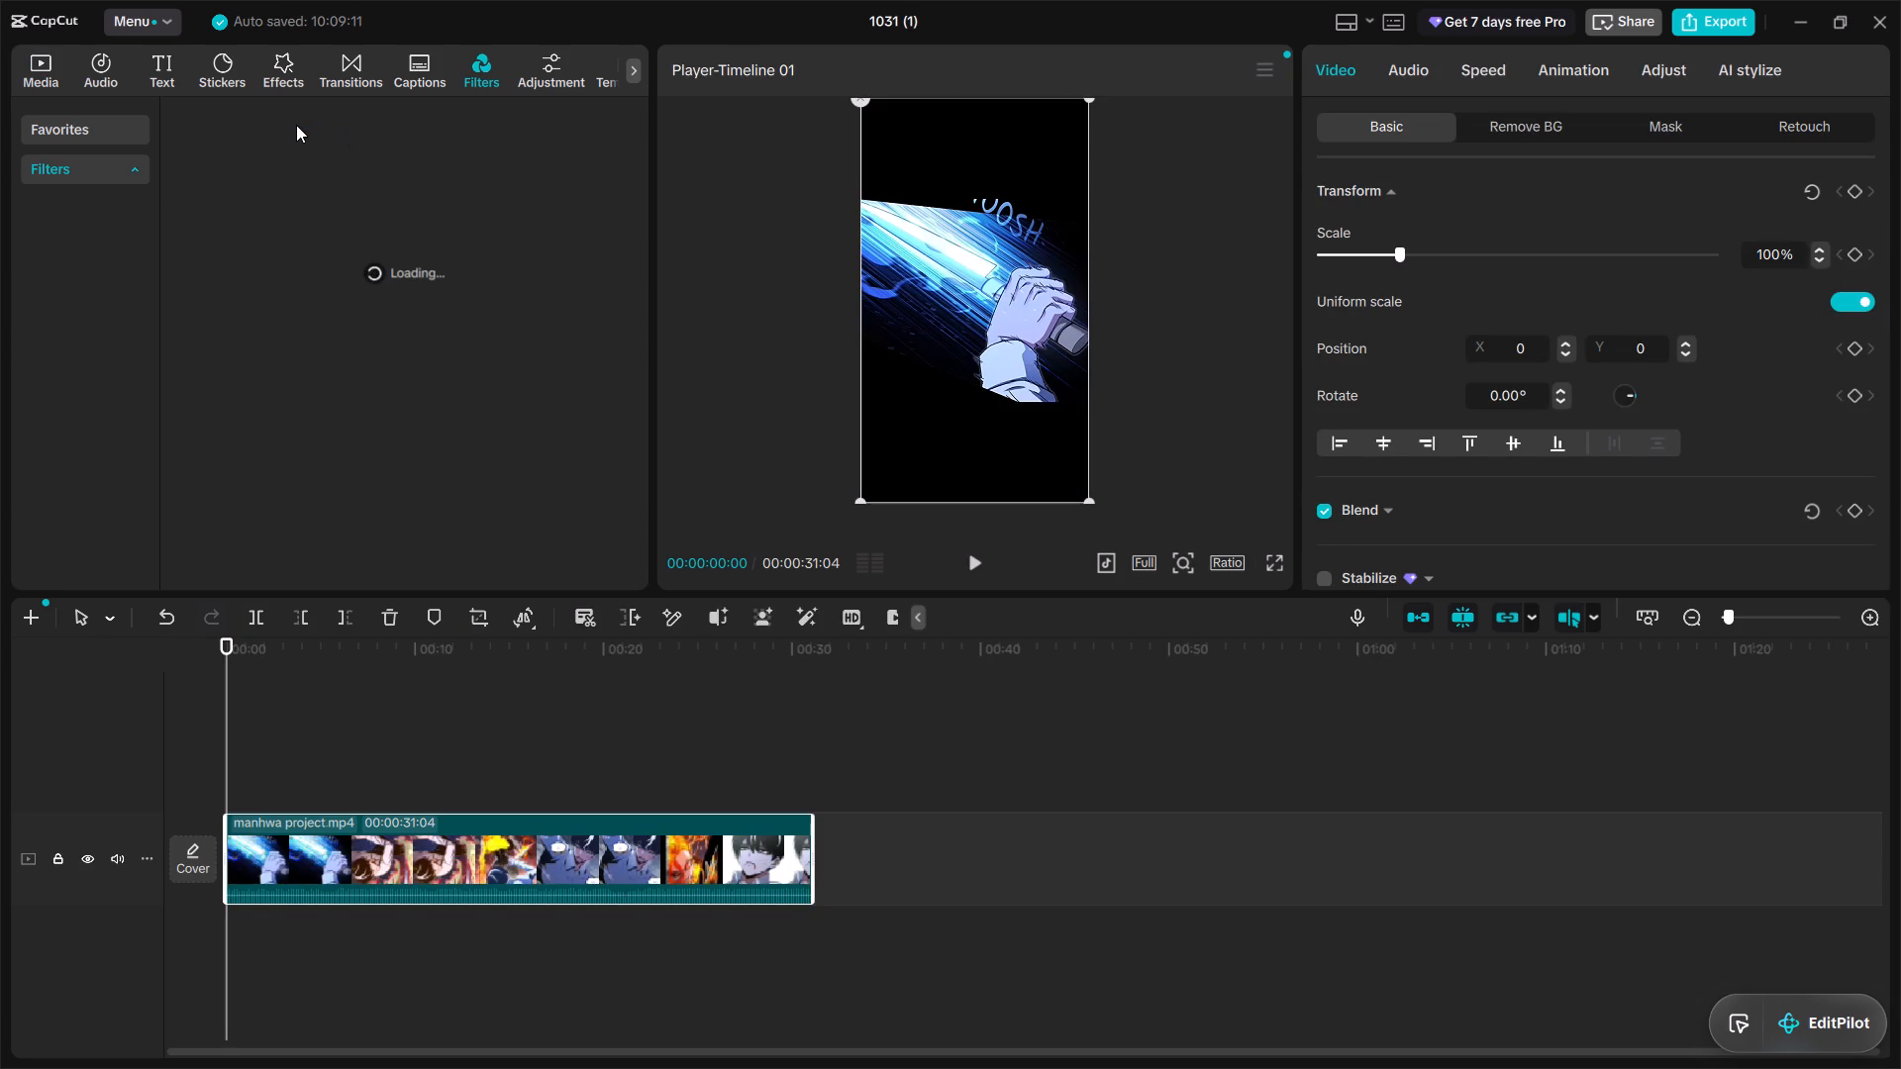
pyautogui.click(296, 125)
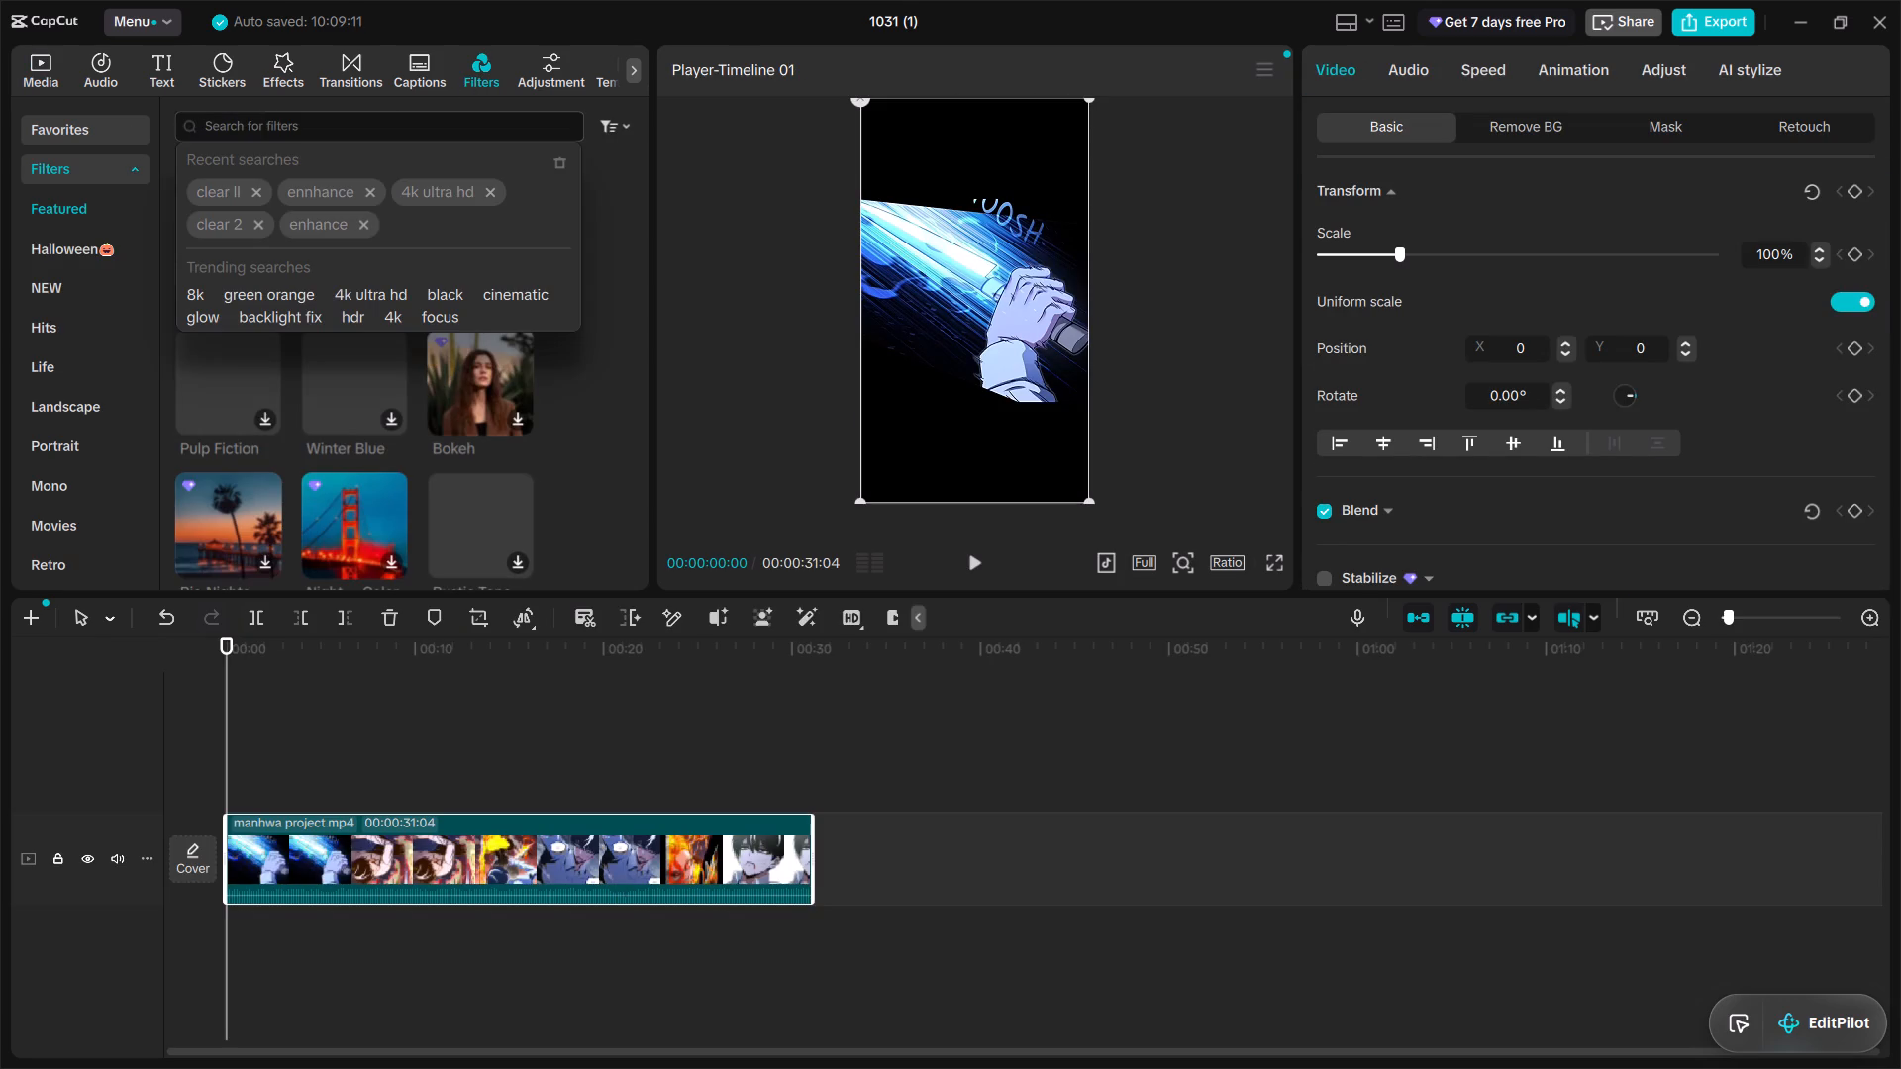
pyautogui.click(214, 180)
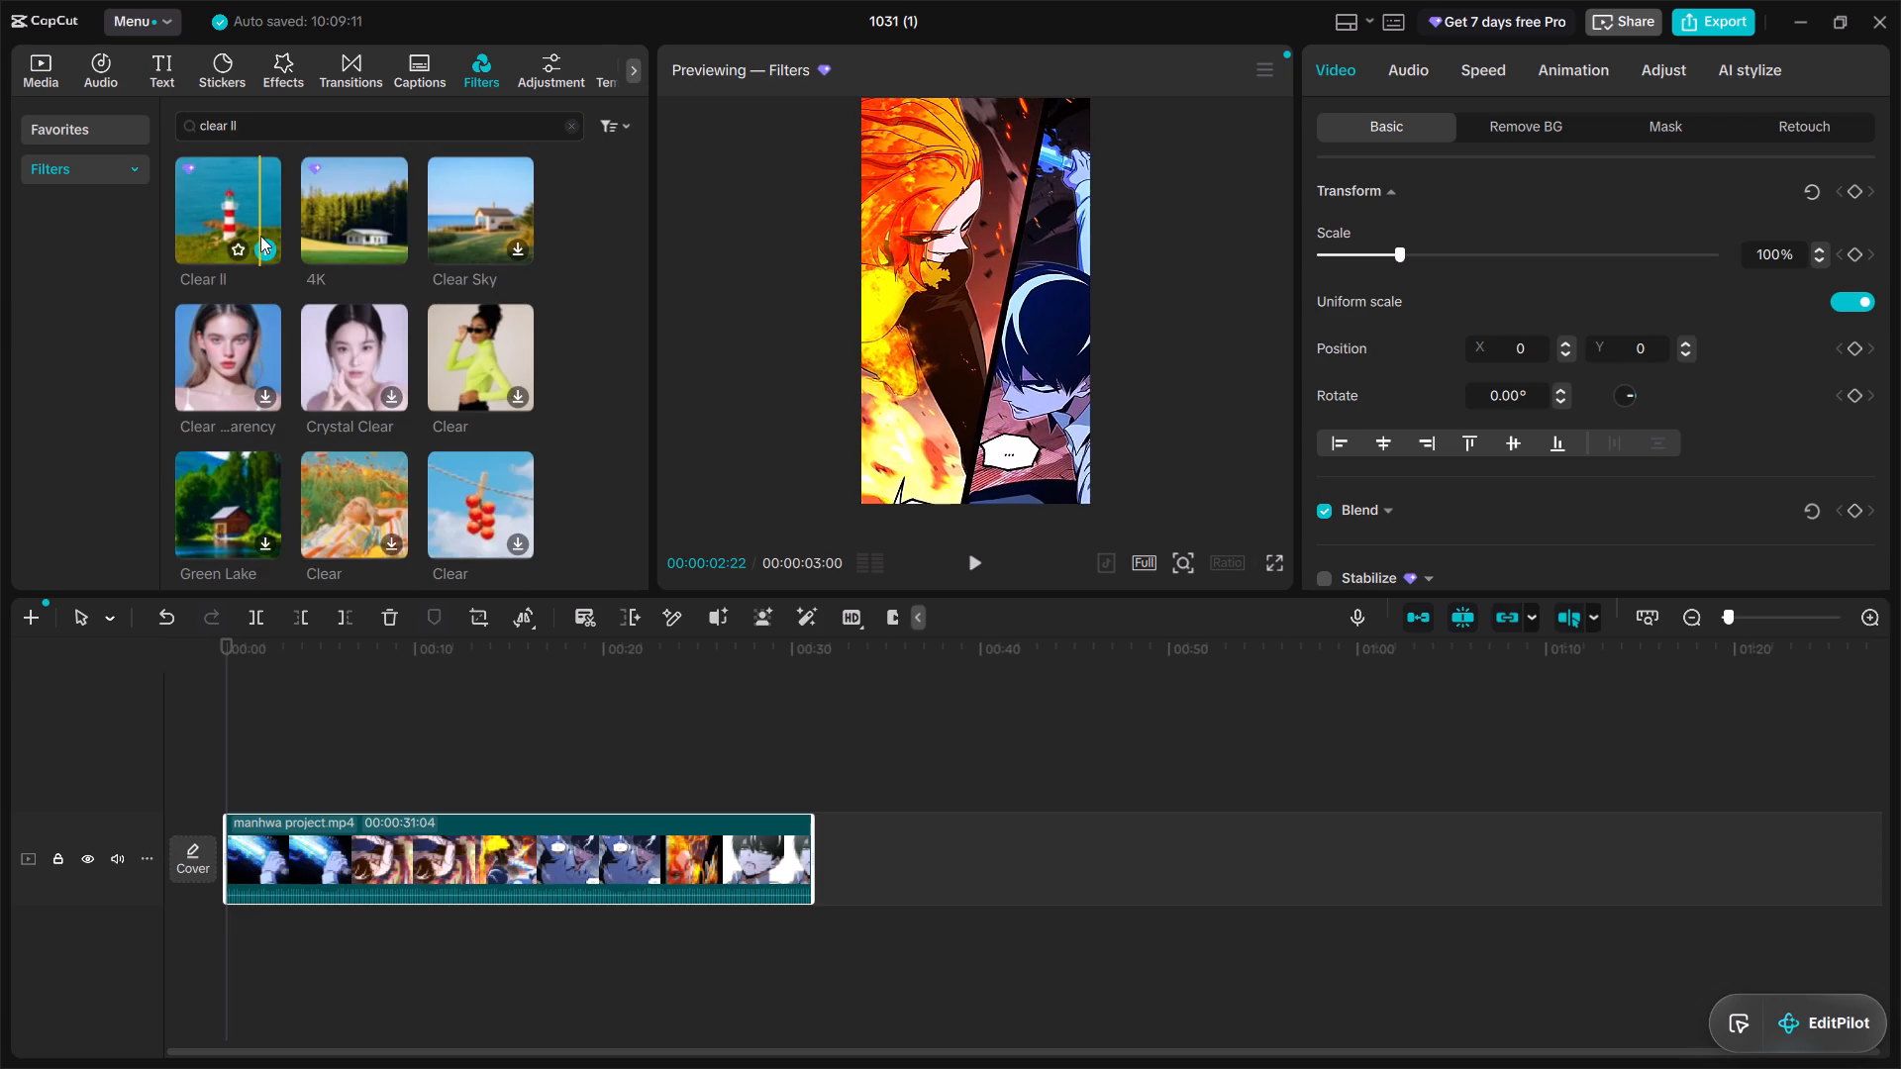
pyautogui.click(260, 243)
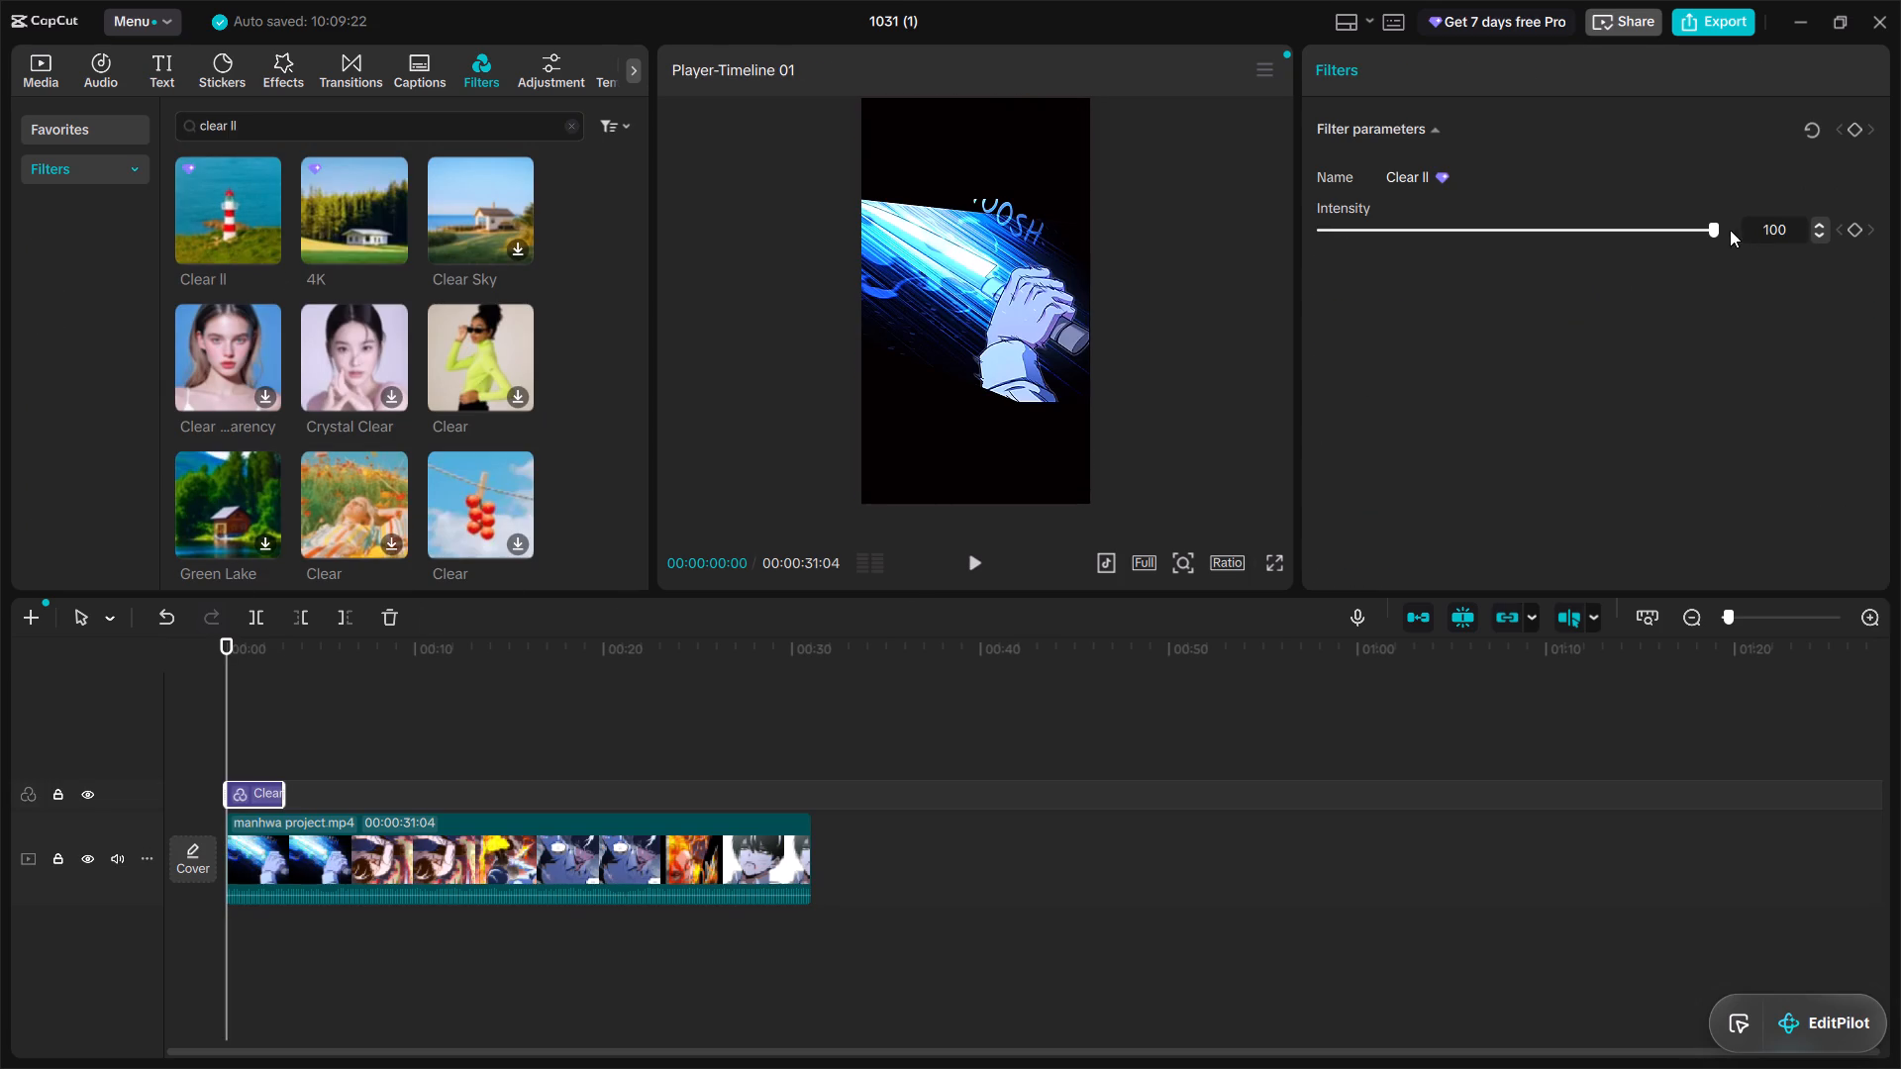
pyautogui.moveTo(1709, 221); pyautogui.dragTo(1590, 227)
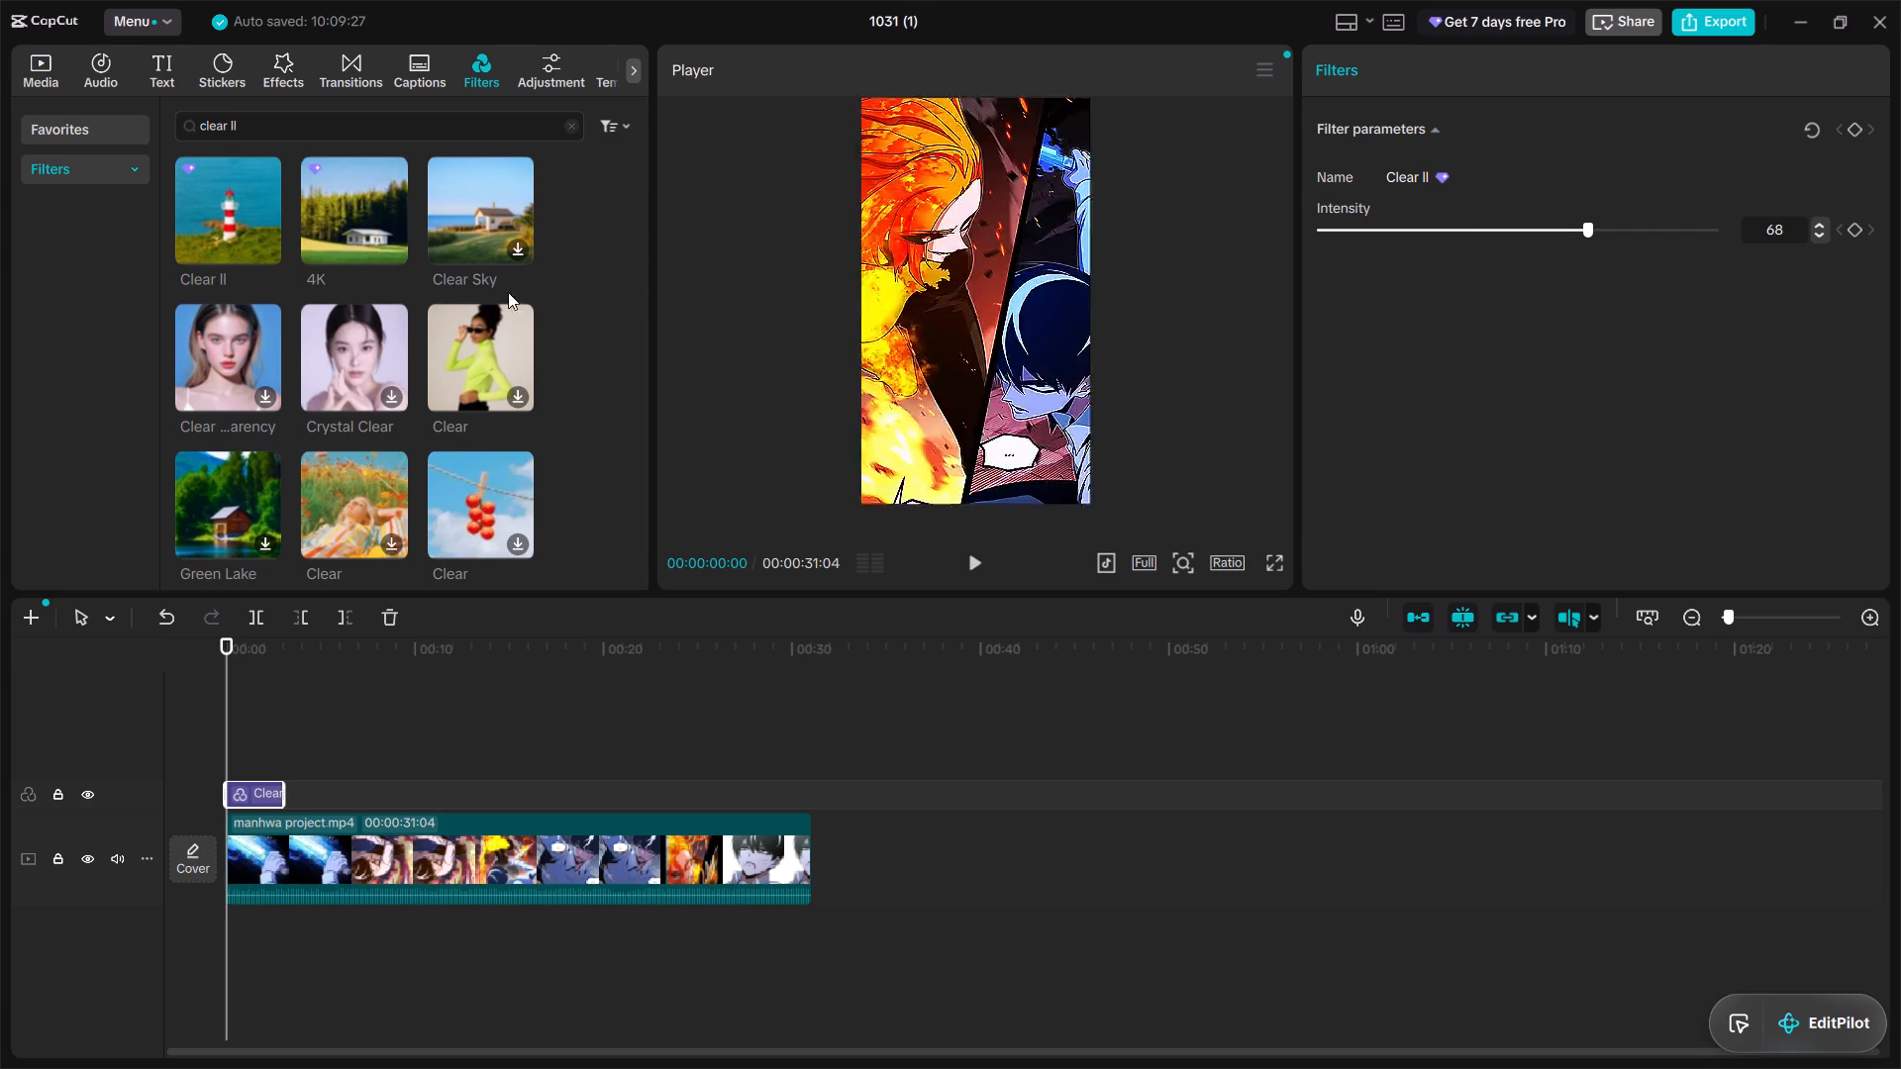
# Search the filters for "enhance" and add the Enhance filter to the start of the timeline.
pyautogui.click(352, 136)
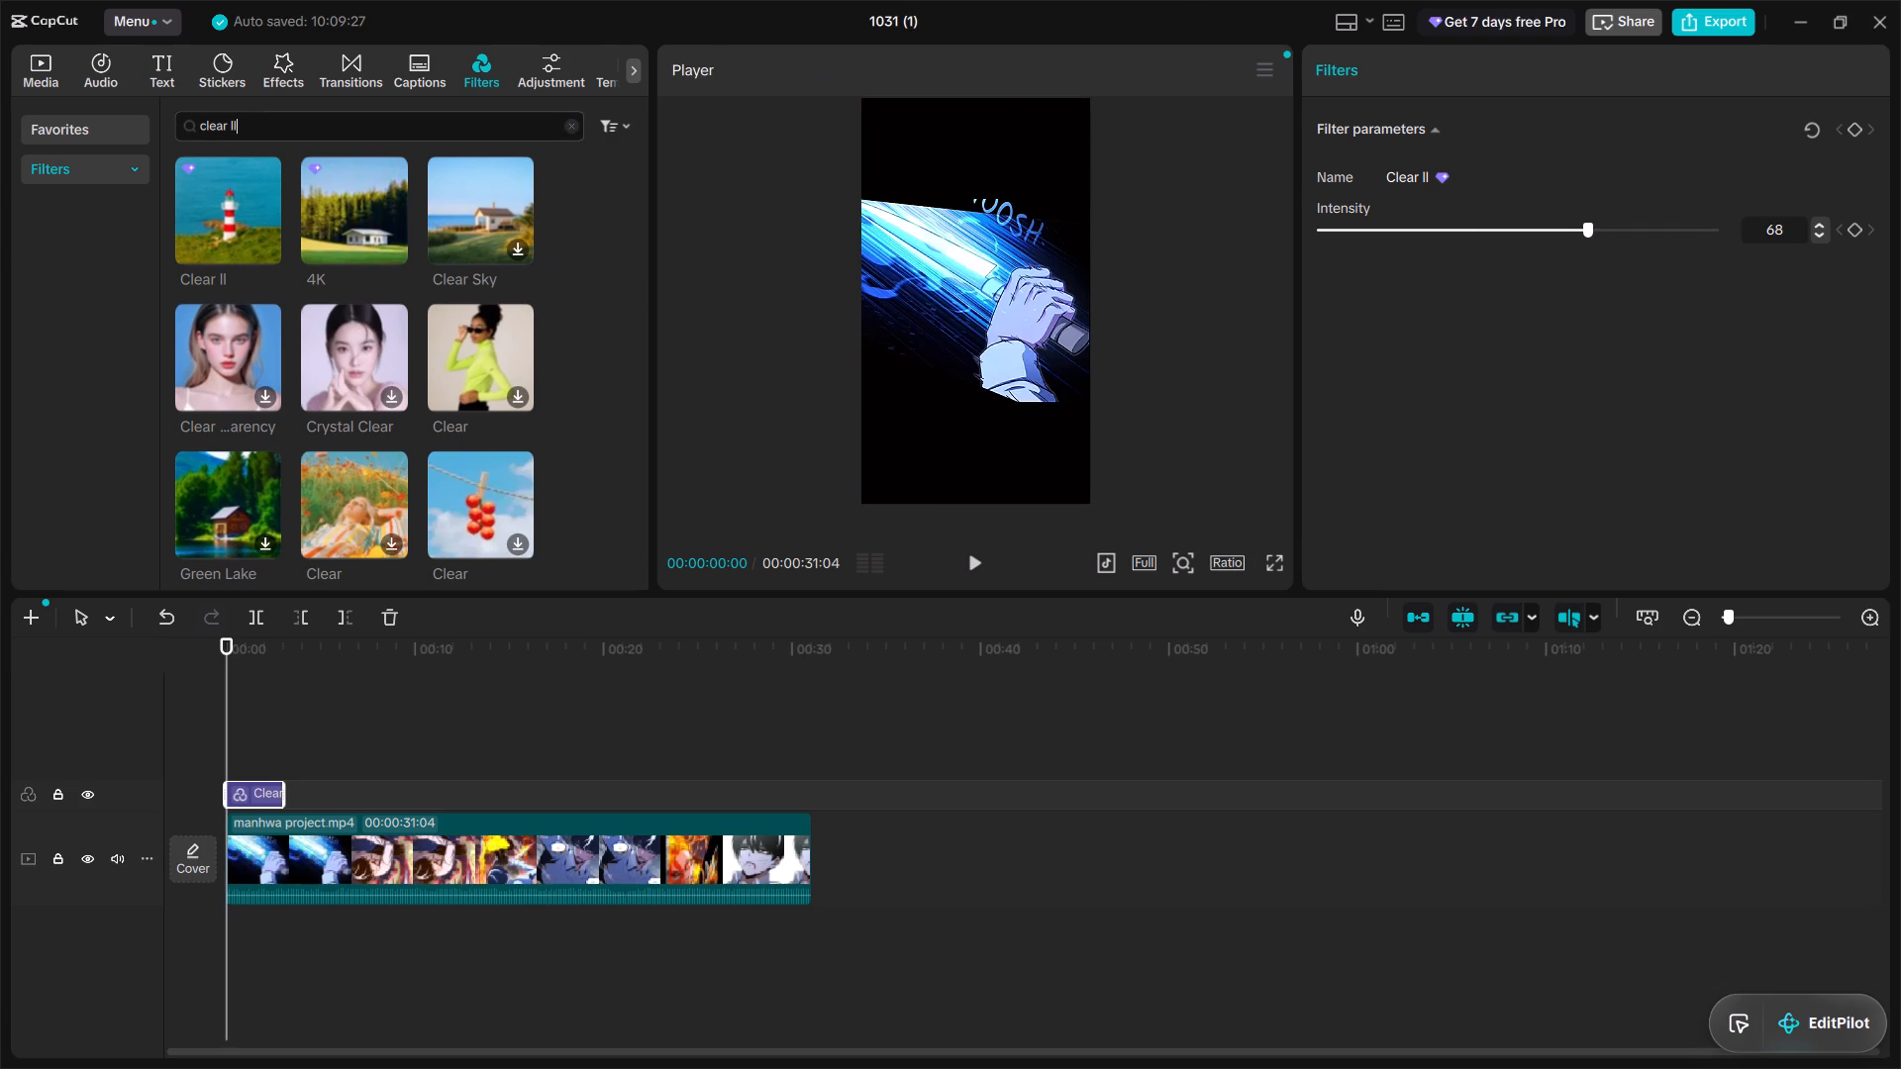
pyautogui.press('\\')
pyautogui.press('BackSpace')
pyautogui.press('BackSpace')
pyautogui.press('BackSpace')
pyautogui.press('BackSpace')
pyautogui.press('BackSpace')
pyautogui.press('BackSpace')
pyautogui.press('BackSpace')
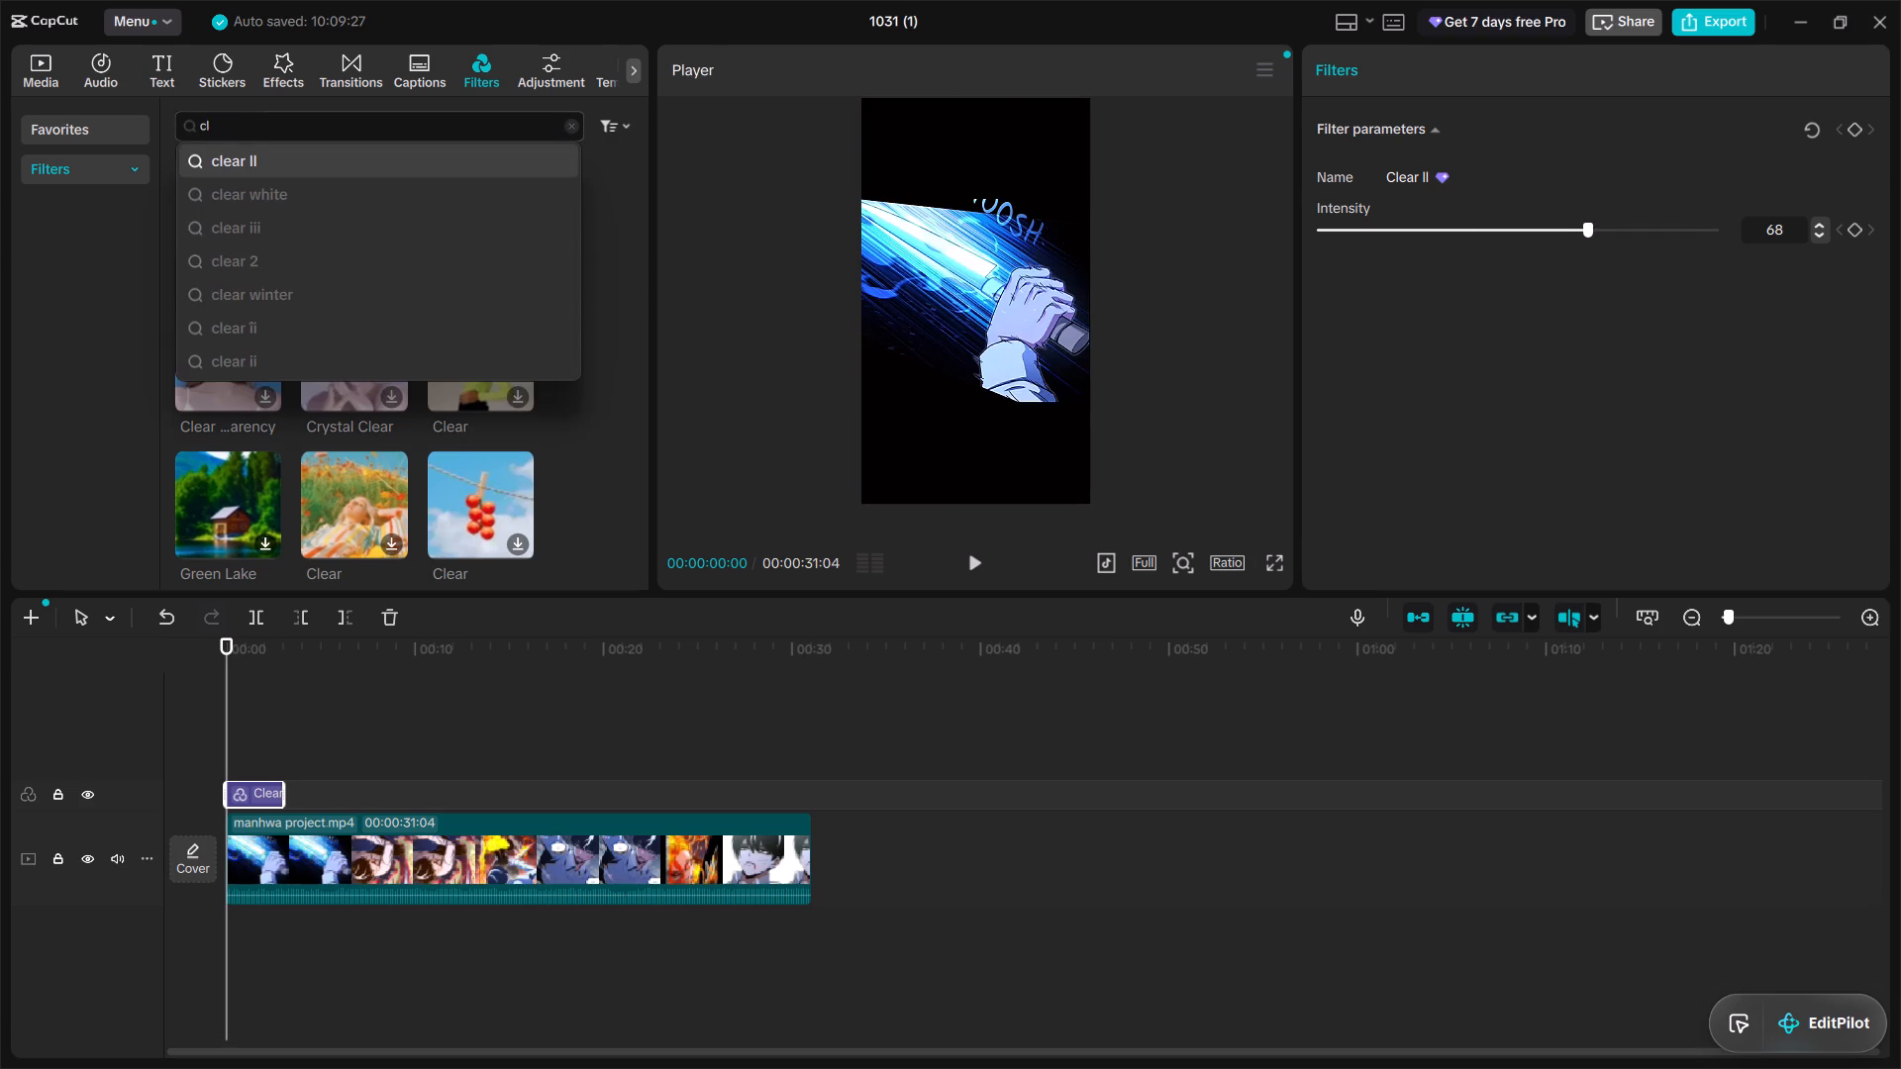
pyautogui.press('BackSpace')
pyautogui.press('BackSpace')
pyautogui.write('enhance')
pyautogui.press('Return')
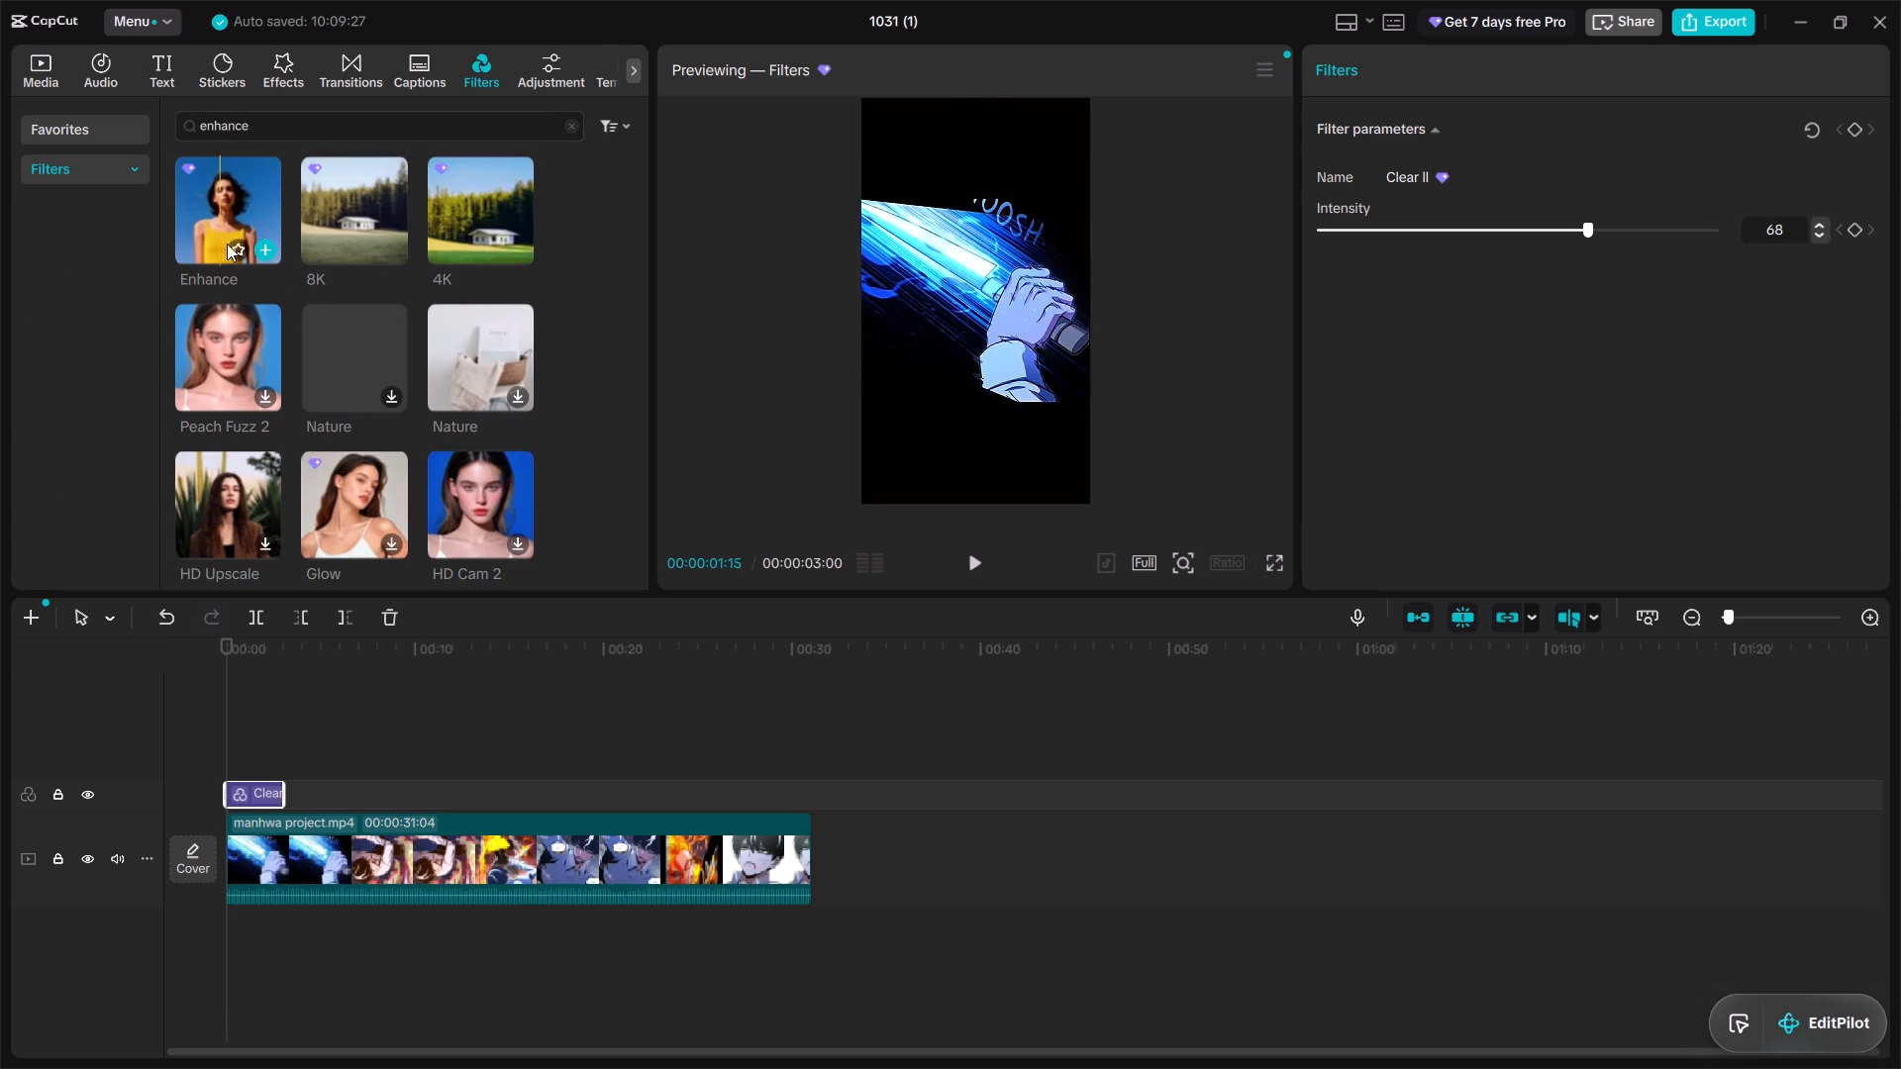
pyautogui.click(264, 245)
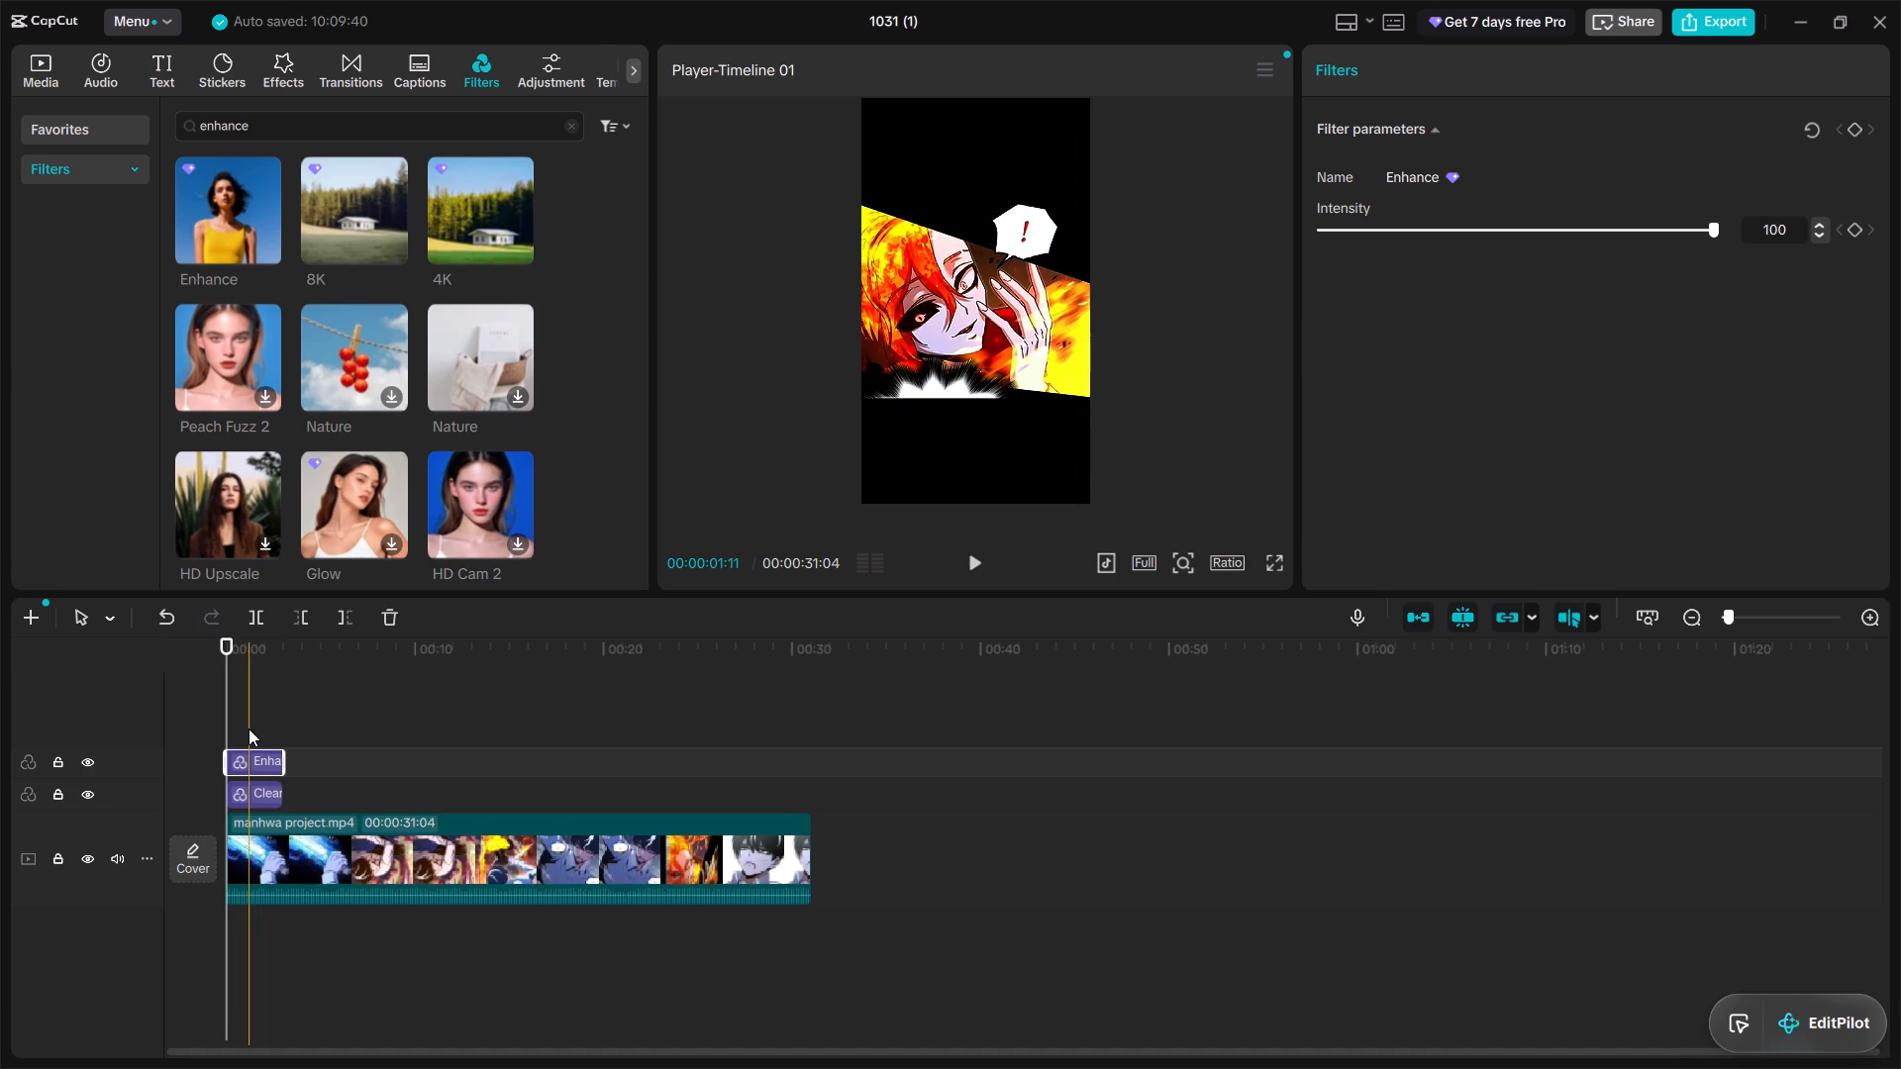
# Extend the Enhance and Clear II filters to the end of the manhwa video clip.
pyautogui.moveTo(283, 768); pyautogui.dragTo(844, 815)
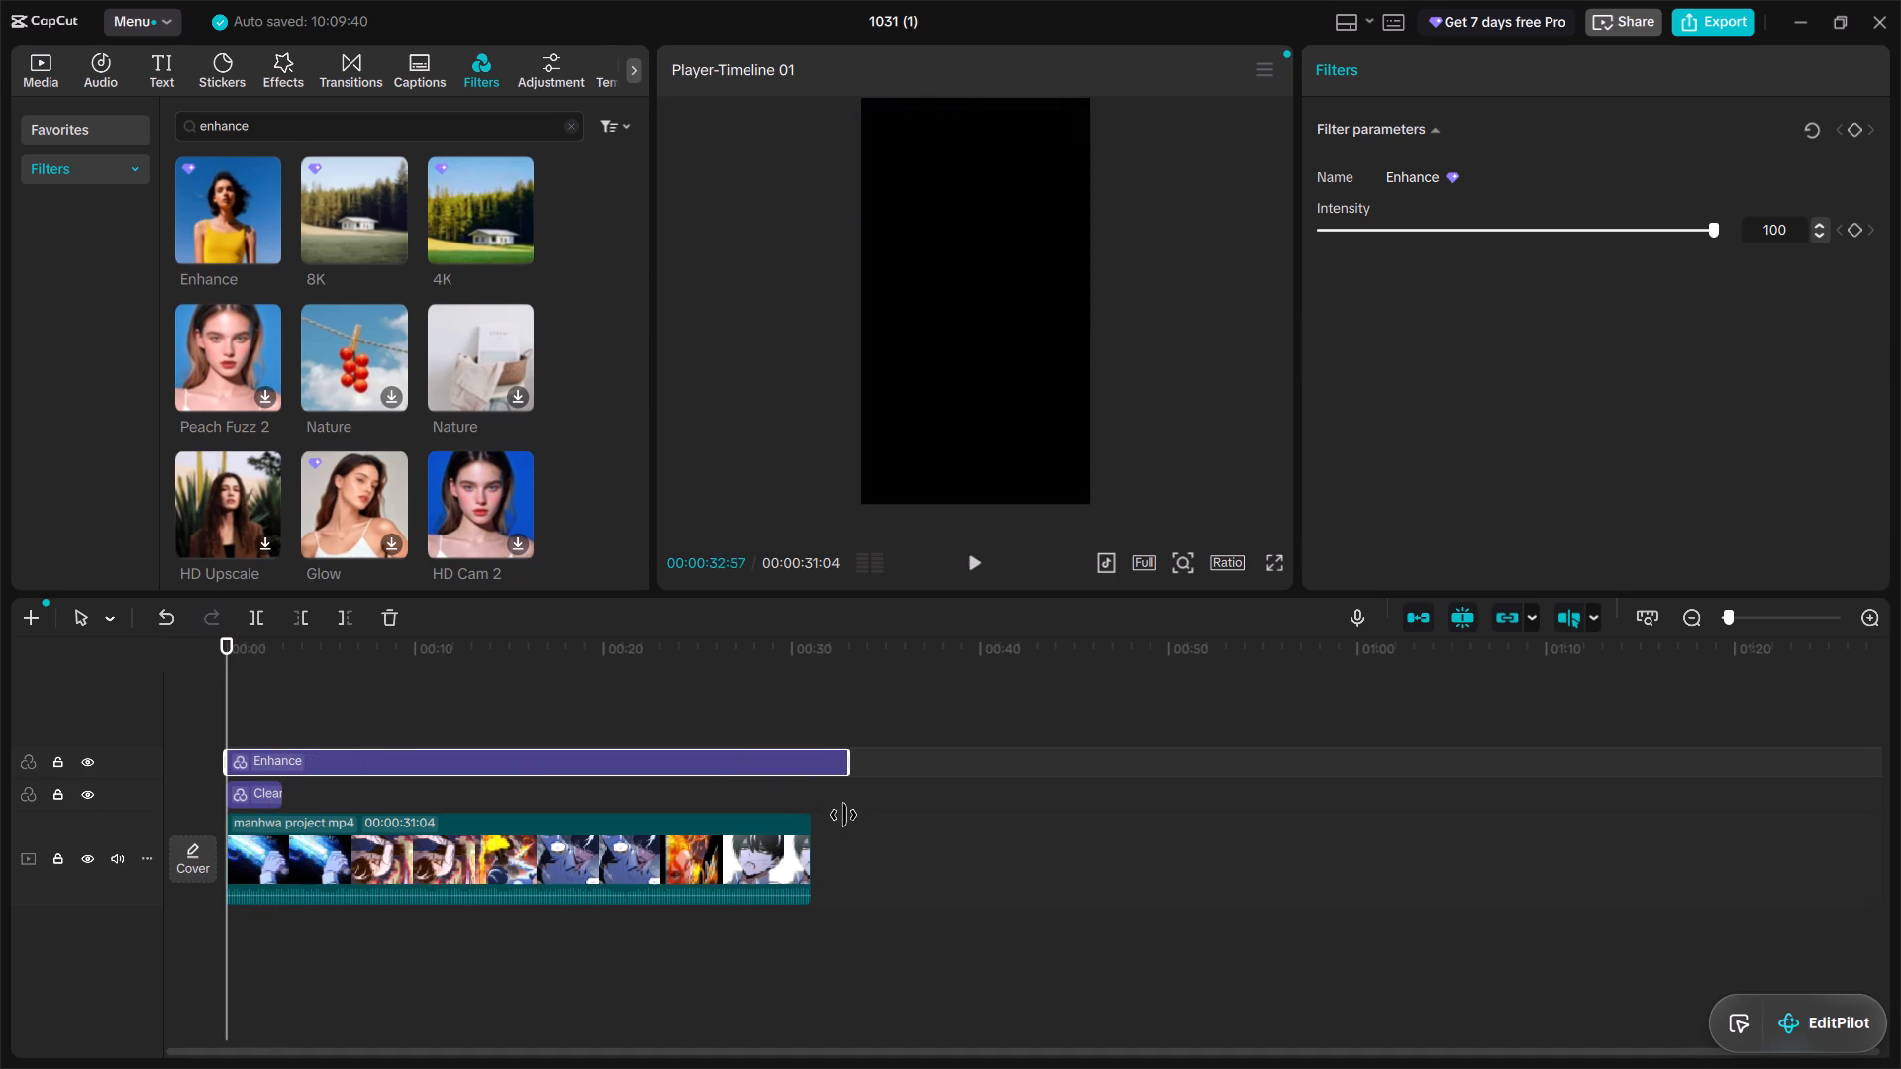
pyautogui.moveTo(844, 815); pyautogui.dragTo(799, 818)
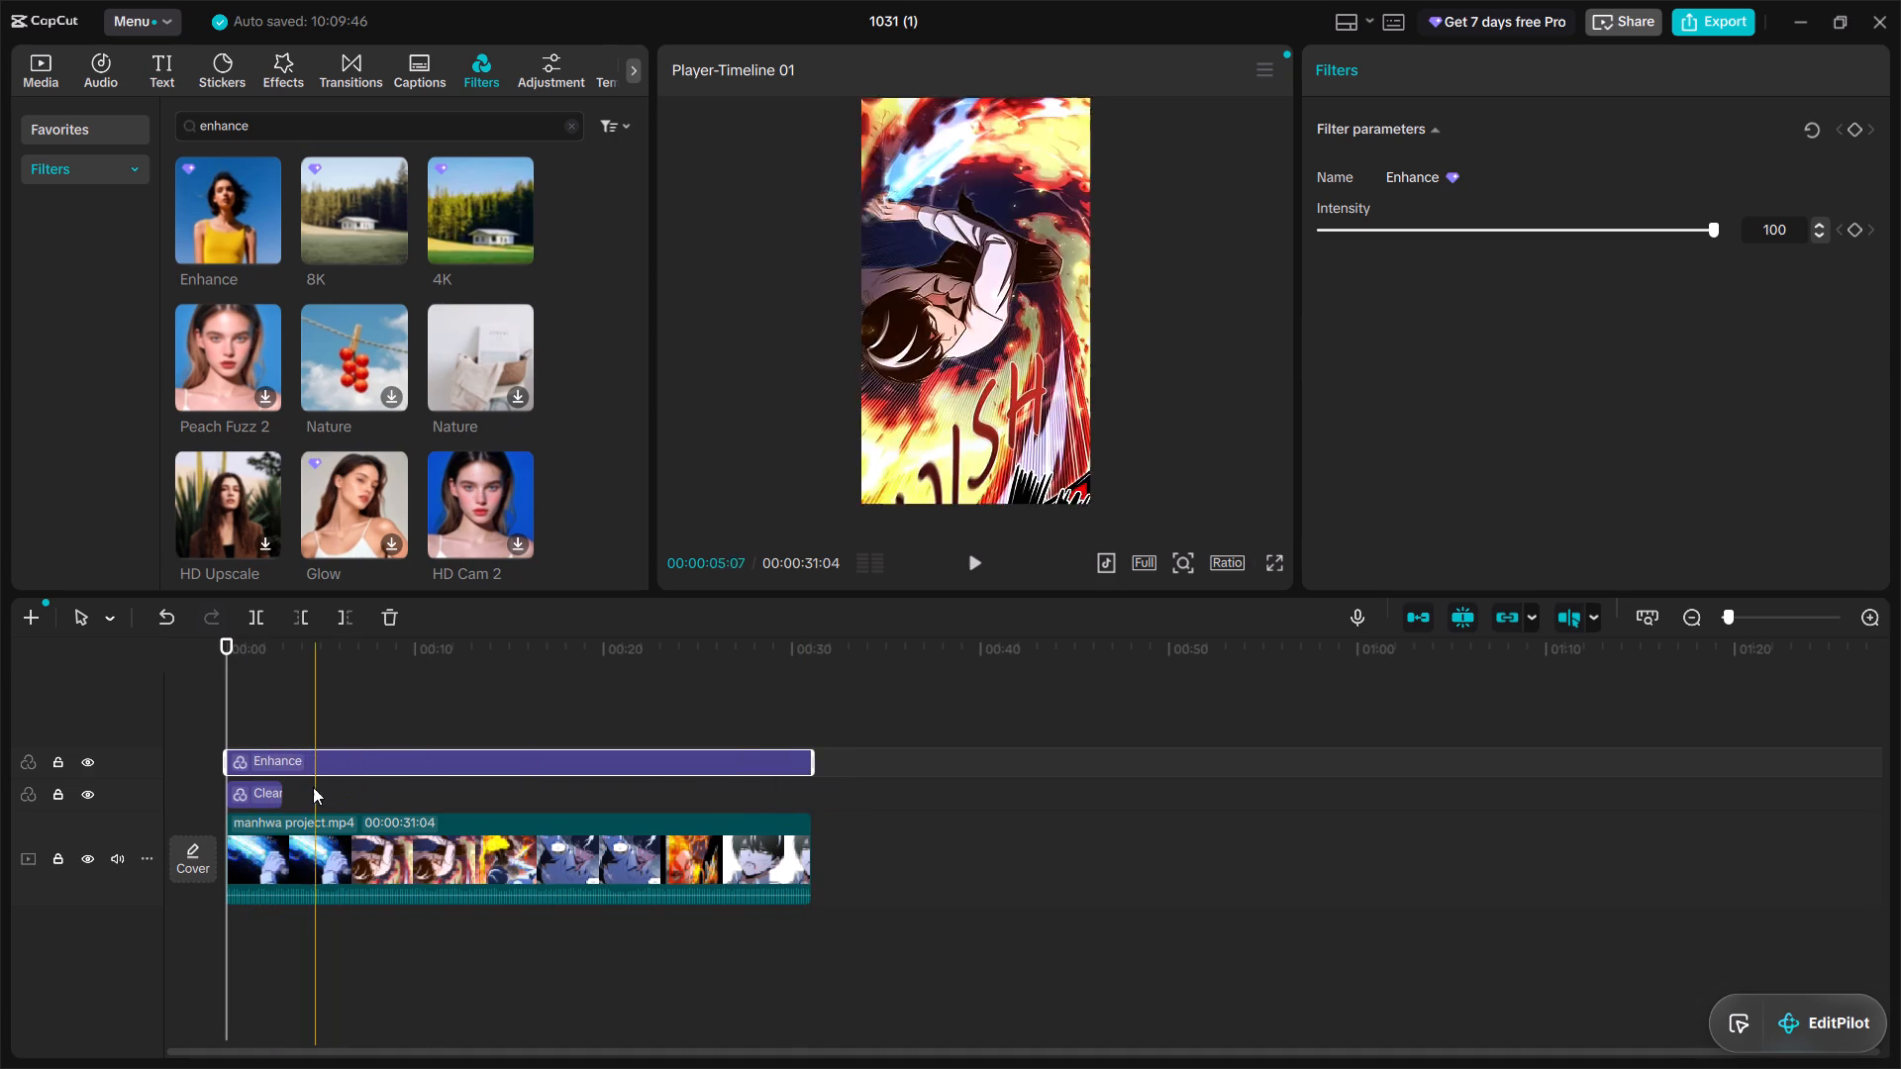
pyautogui.click(270, 794)
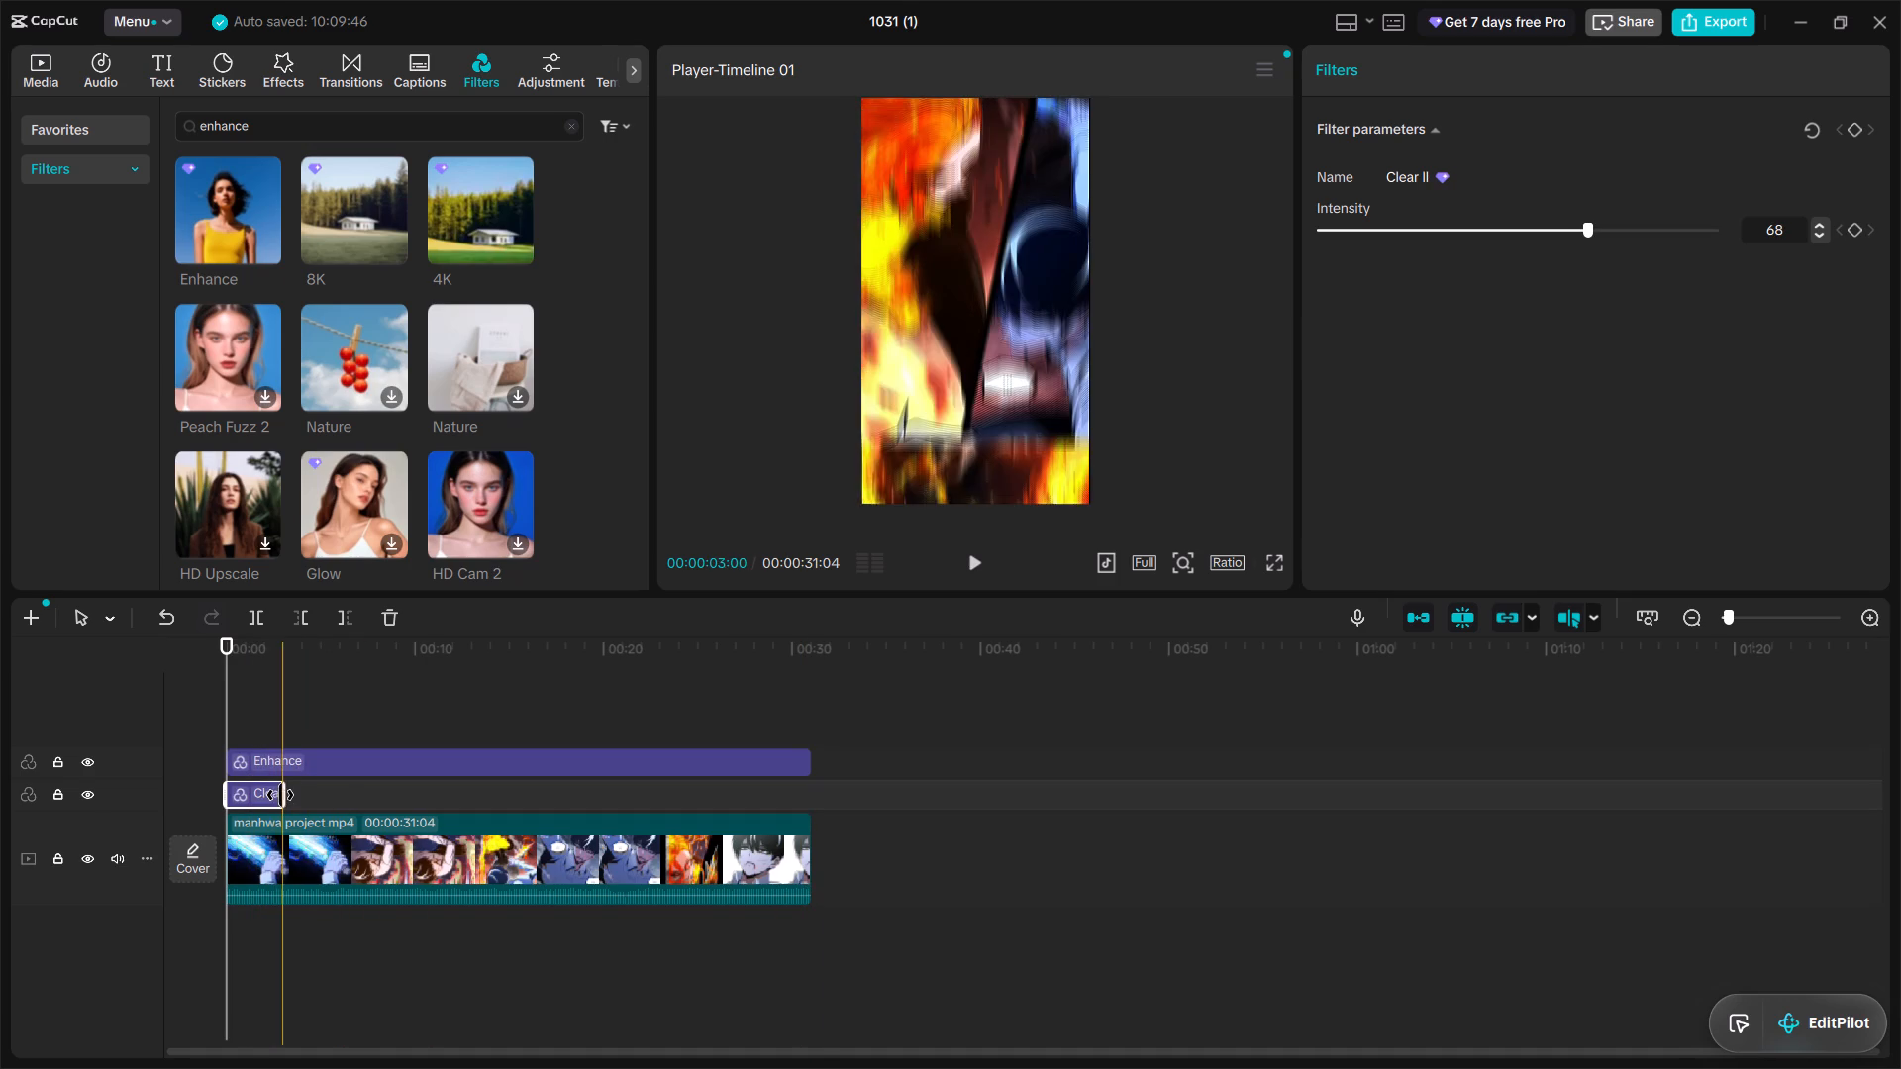
pyautogui.moveTo(280, 795); pyautogui.dragTo(808, 851)
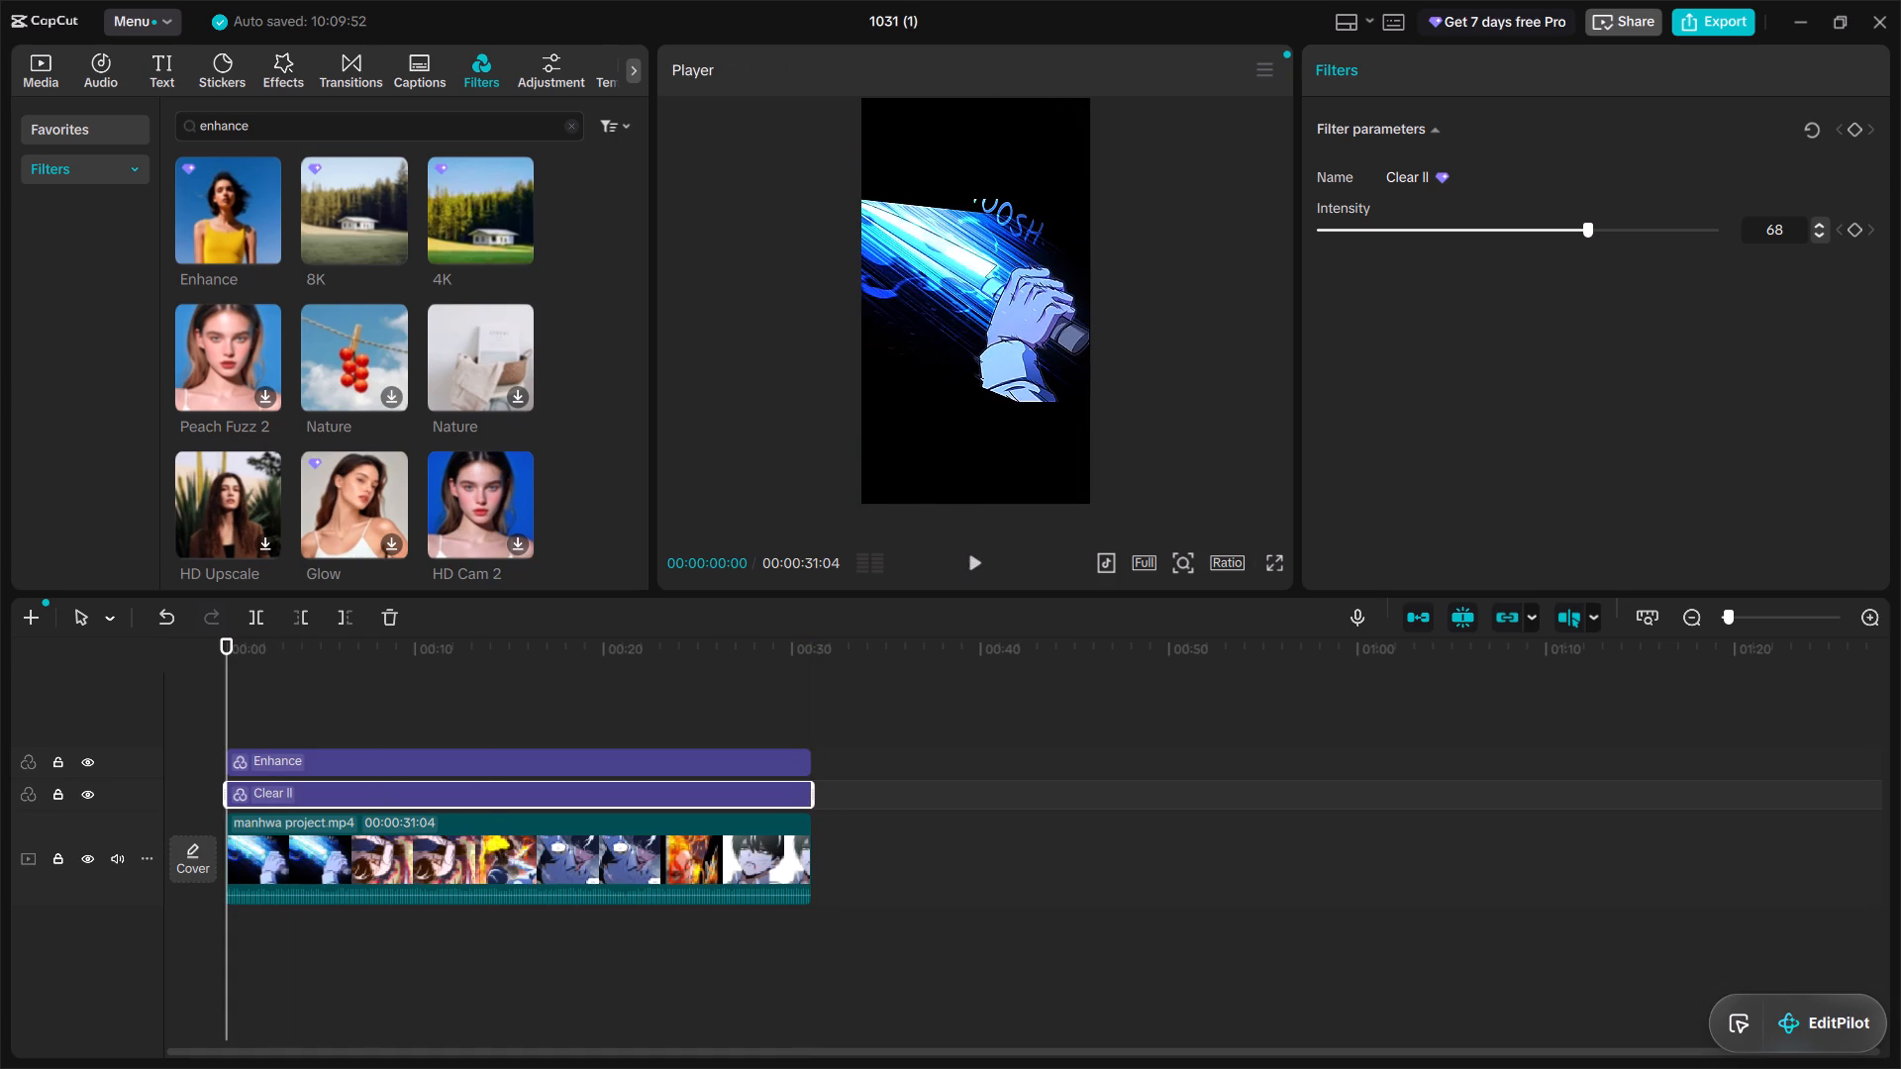
# Search the video effects for "ripple", add the Ripple effect, and extend it to the end of the video clip.
pyautogui.click(276, 70)
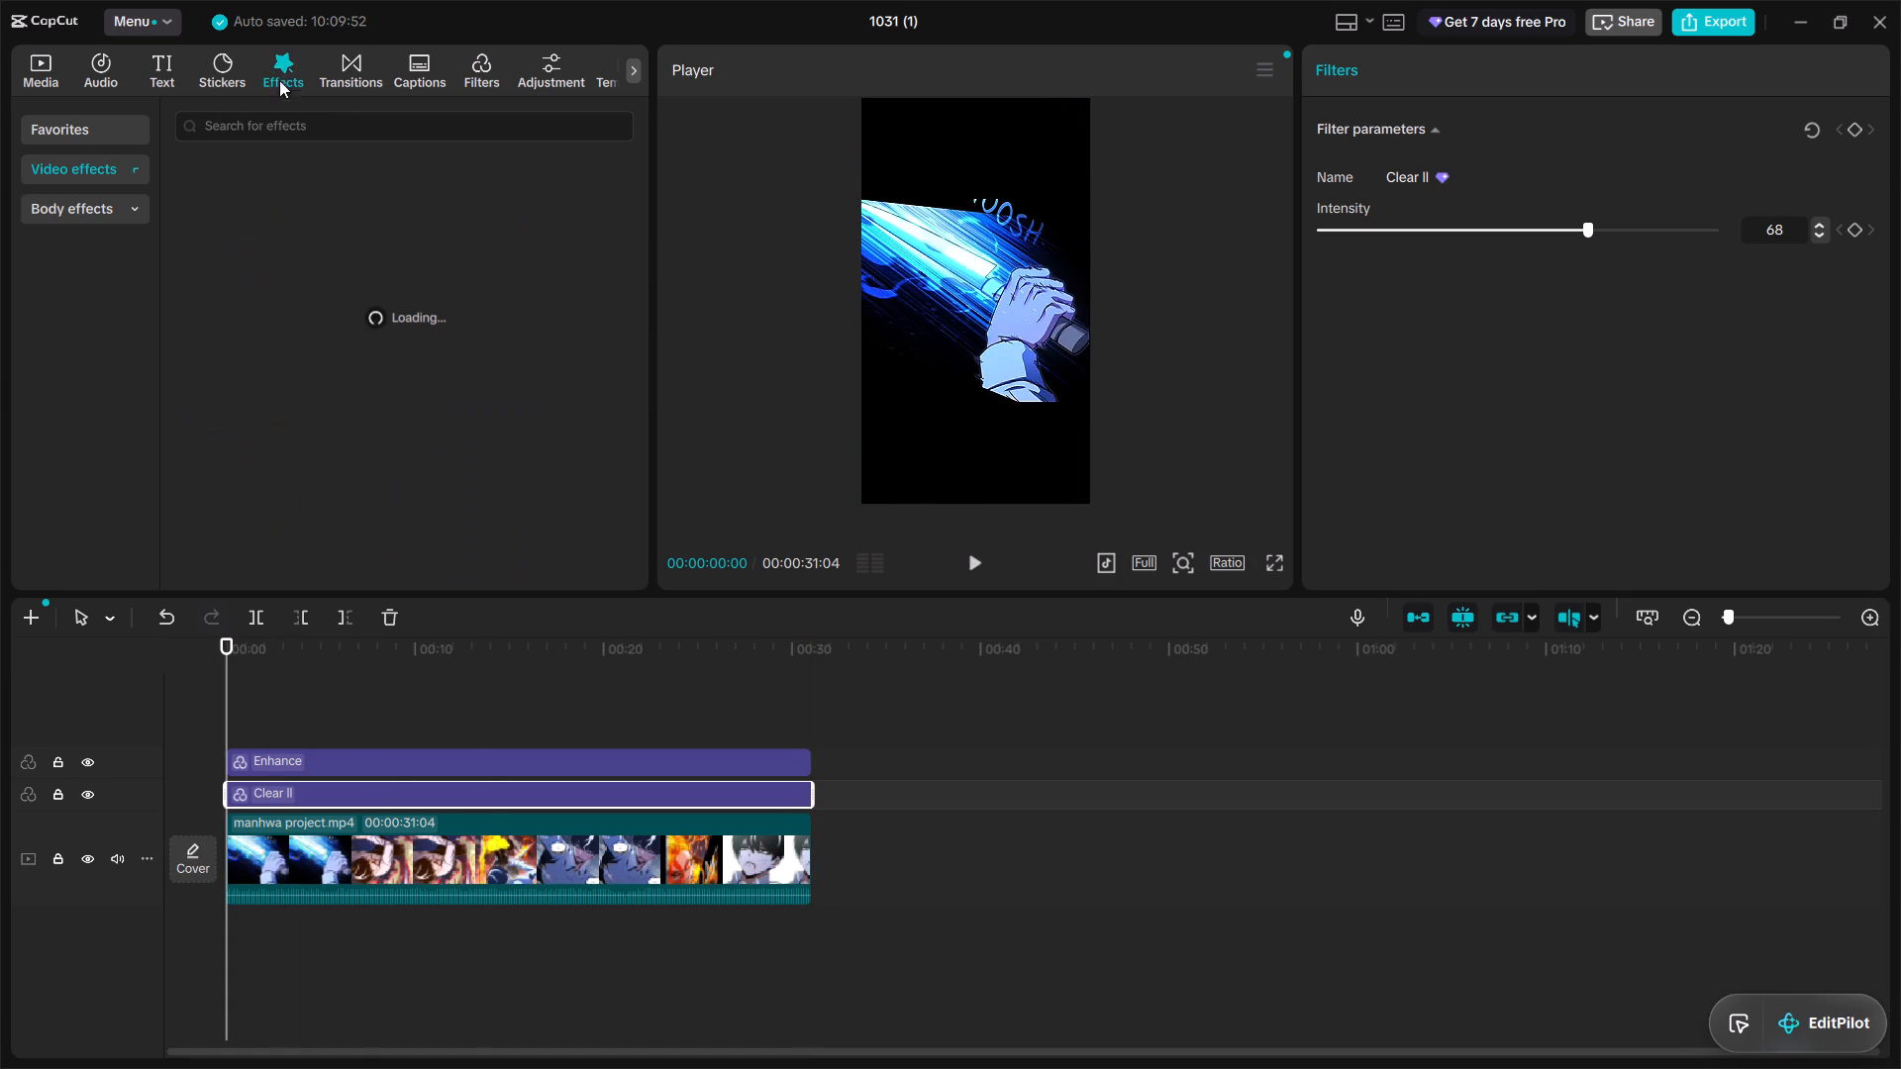
pyautogui.click(287, 118)
pyautogui.write('ripple')
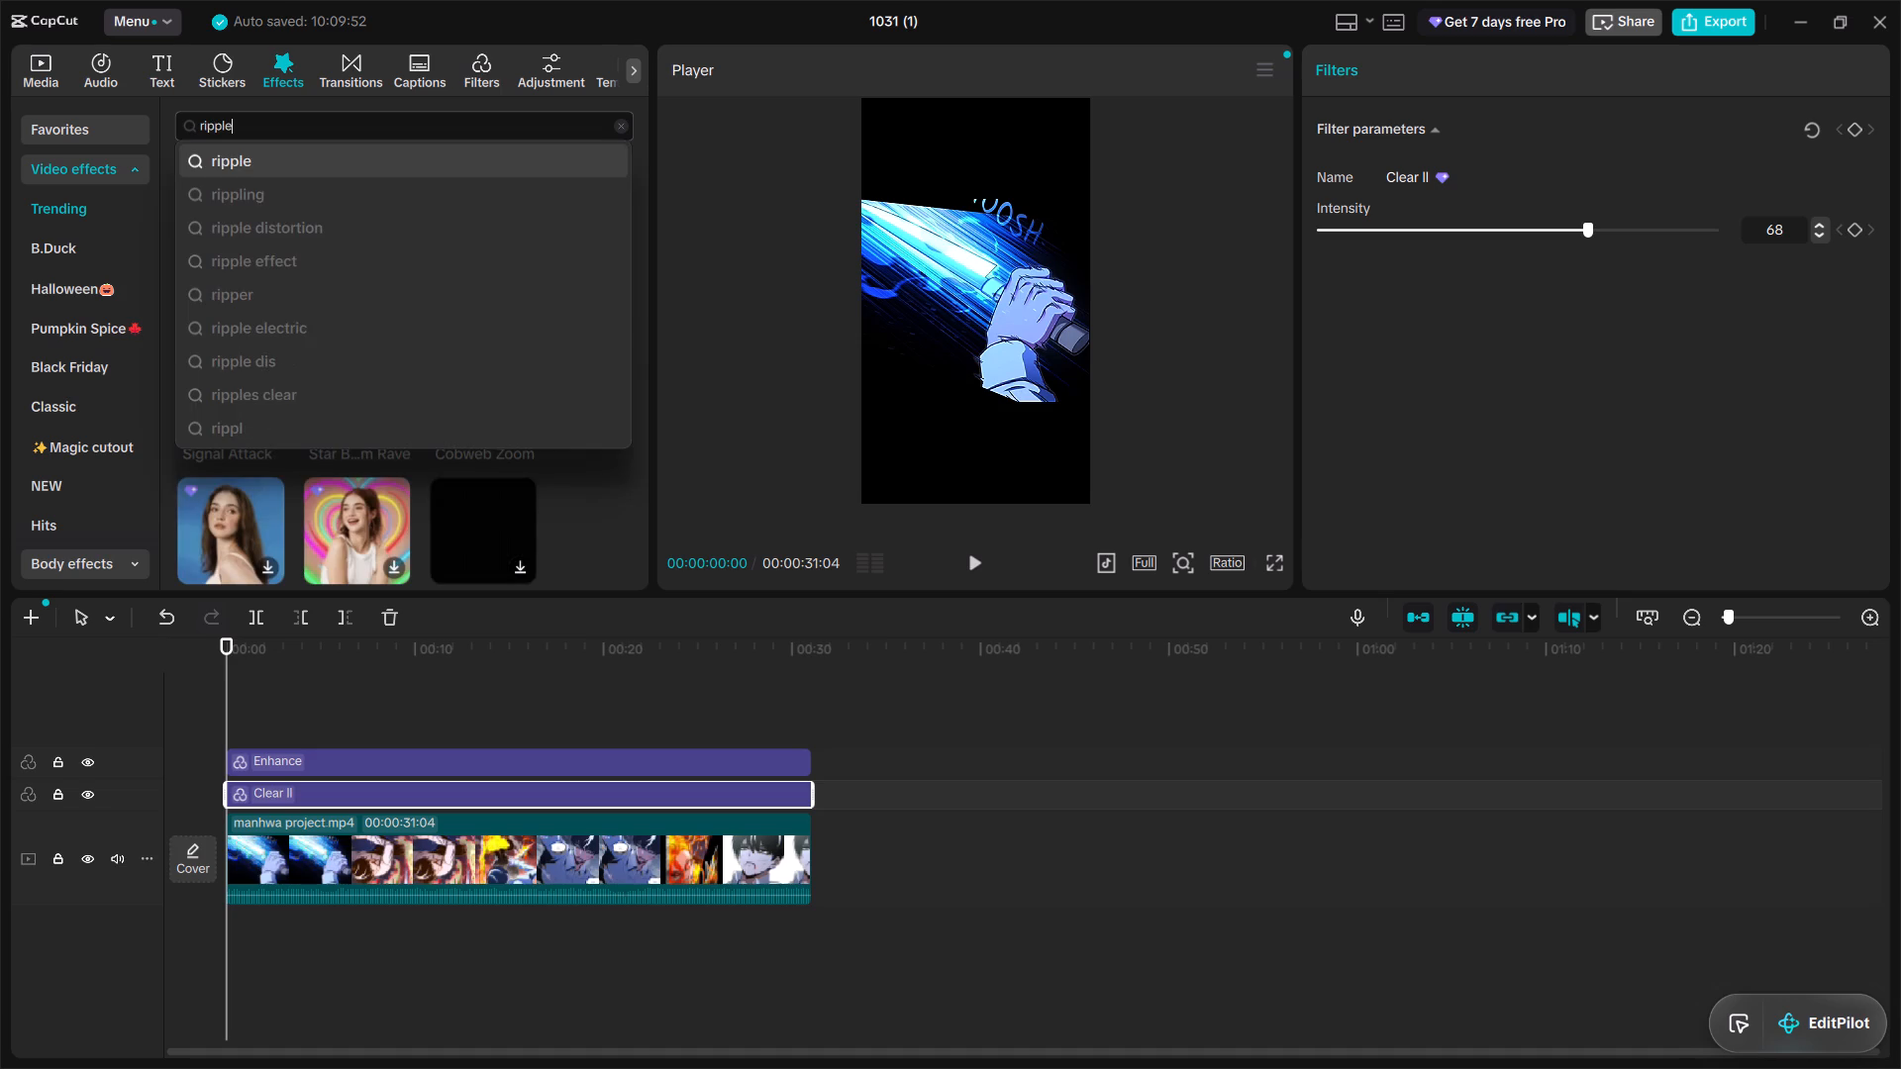
pyautogui.press('Return')
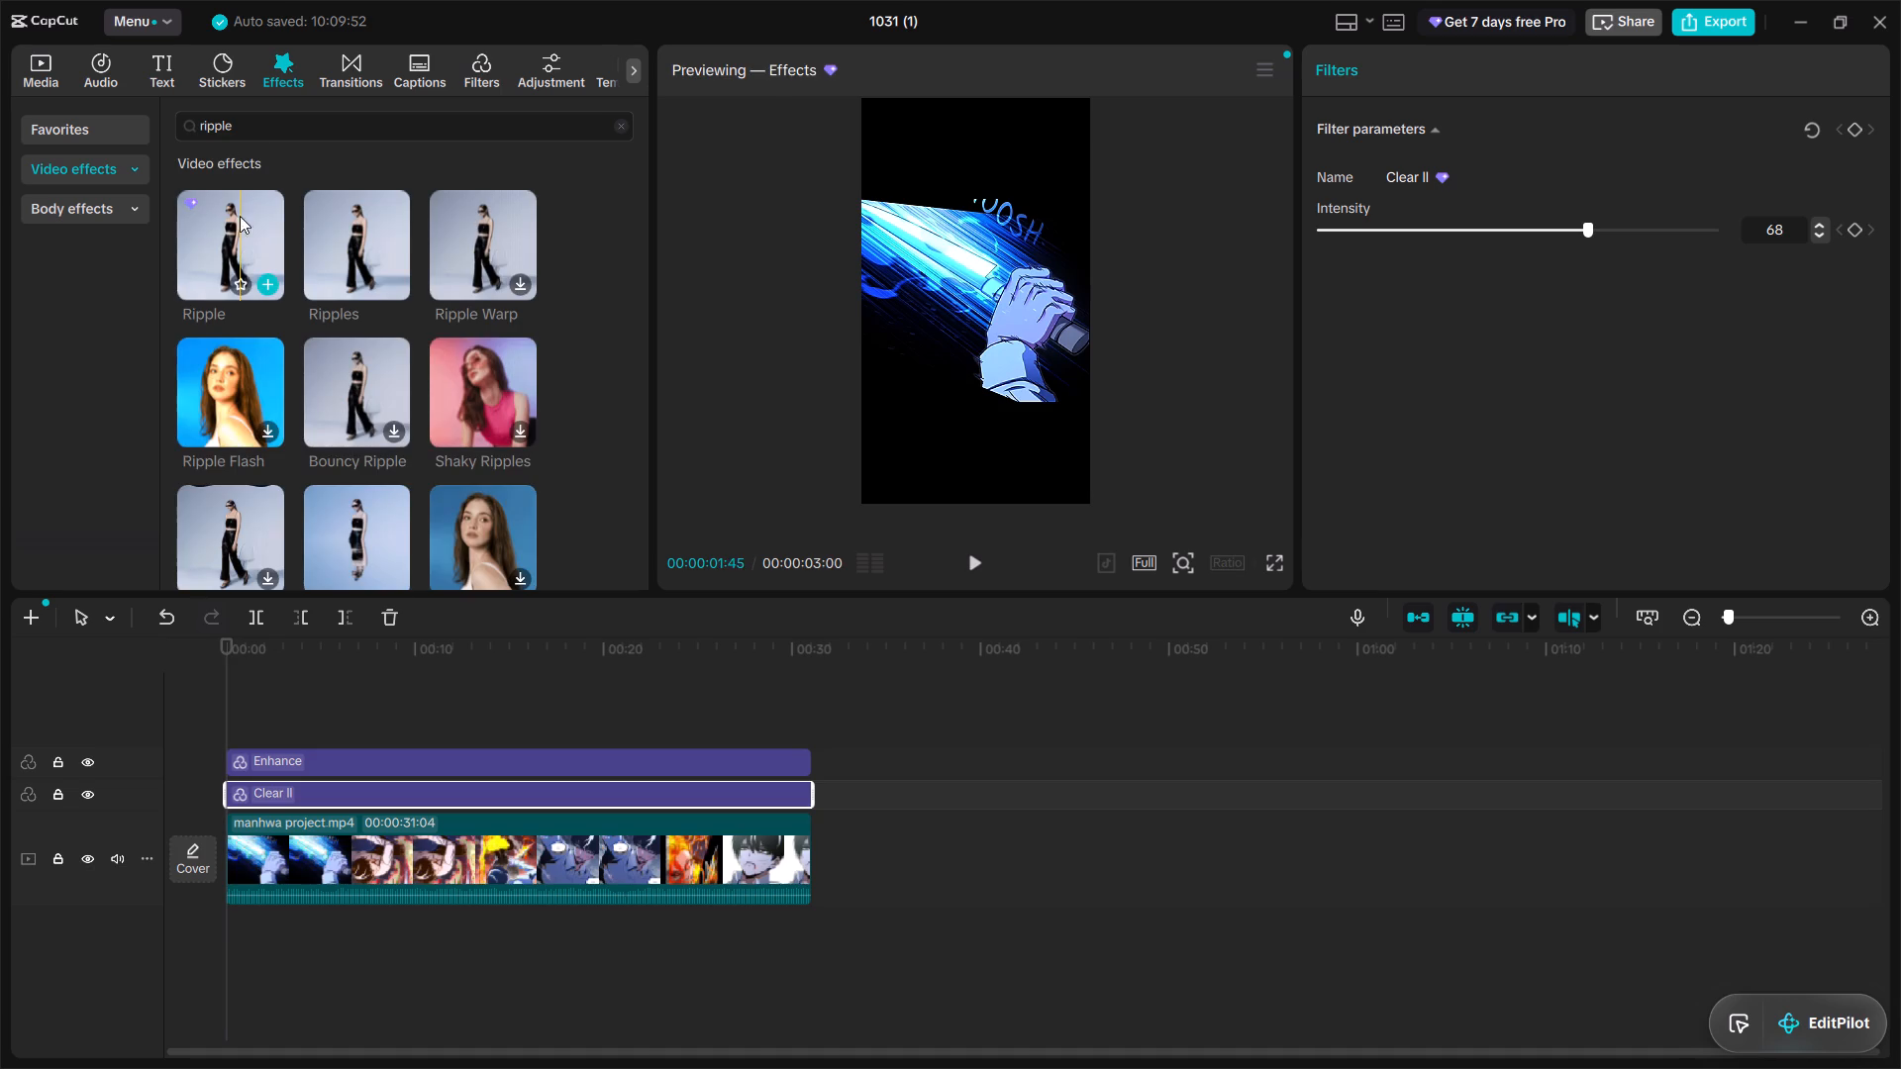
pyautogui.click(269, 287)
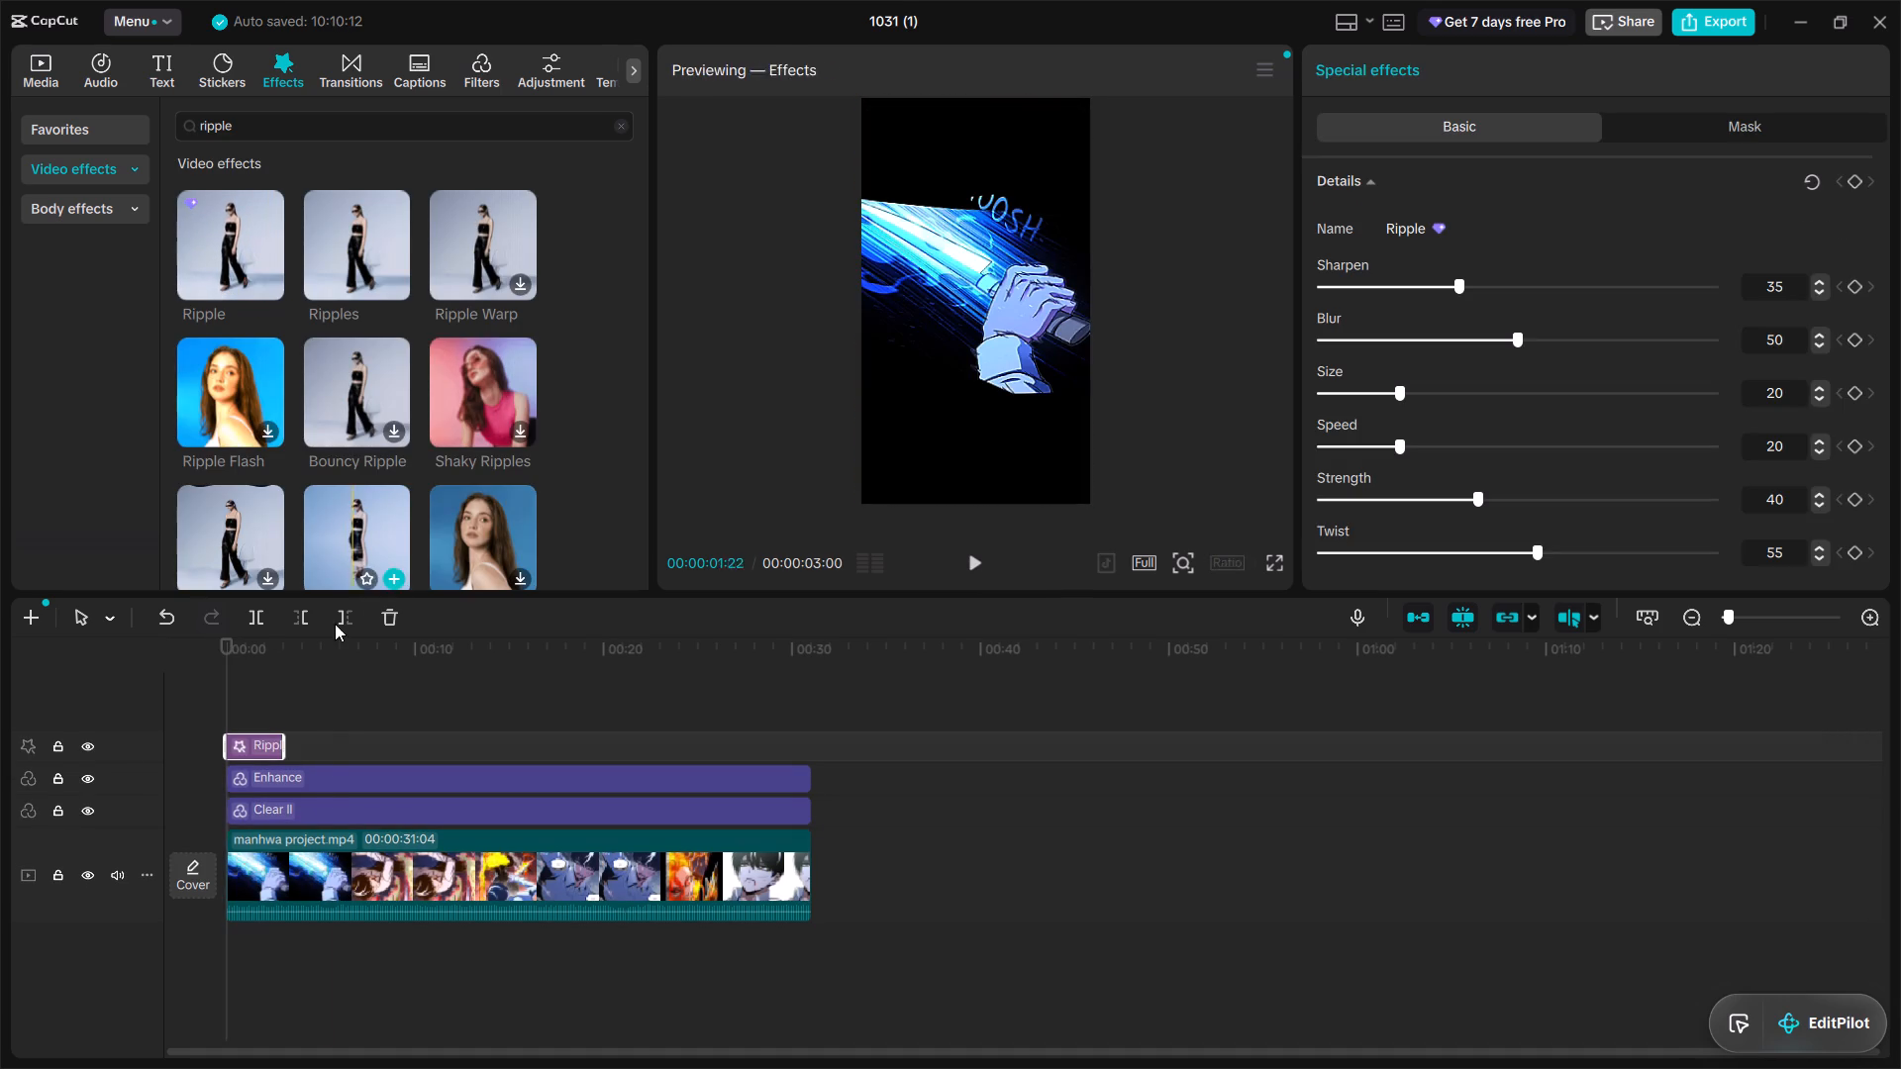
pyautogui.moveTo(282, 752); pyautogui.dragTo(780, 758)
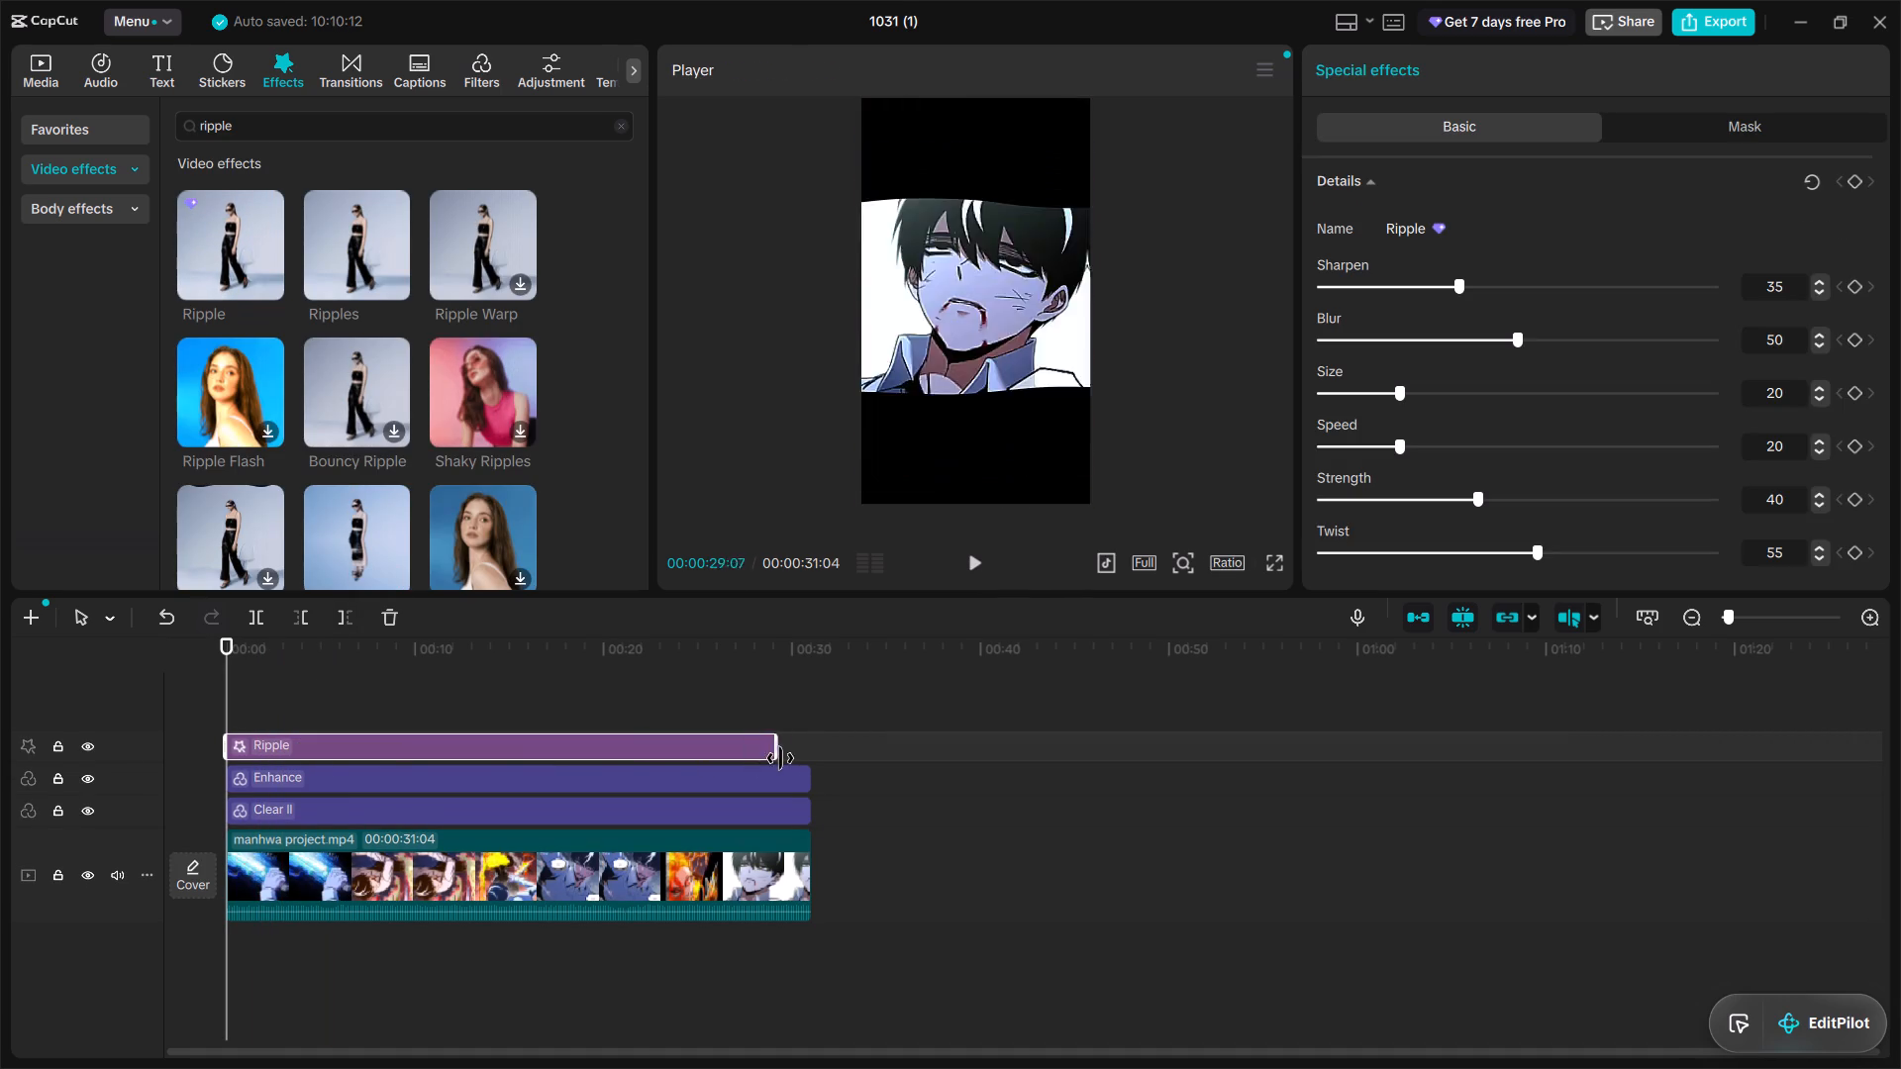
pyautogui.moveTo(780, 758); pyautogui.dragTo(801, 758)
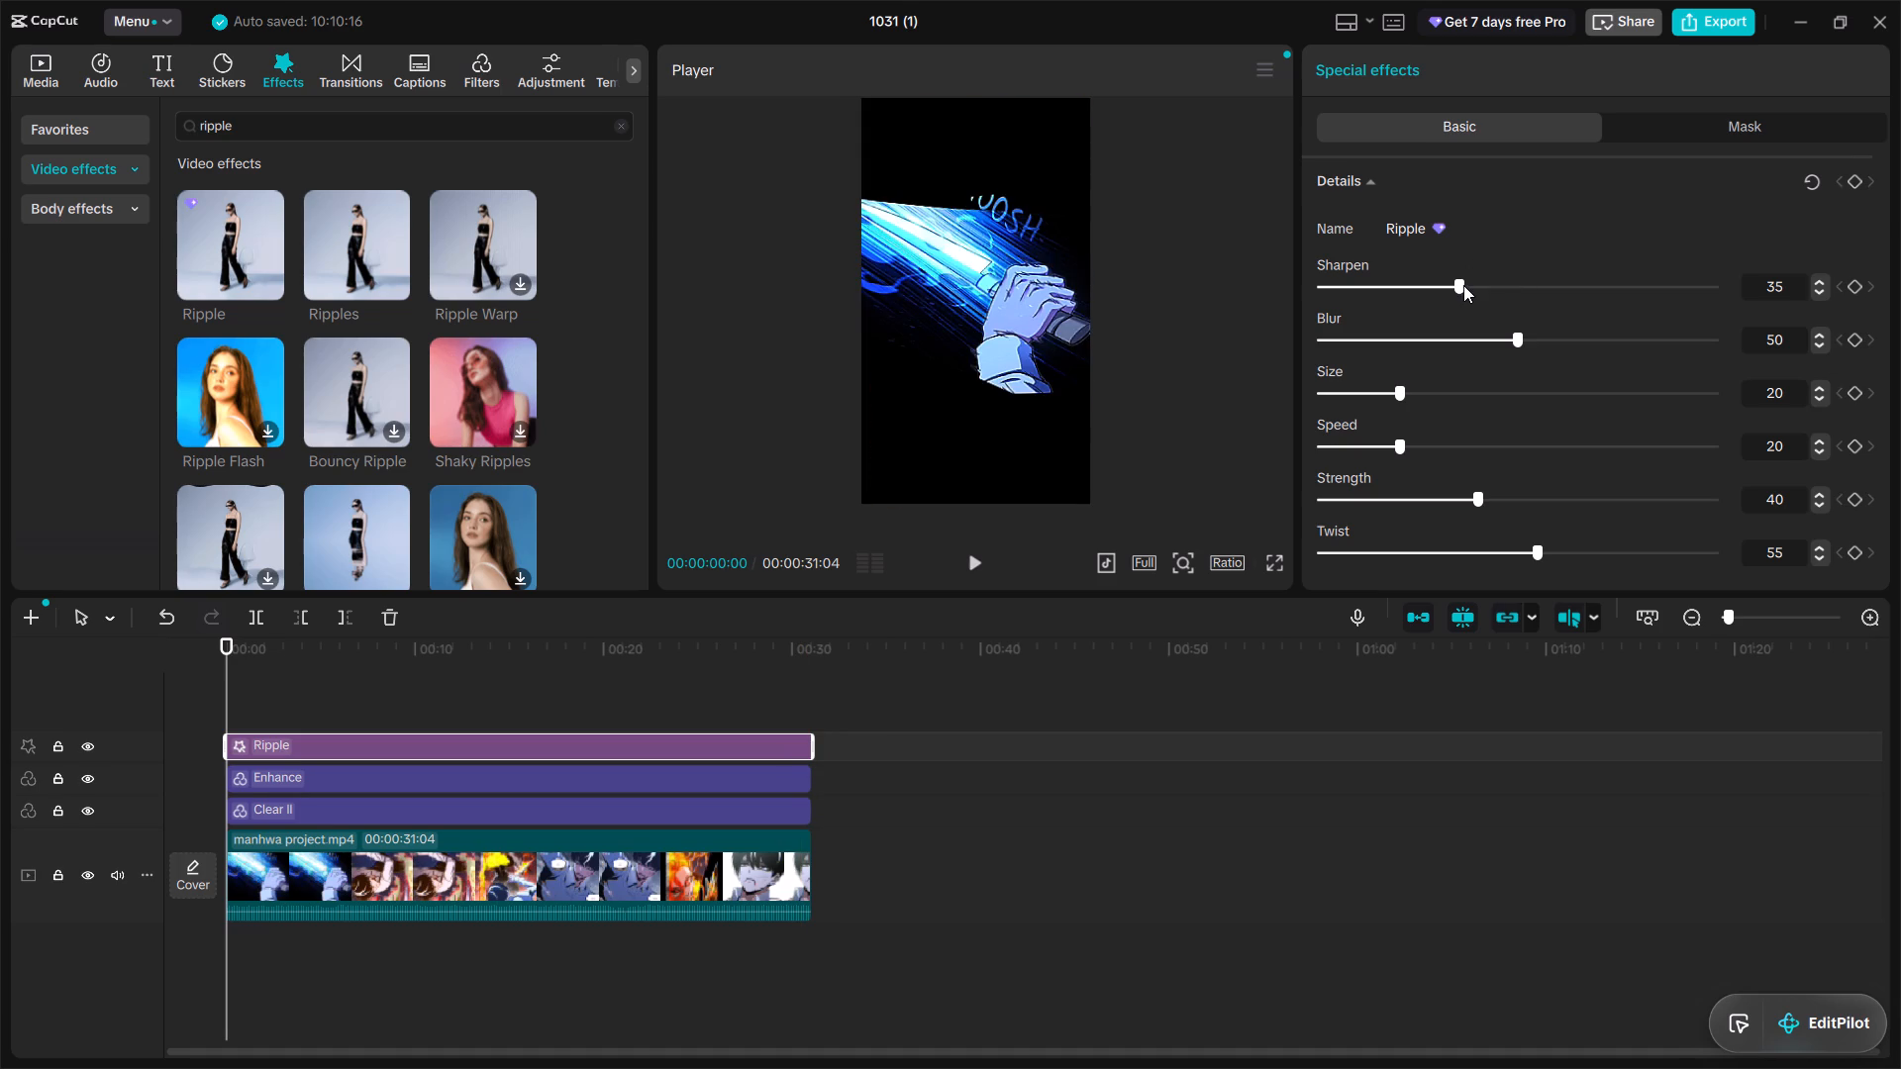
# Set the Ripple effect's Sharpen to 8, Blur to 0, Size to 10, Speed to 9, Strength to 17 and Twist to 25.
pyautogui.moveTo(1461, 288); pyautogui.dragTo(1341, 325)
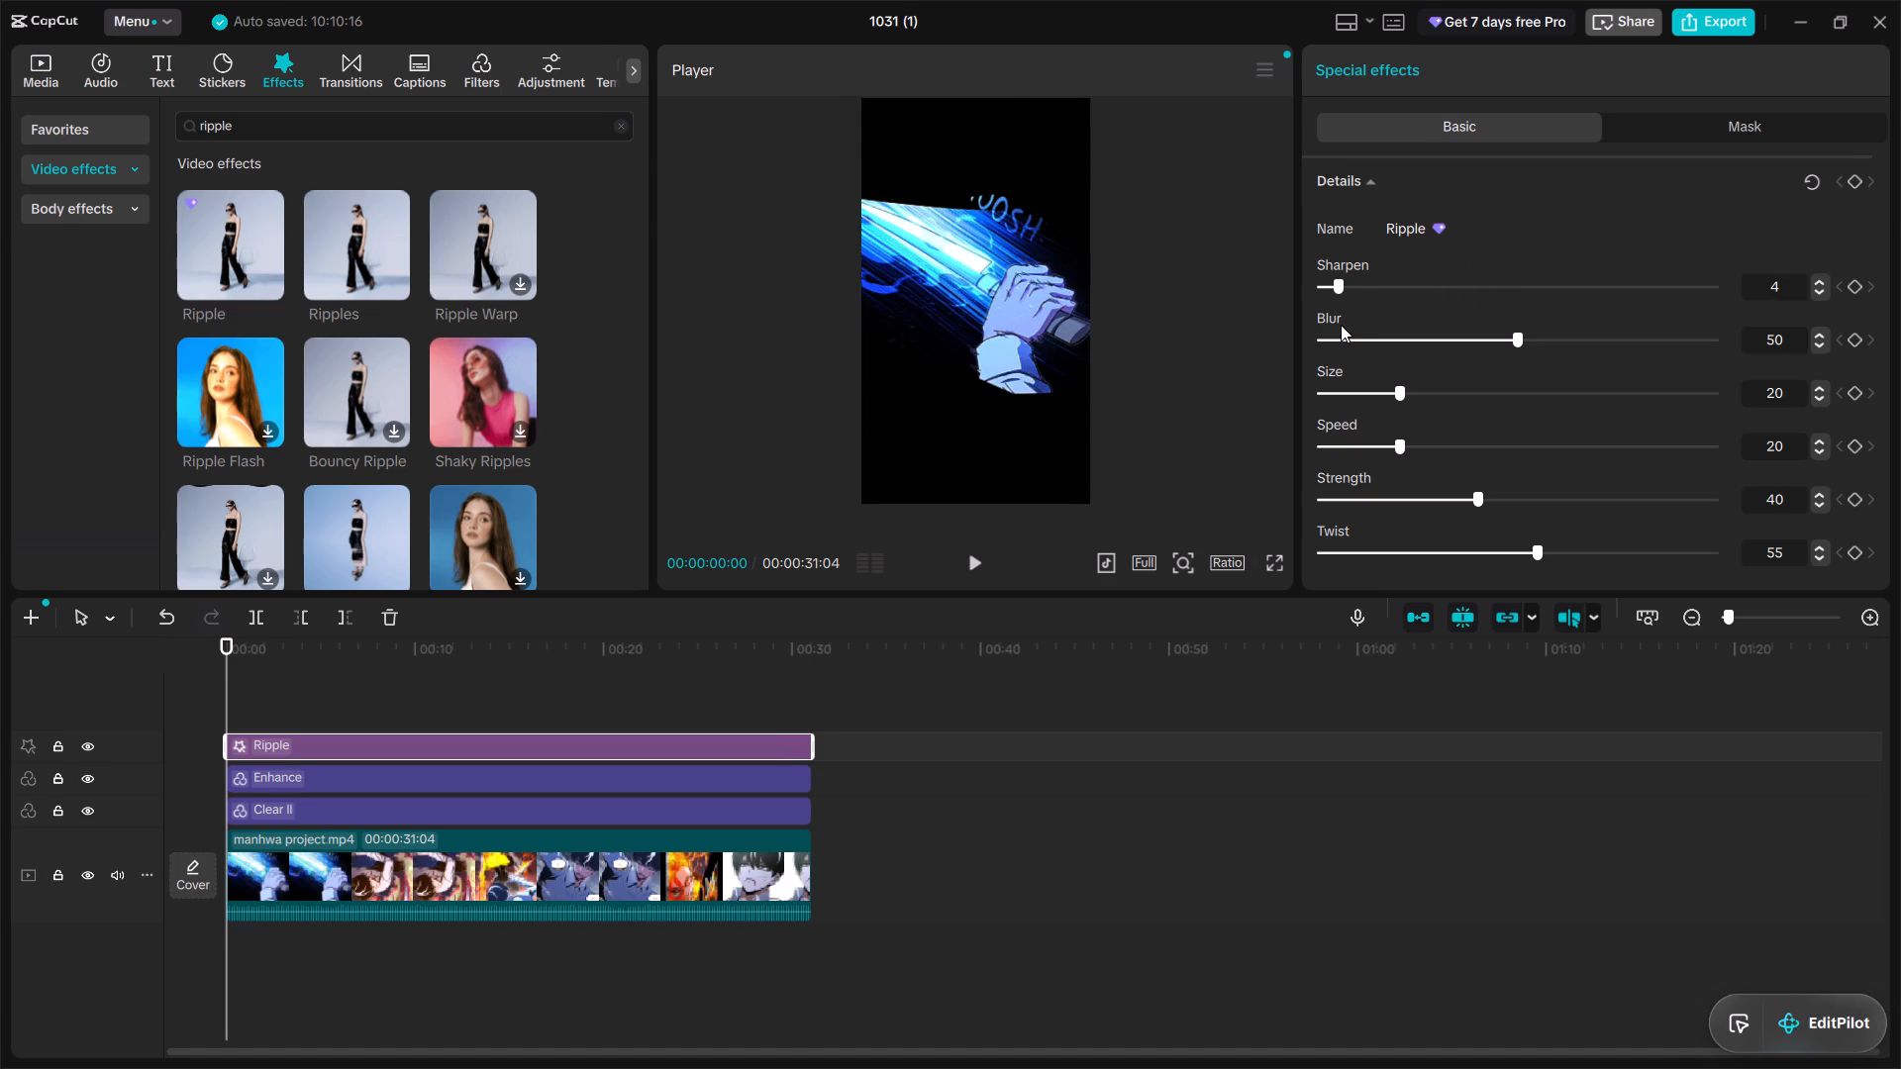
pyautogui.moveTo(1341, 325); pyautogui.dragTo(1354, 325)
pyautogui.moveTo(1496, 330); pyautogui.dragTo(1171, 364)
pyautogui.moveTo(1384, 385); pyautogui.dragTo(1374, 389)
pyautogui.moveTo(1505, 544); pyautogui.dragTo(1486, 548)
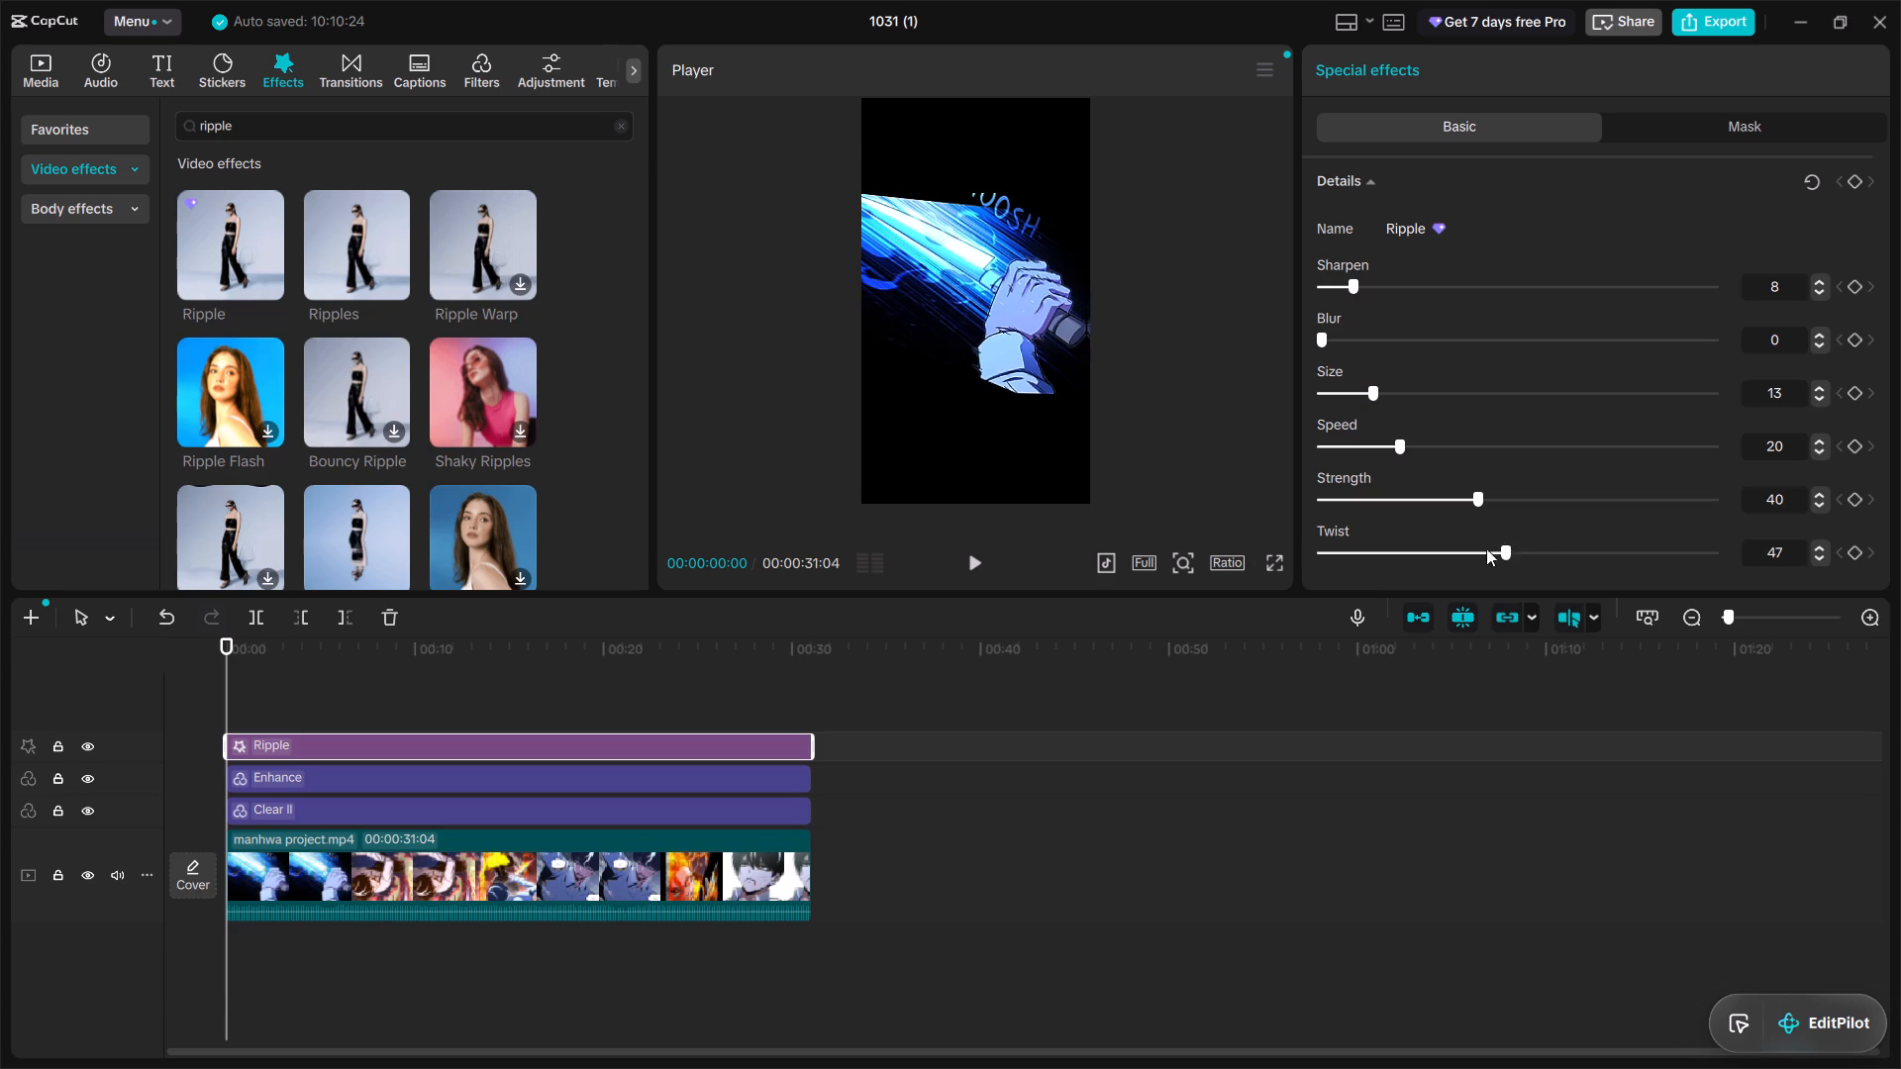
pyautogui.moveTo(1486, 548); pyautogui.dragTo(1421, 538)
pyautogui.moveTo(1449, 481); pyautogui.dragTo(1416, 497)
pyautogui.moveTo(1416, 497); pyautogui.dragTo(1389, 497)
pyautogui.moveTo(1372, 435); pyautogui.dragTo(1351, 442)
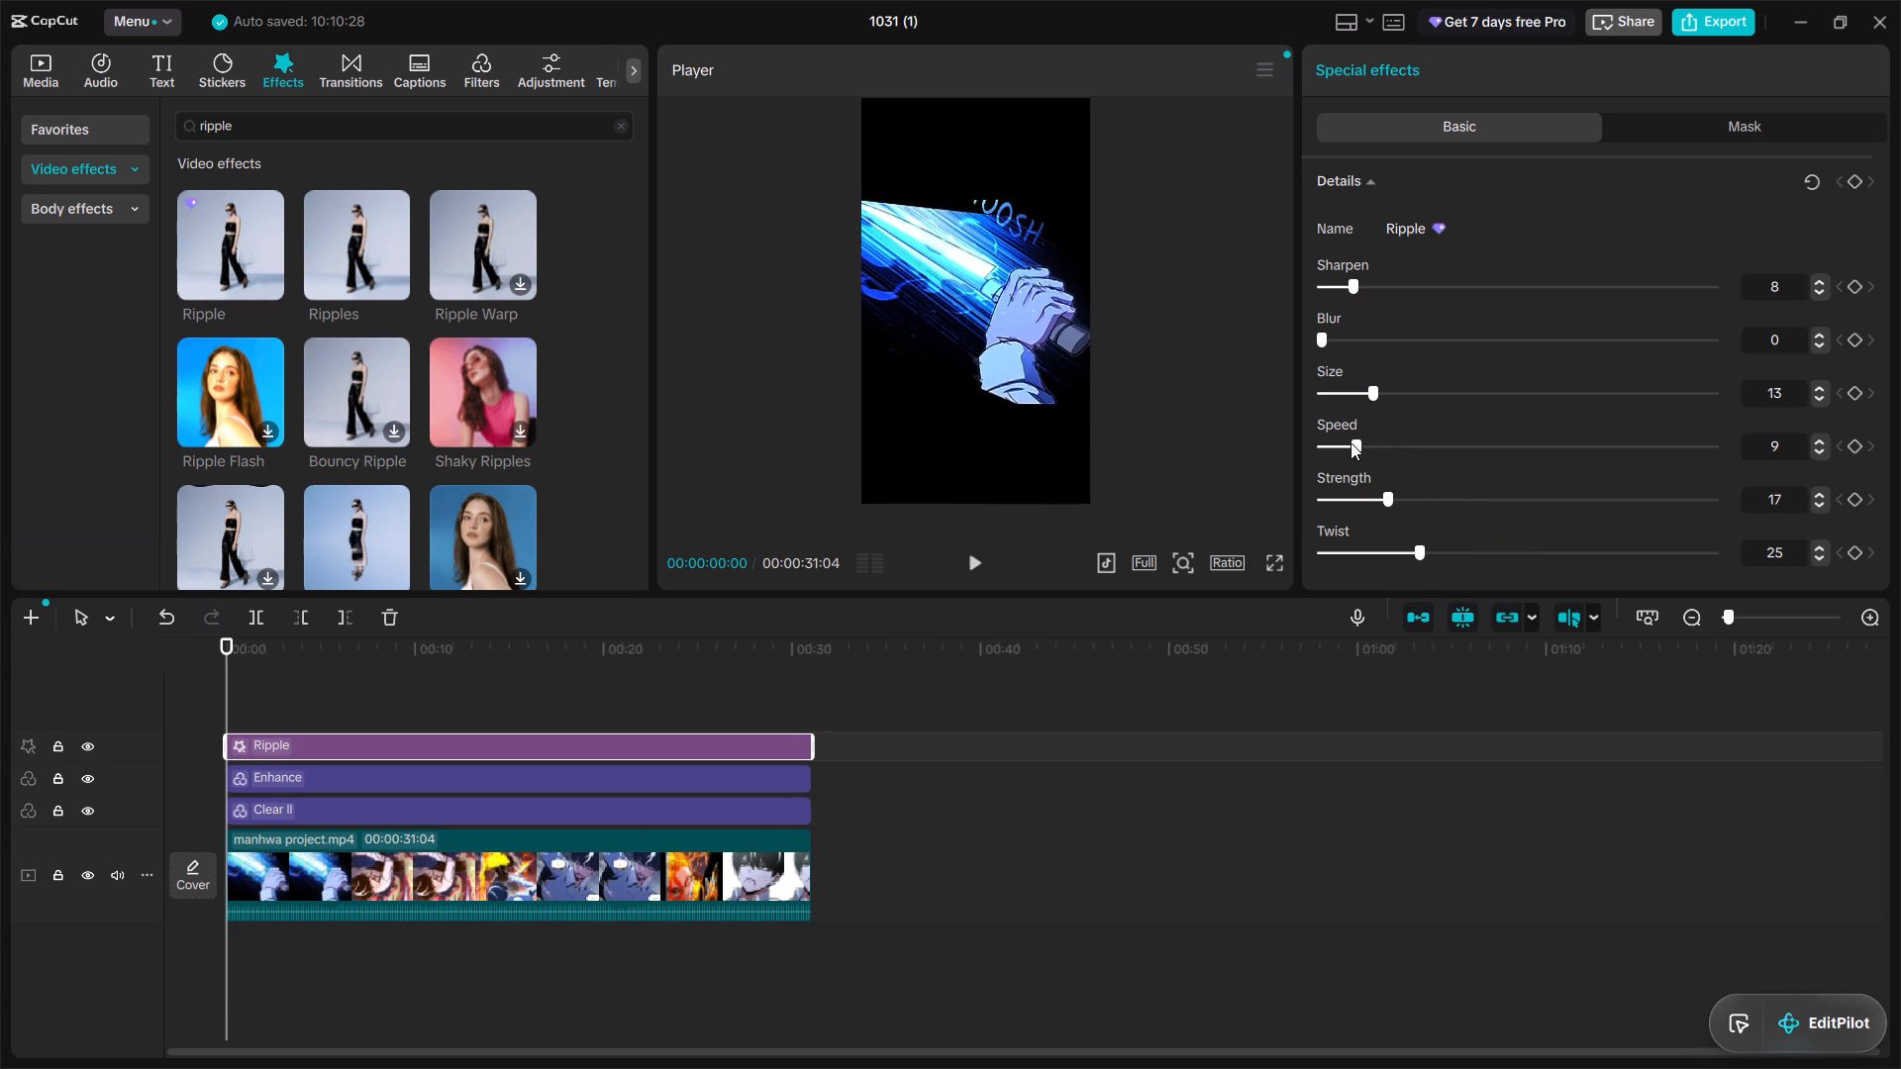
pyautogui.moveTo(1351, 442); pyautogui.dragTo(1356, 443)
pyautogui.click(1365, 400)
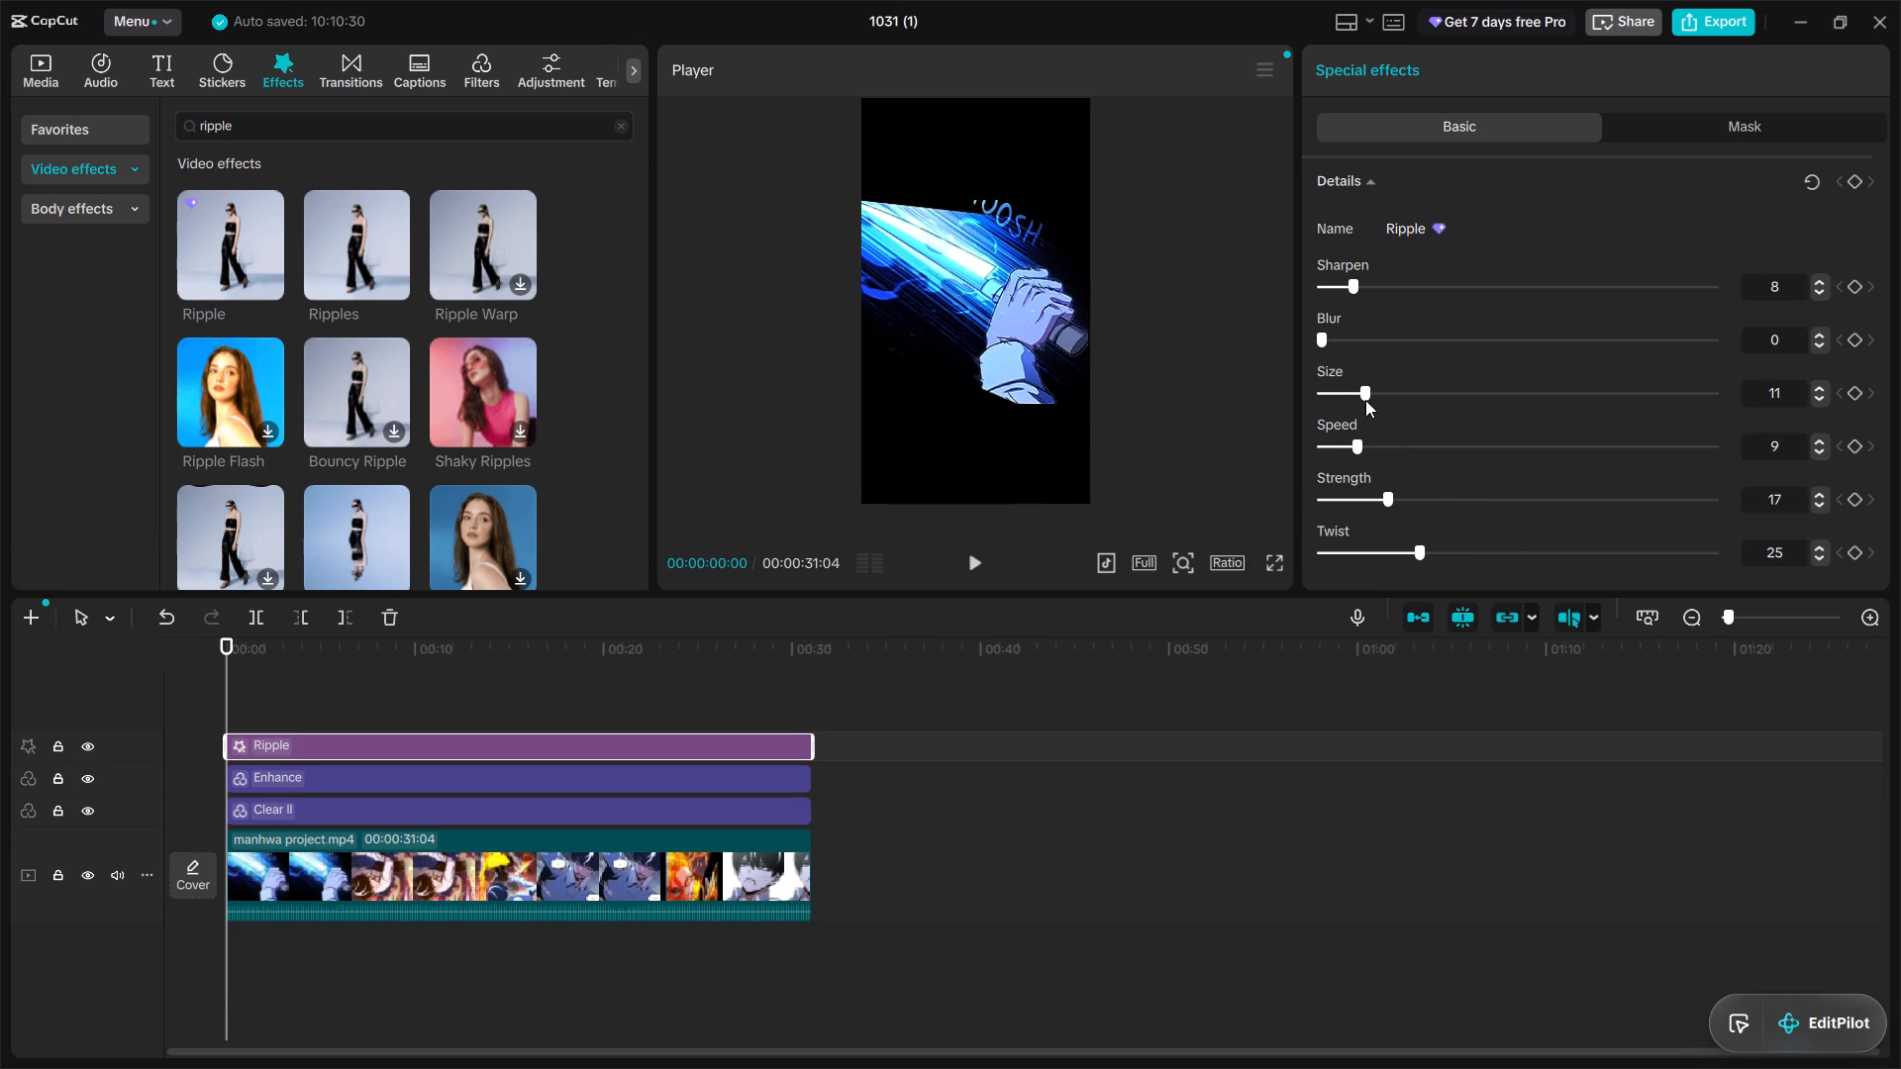
# Play the edited video in full screen to review the filters and Ripple effect, then return to the editor.
pyautogui.click(974, 566)
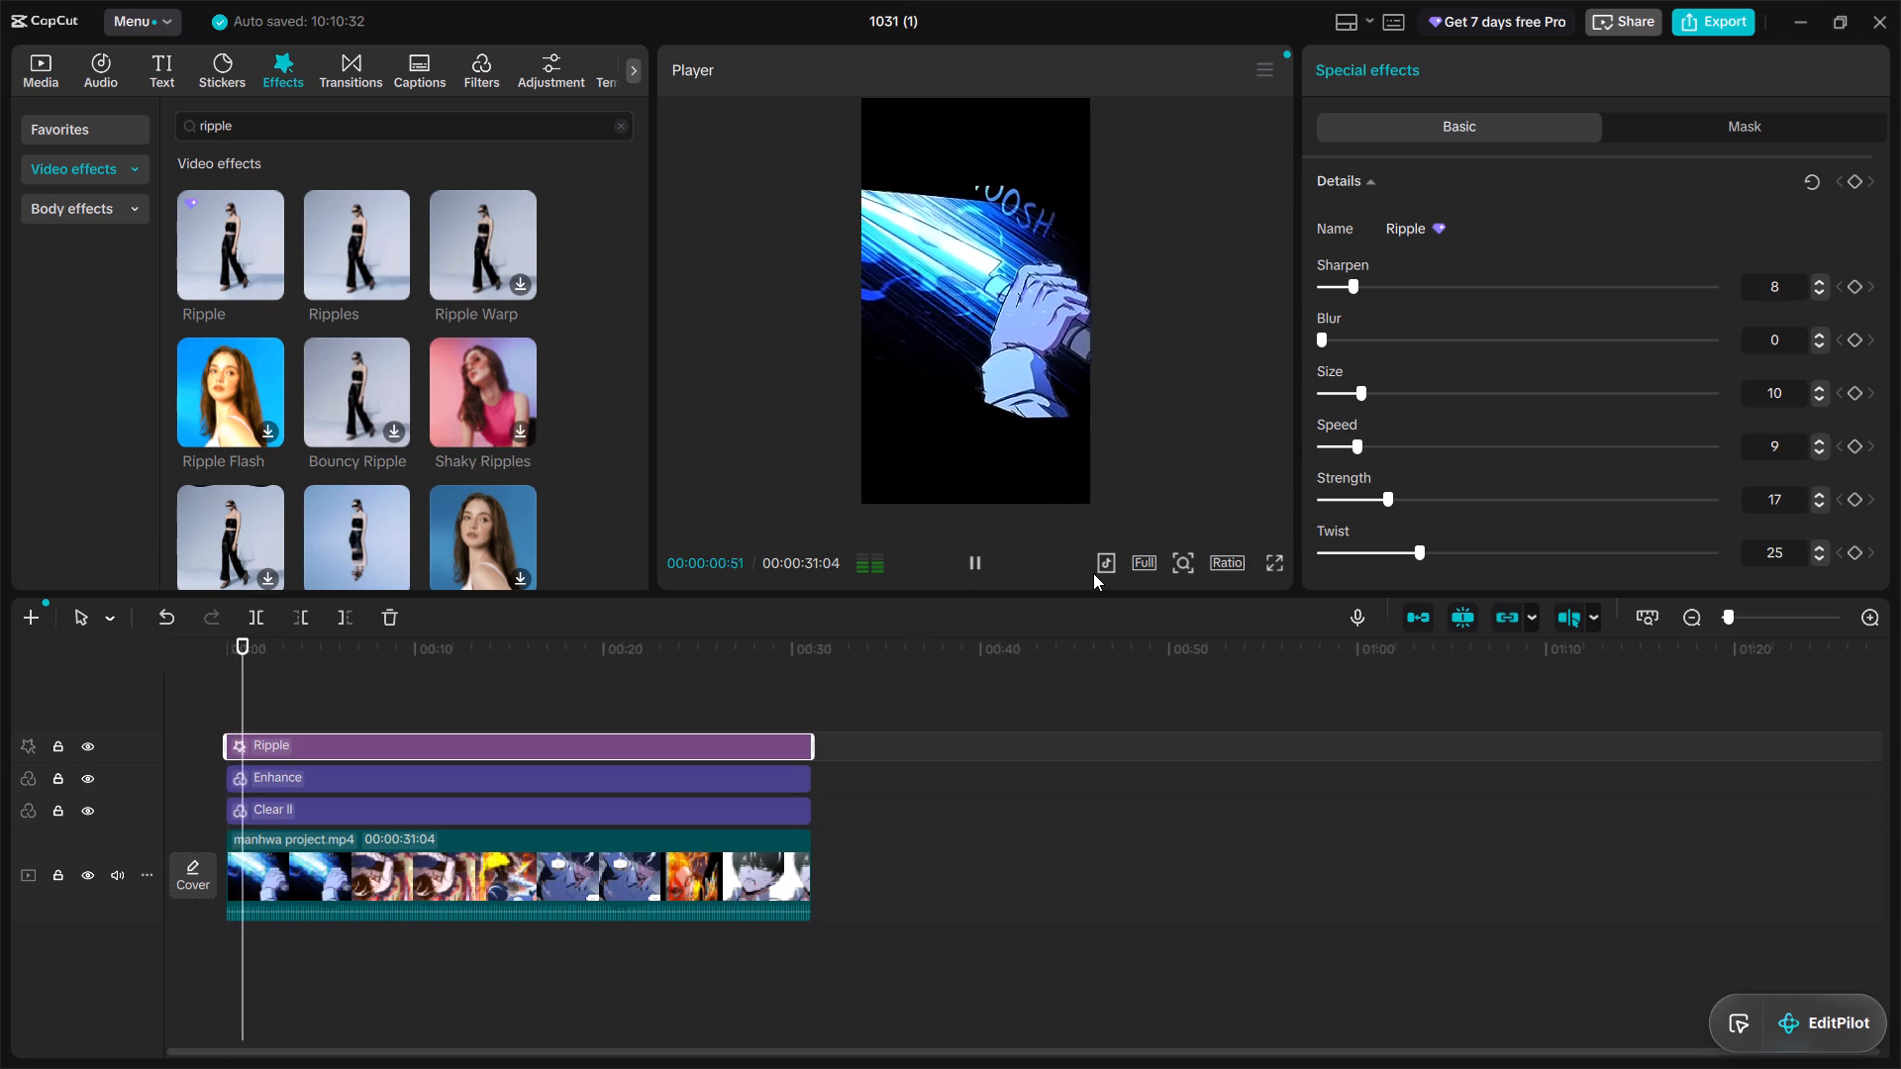
pyautogui.click(1274, 556)
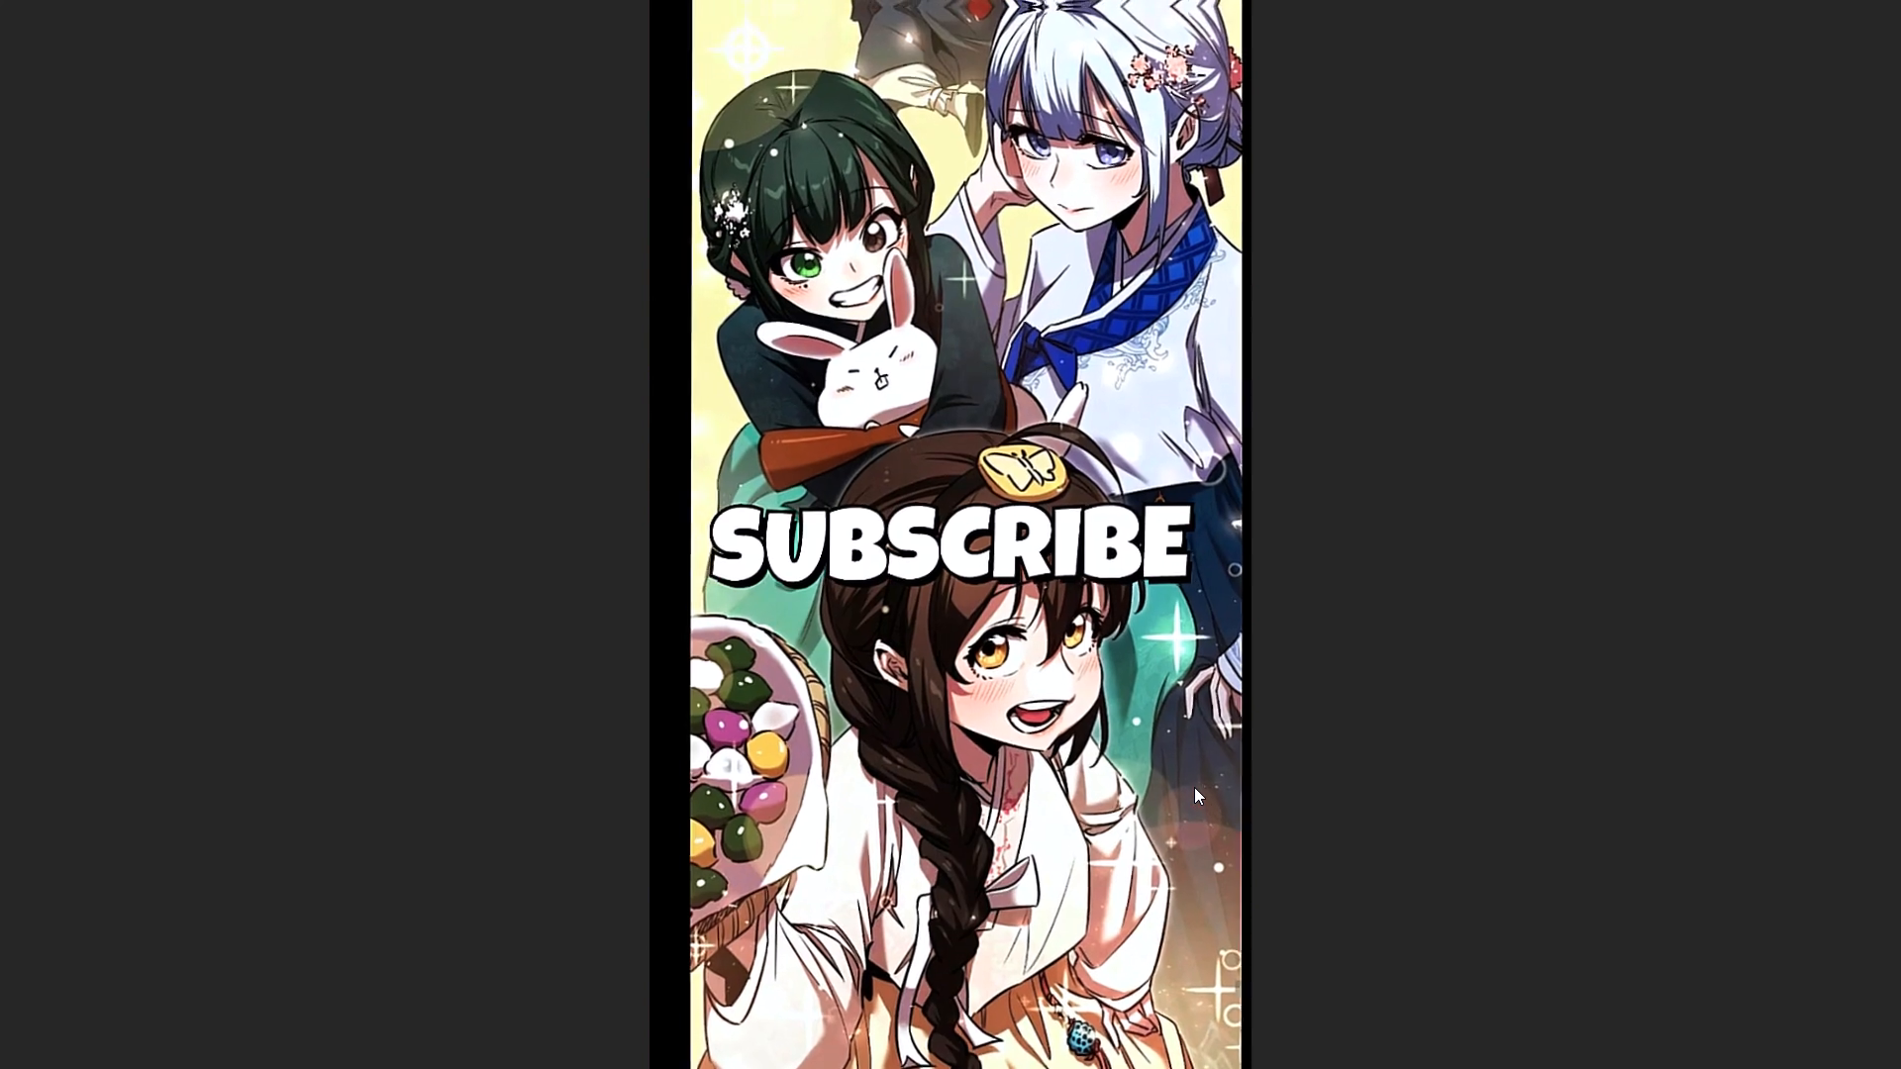
pyautogui.click(1194, 787)
pyautogui.click(1291, 959)
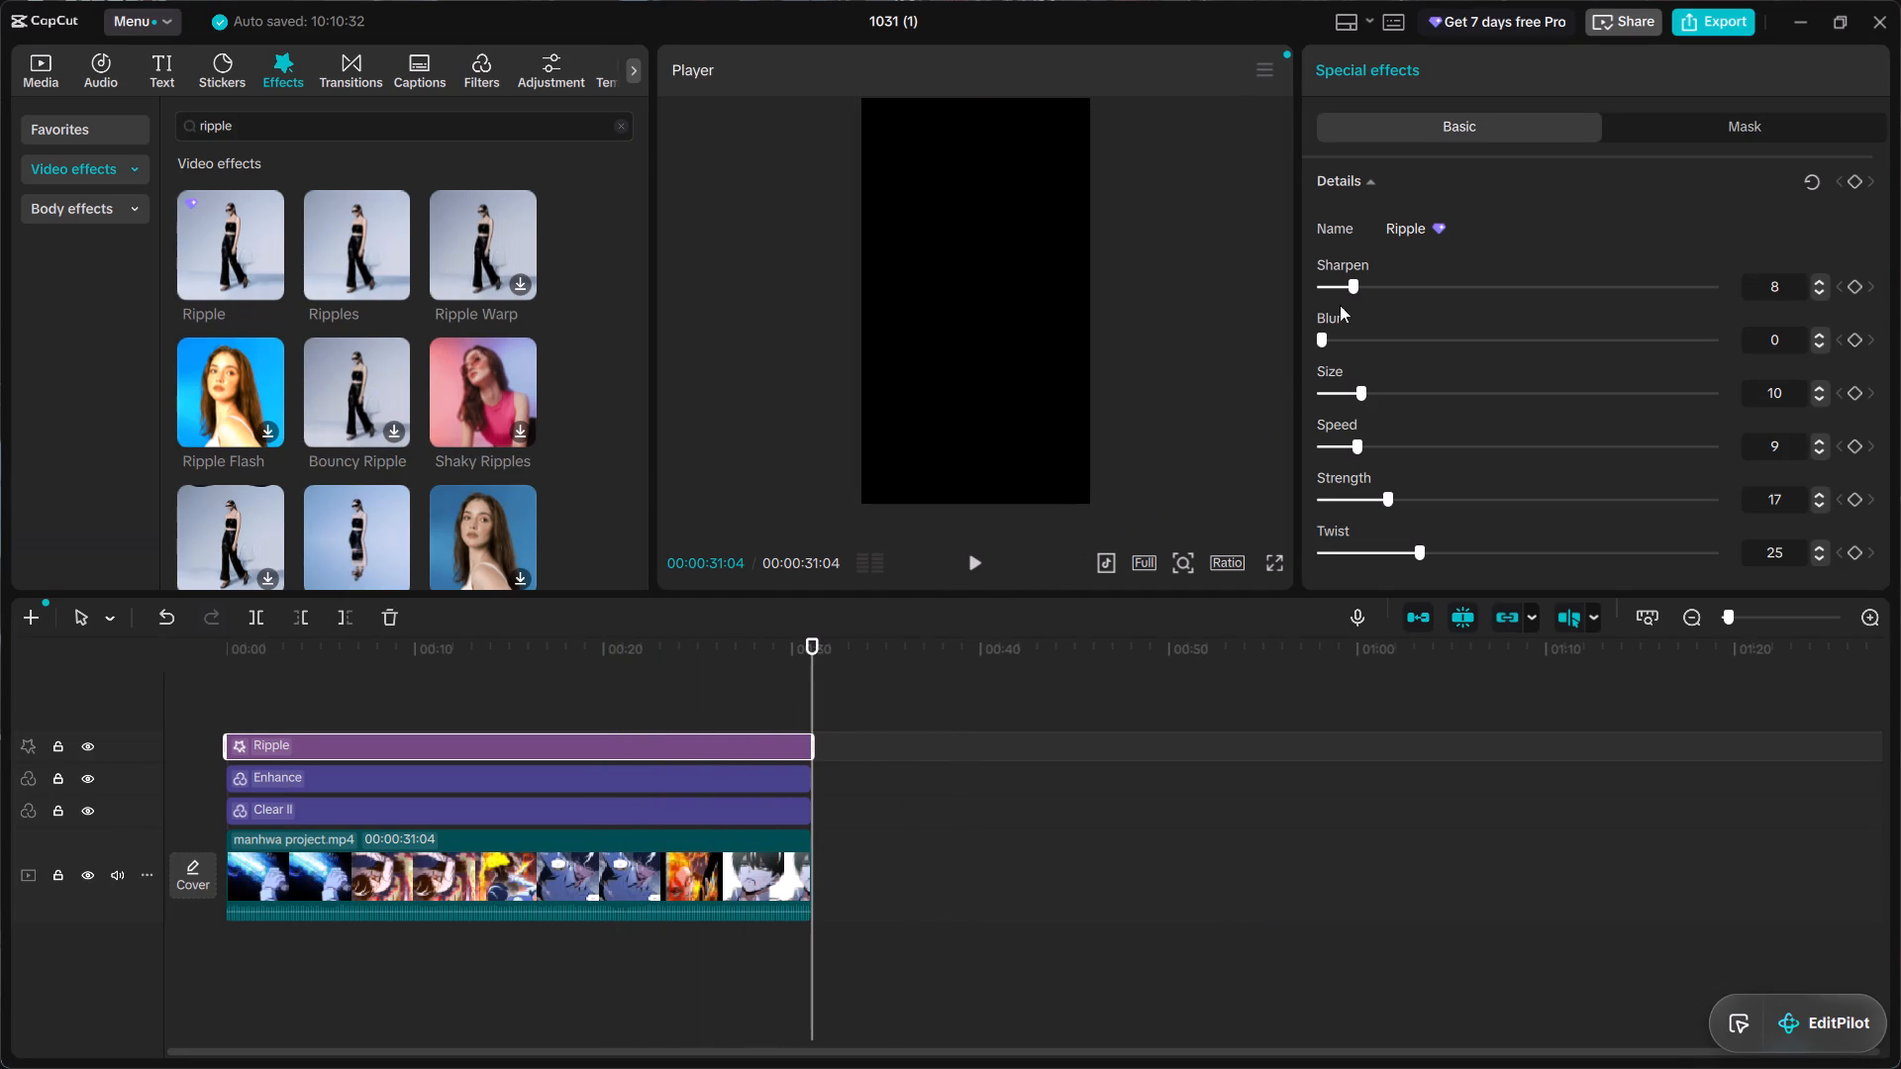
# Set the Ripple effect's Sharpen to 0.
pyautogui.moveTo(1351, 286); pyautogui.dragTo(1135, 284)
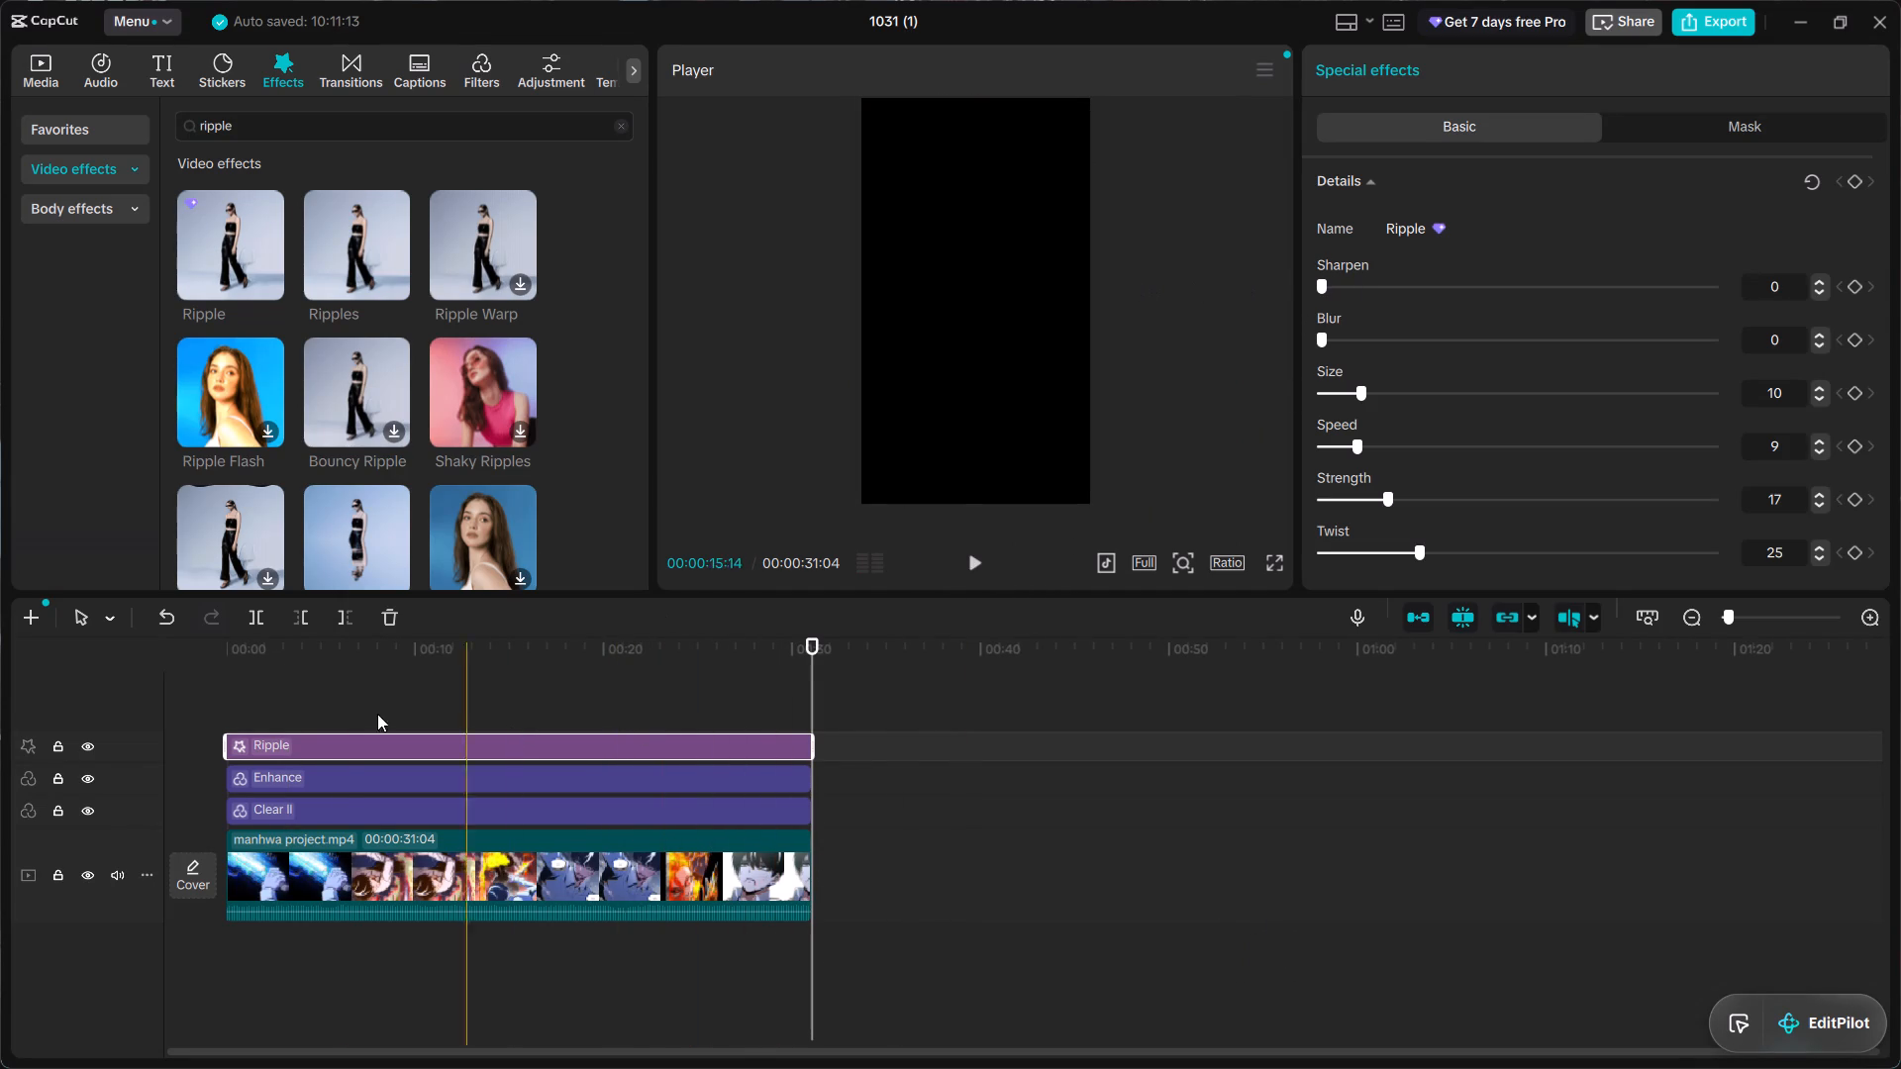
# Play the edited video in full screen from the beginning to review the reduced sharpening, and return to the editor.
pyautogui.click(228, 712)
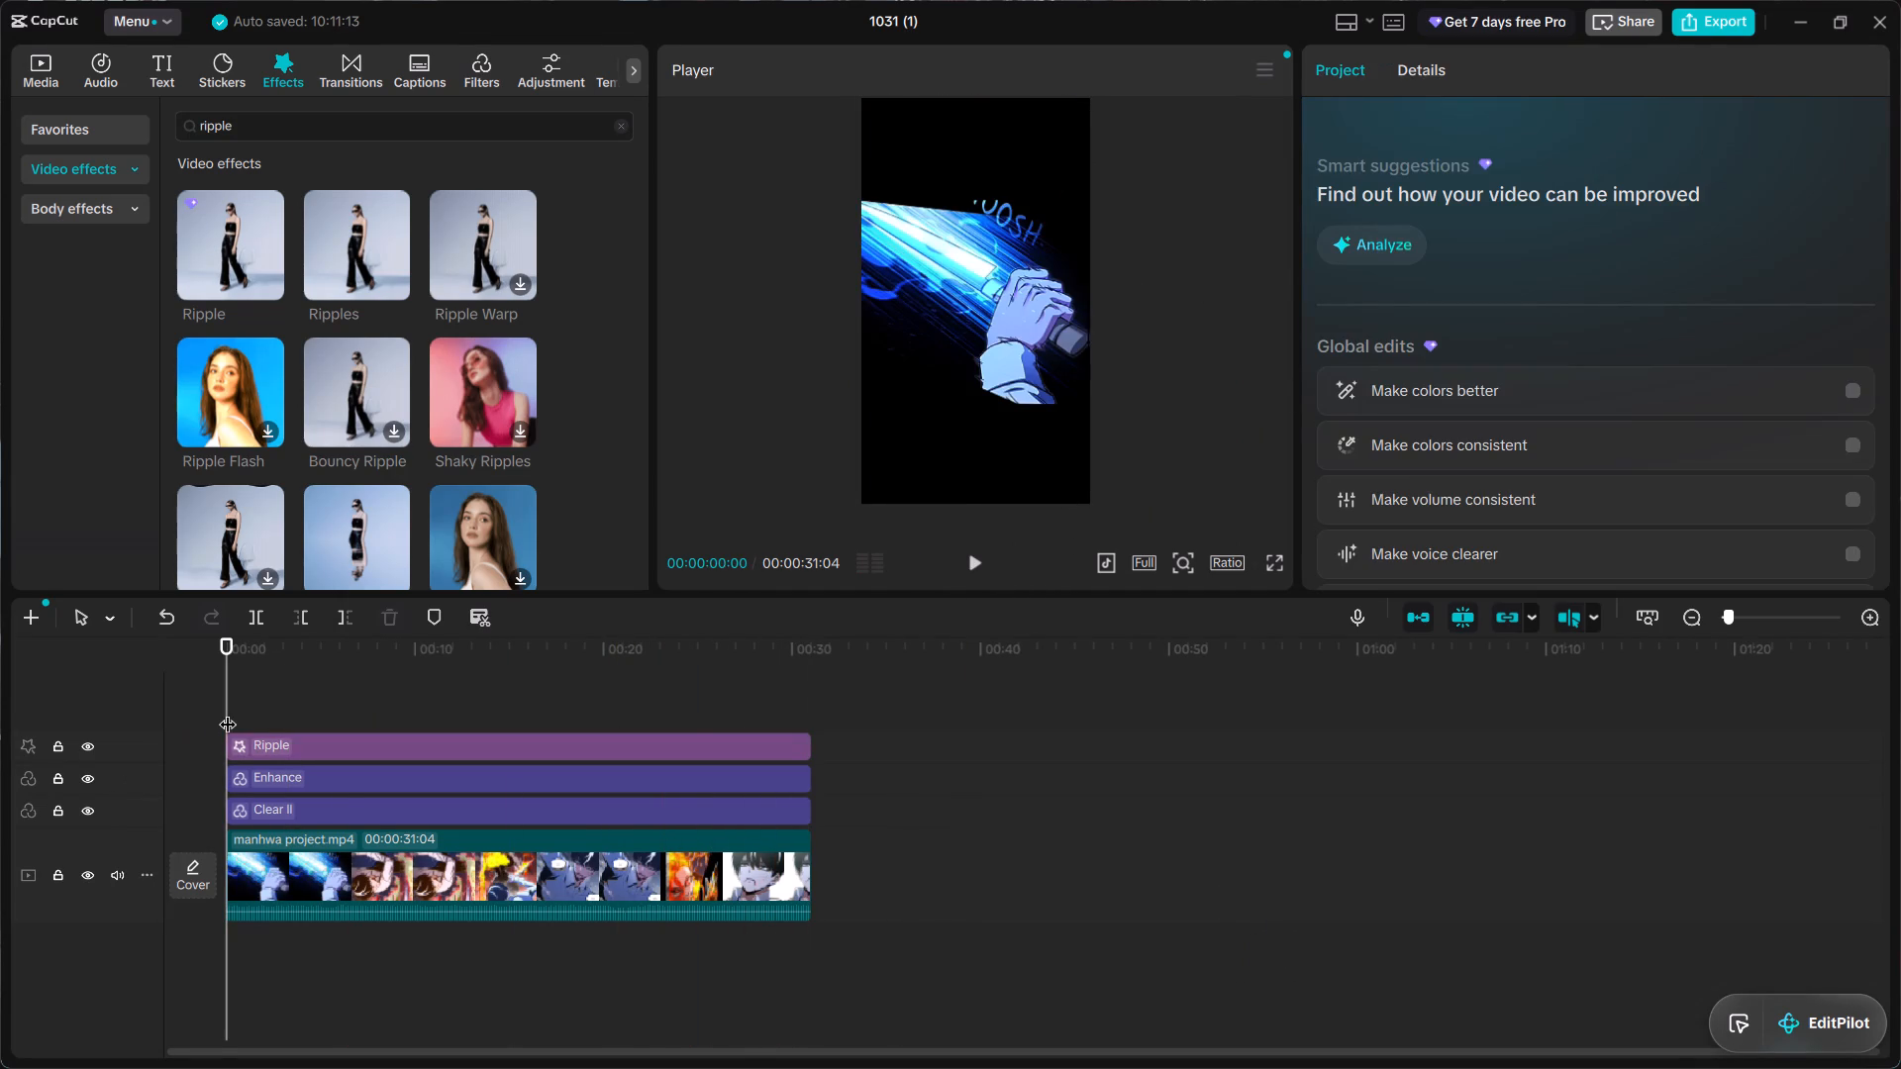
pyautogui.click(1269, 560)
pyautogui.click(626, 944)
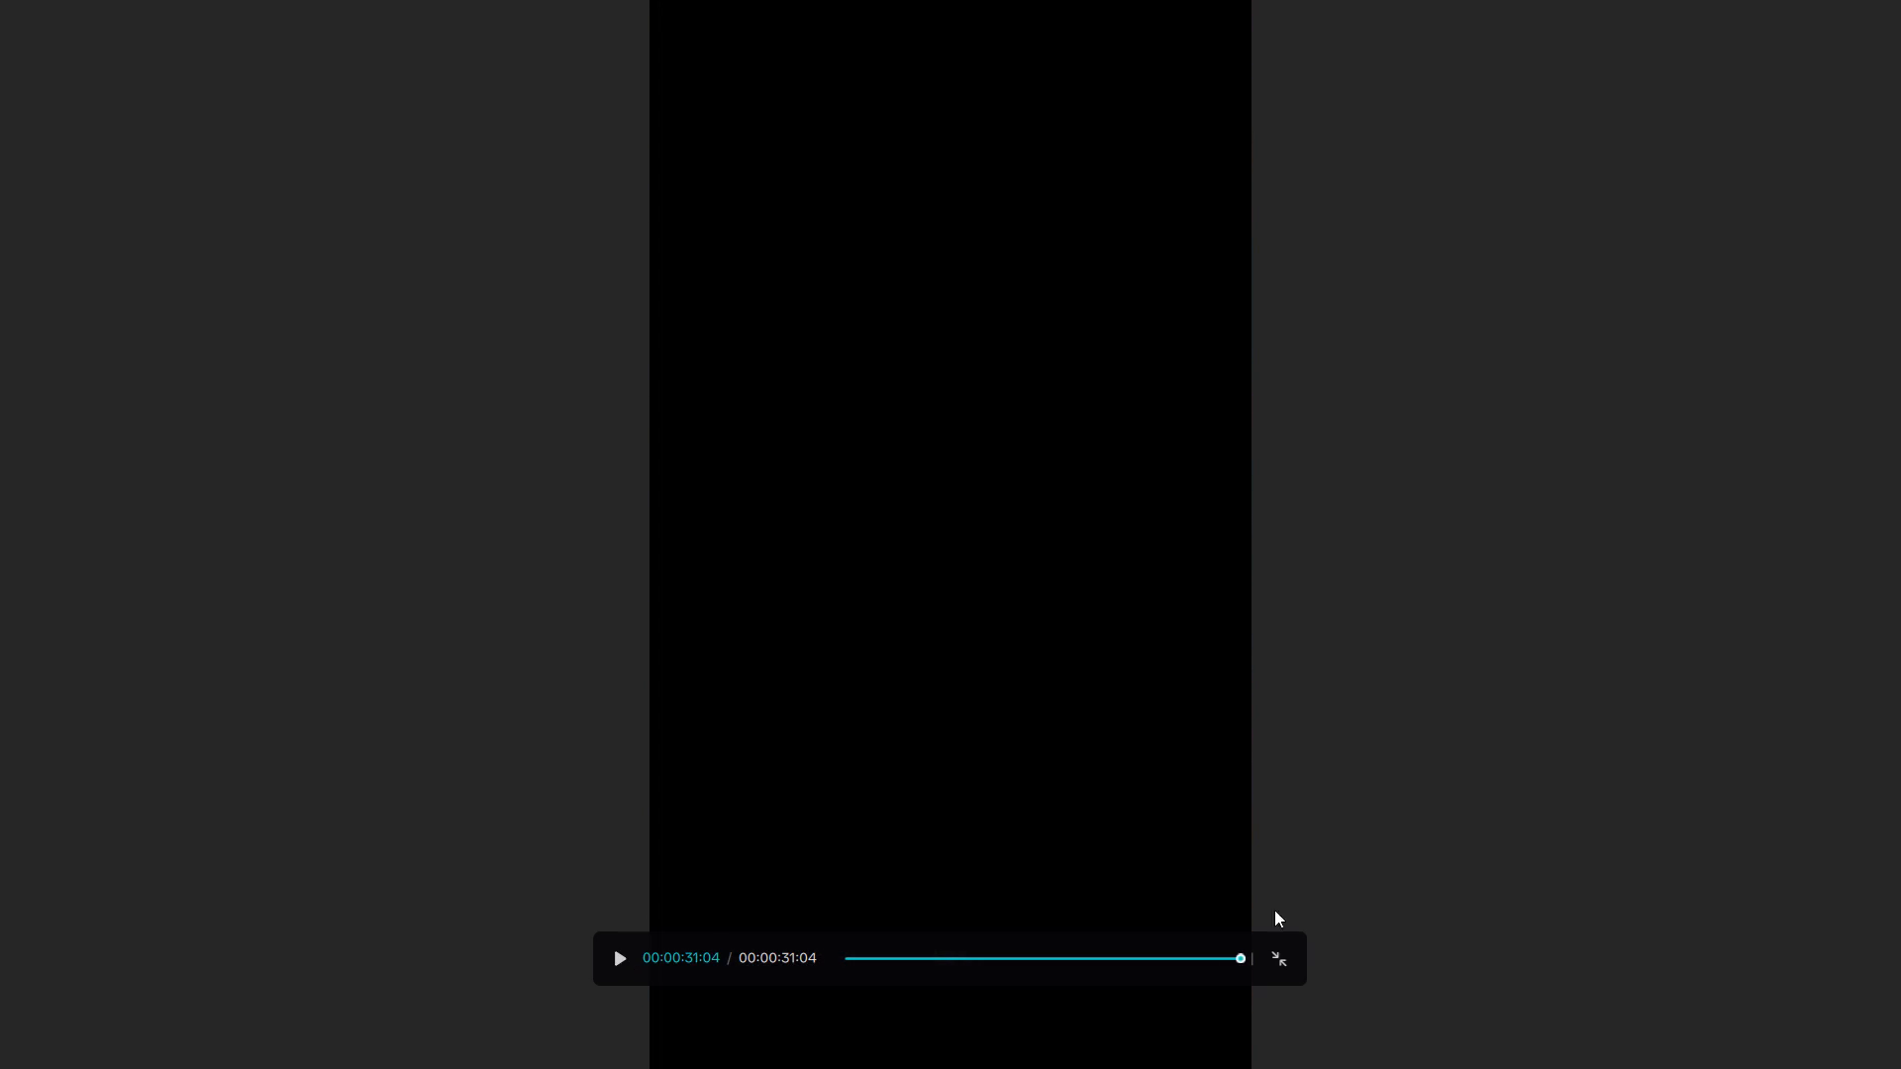
pyautogui.click(1279, 969)
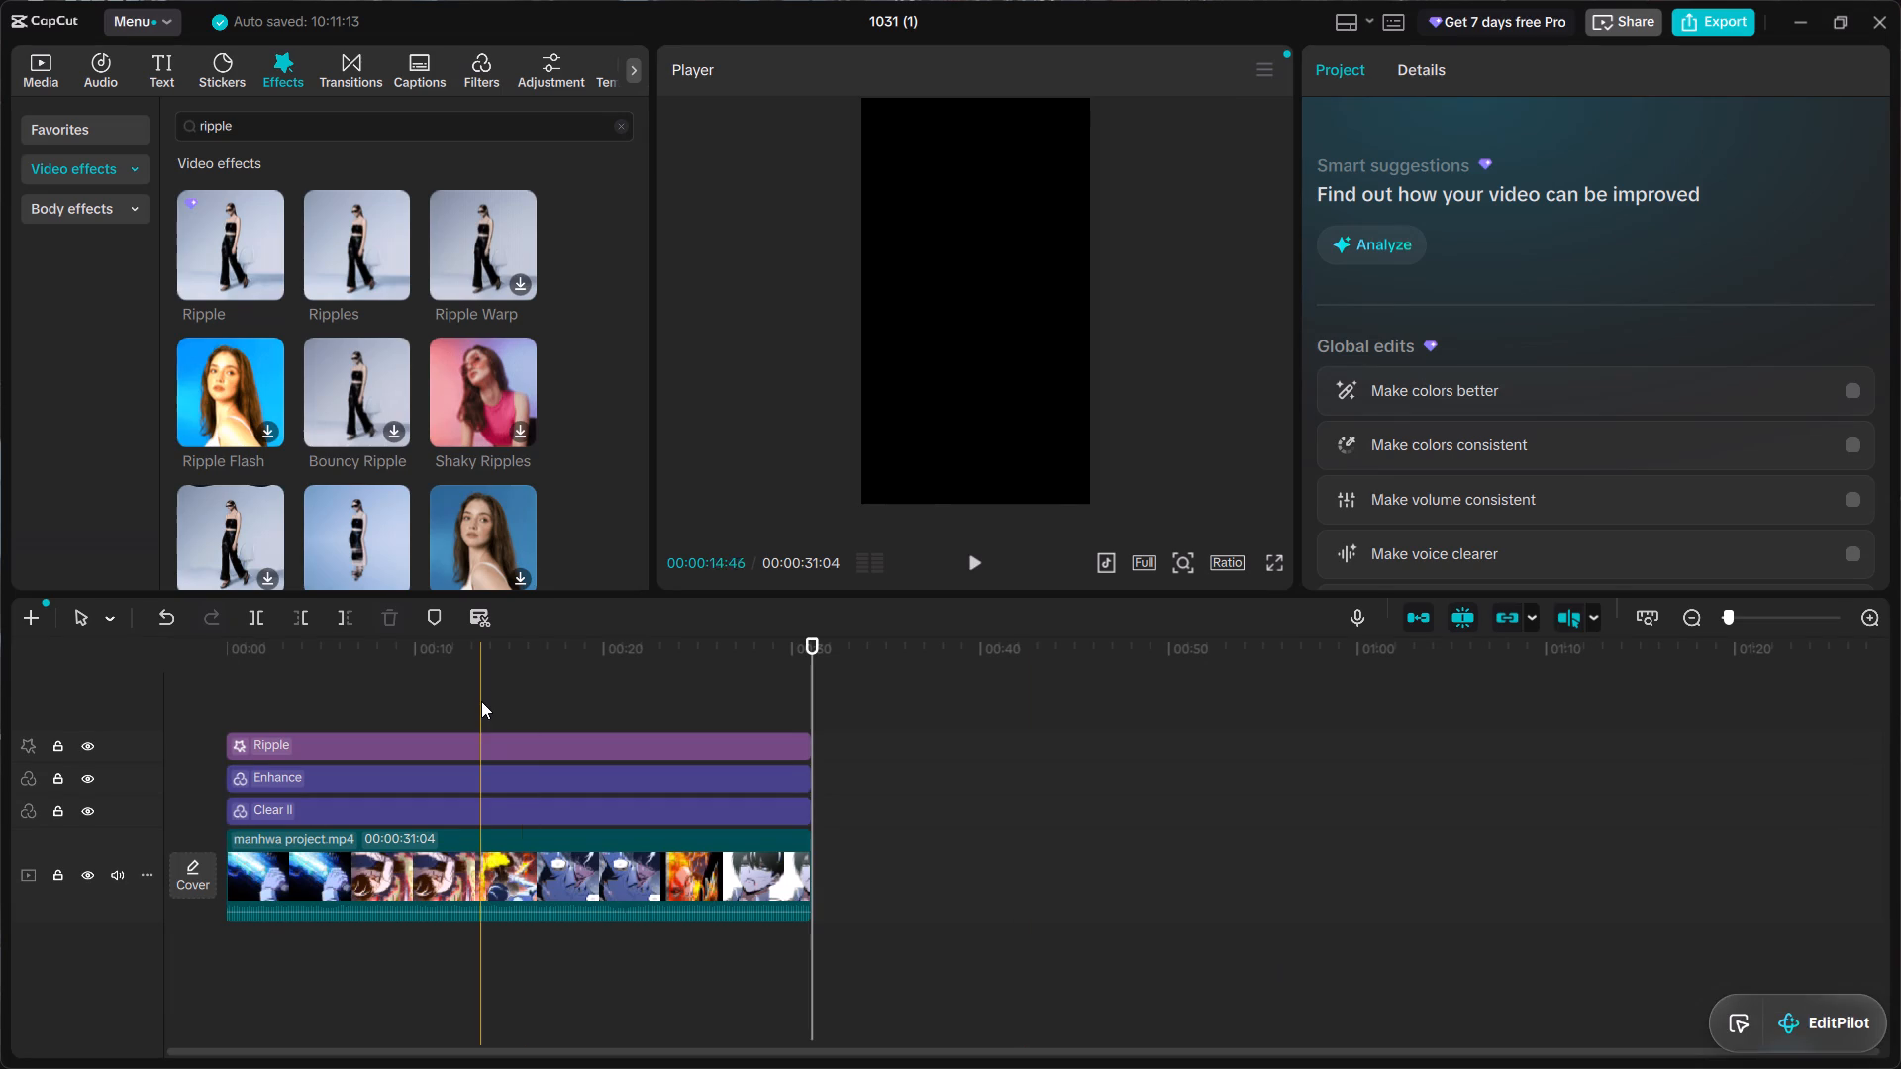
# Lower the Enhance filter's intensity to 26.
pyautogui.hscroll(3, 481, 701)
pyautogui.click(551, 776)
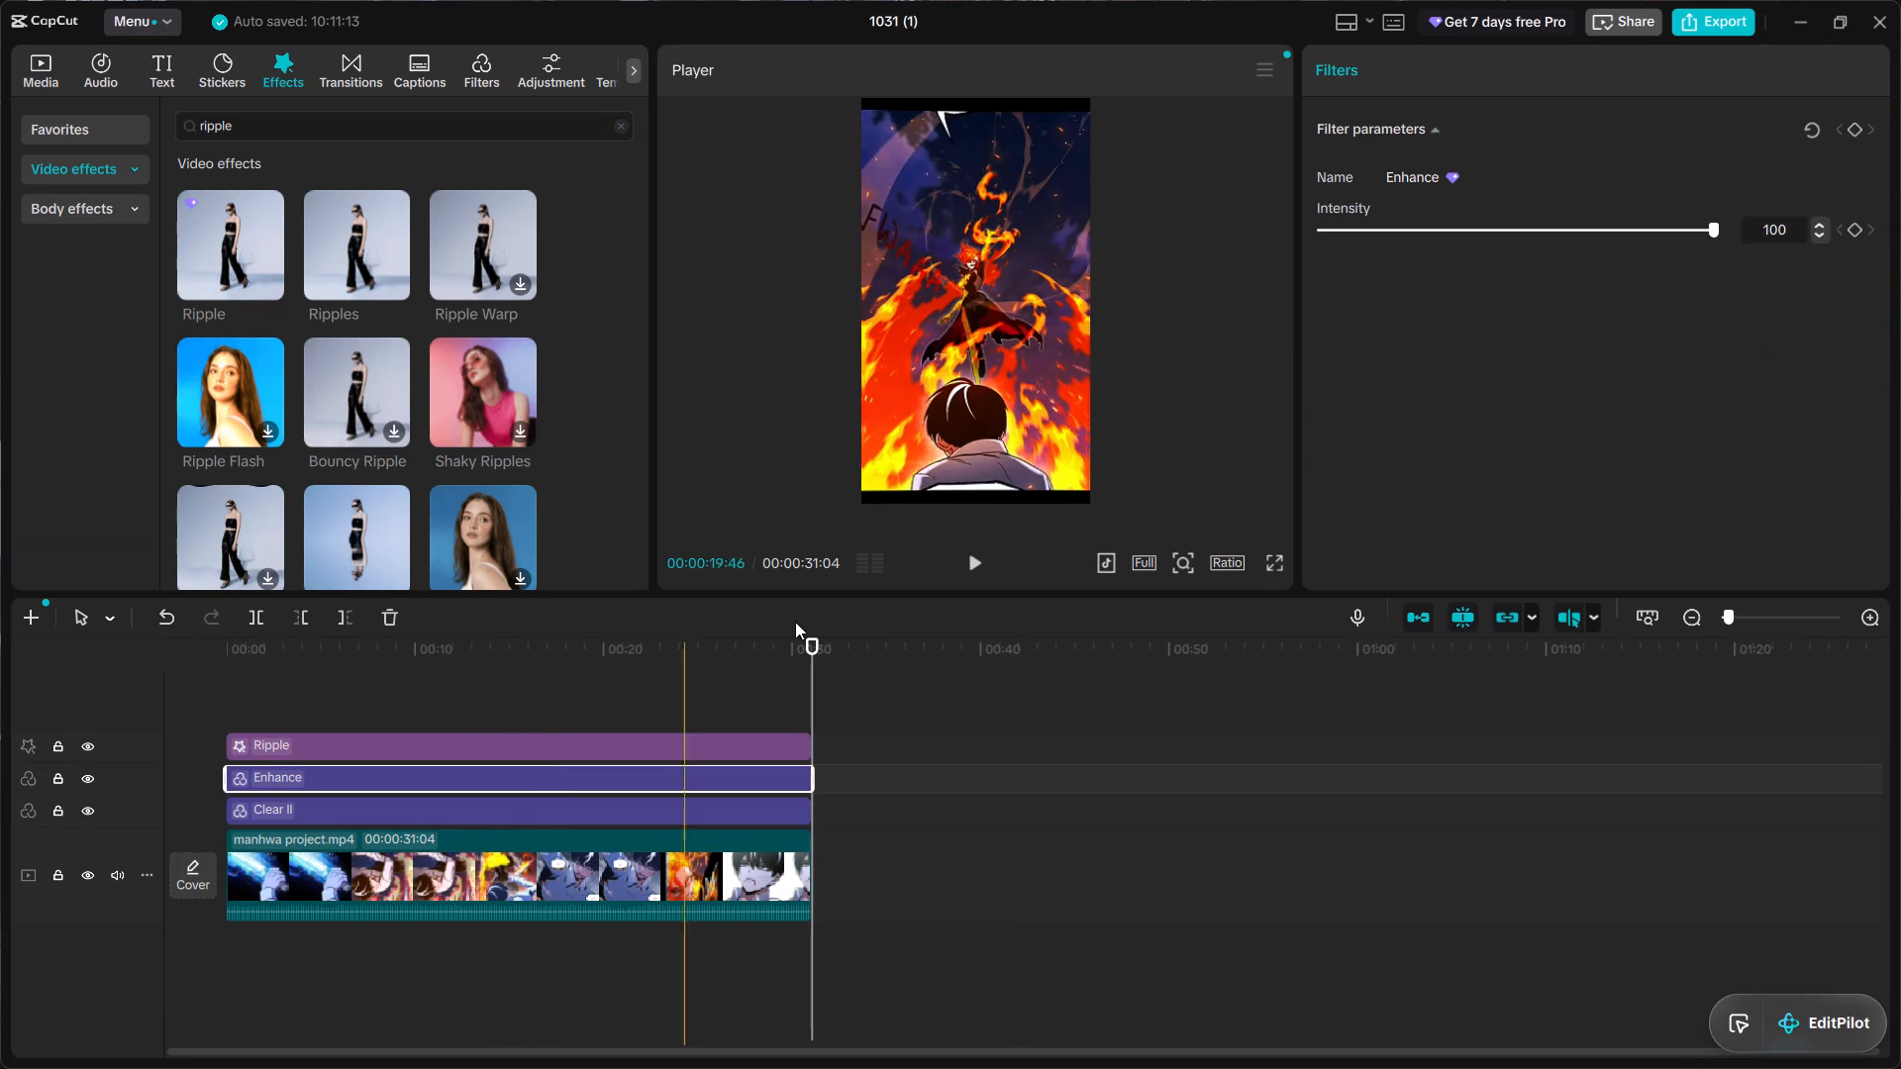
pyautogui.moveTo(1696, 225); pyautogui.dragTo(1480, 243)
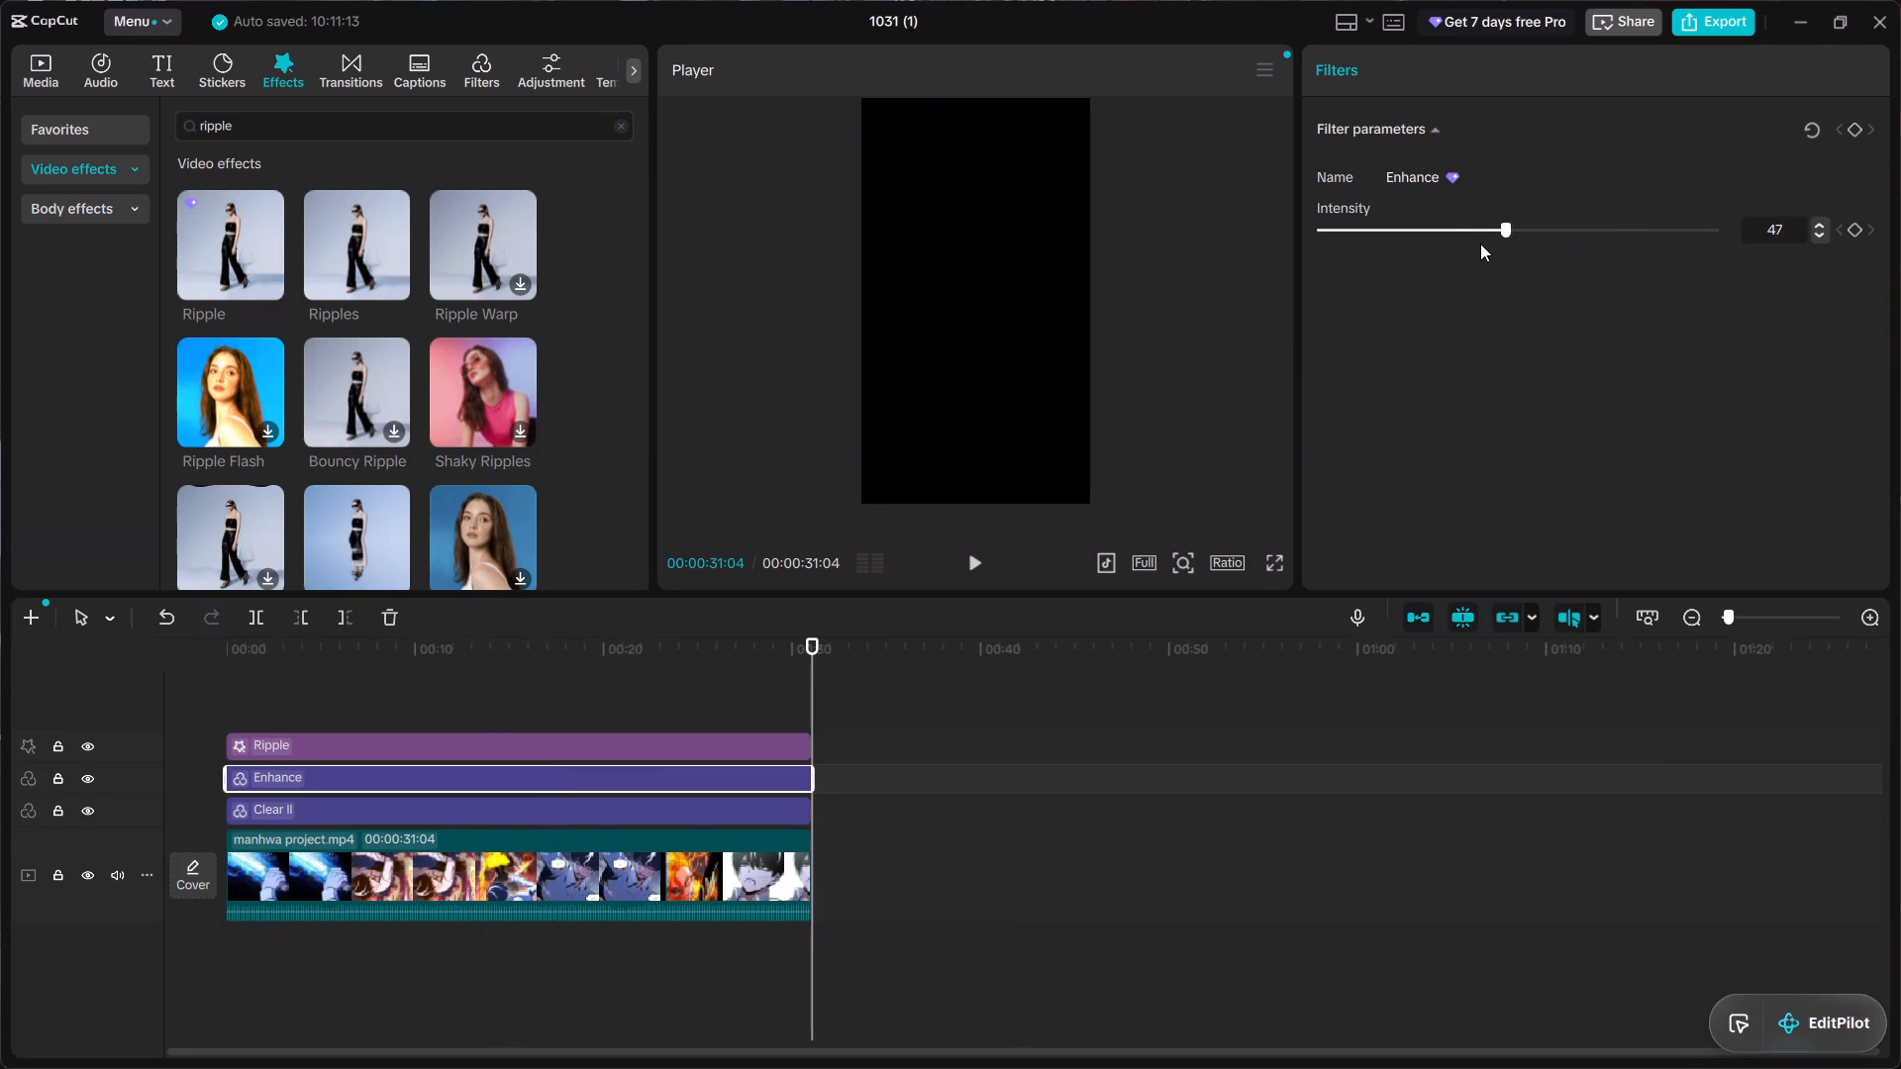
pyautogui.moveTo(1480, 243); pyautogui.dragTo(1418, 239)
pyautogui.moveTo(1418, 239); pyautogui.dragTo(1424, 239)
# Lower the Clear II filter's intensity to 25.
pyautogui.click(782, 804)
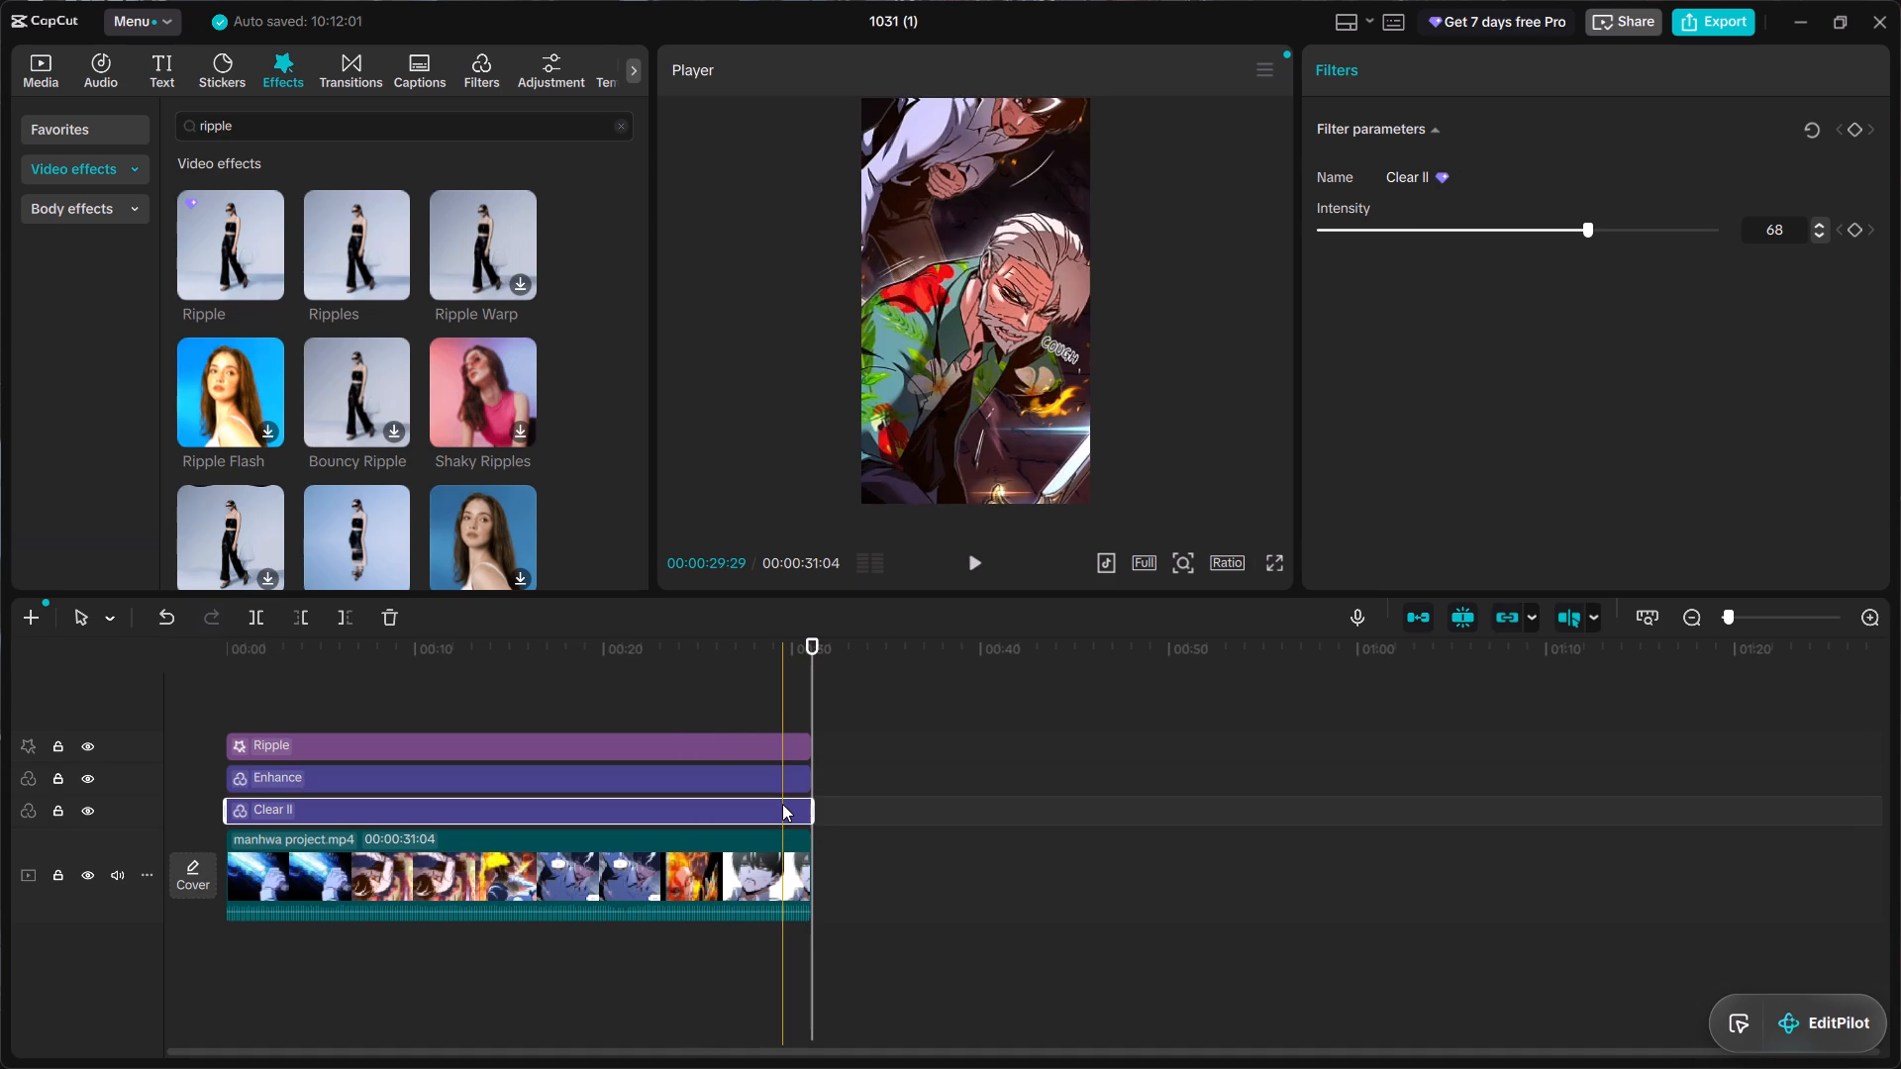
pyautogui.moveTo(1555, 239); pyautogui.dragTo(1476, 254)
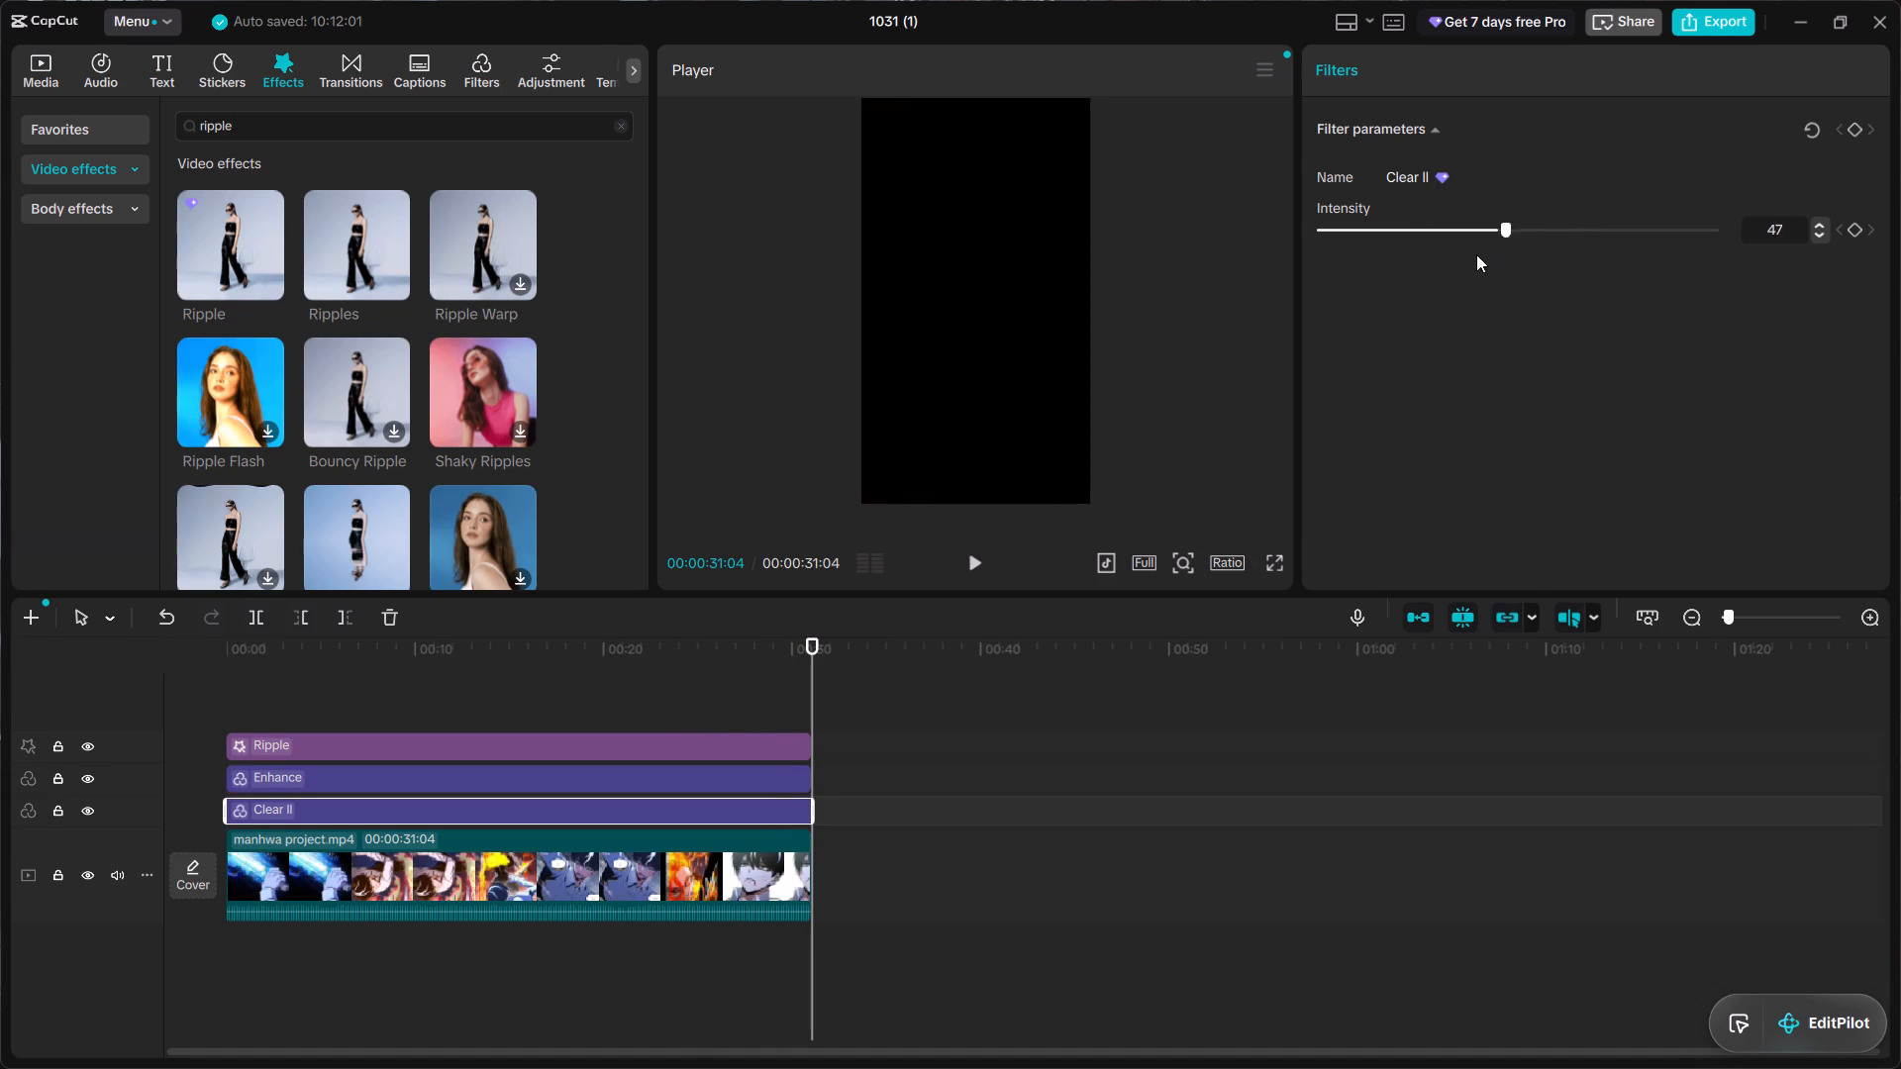
pyautogui.moveTo(1476, 254); pyautogui.dragTo(1421, 258)
pyautogui.moveTo(1421, 258); pyautogui.dragTo(1420, 259)
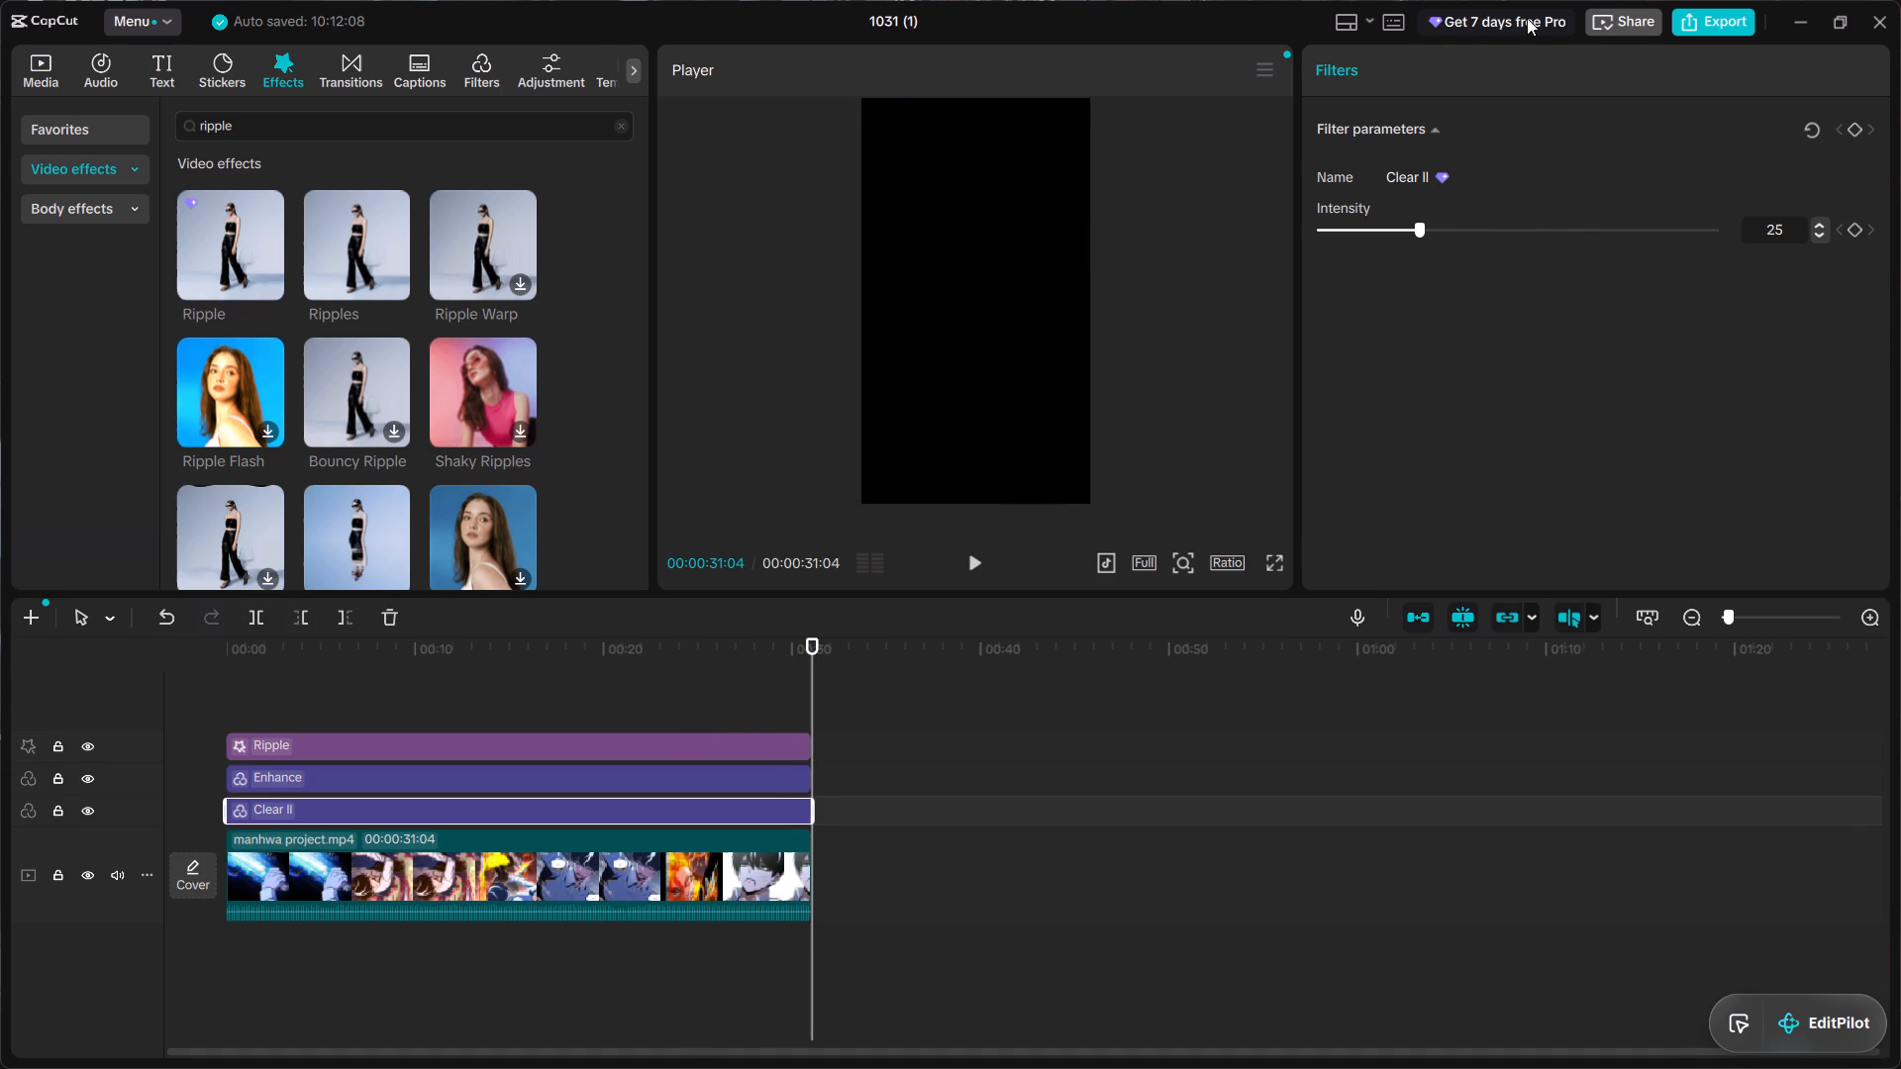
# Look through the Pro subscription plans, prices and included features, and close the subscription window.
pyautogui.click(1527, 18)
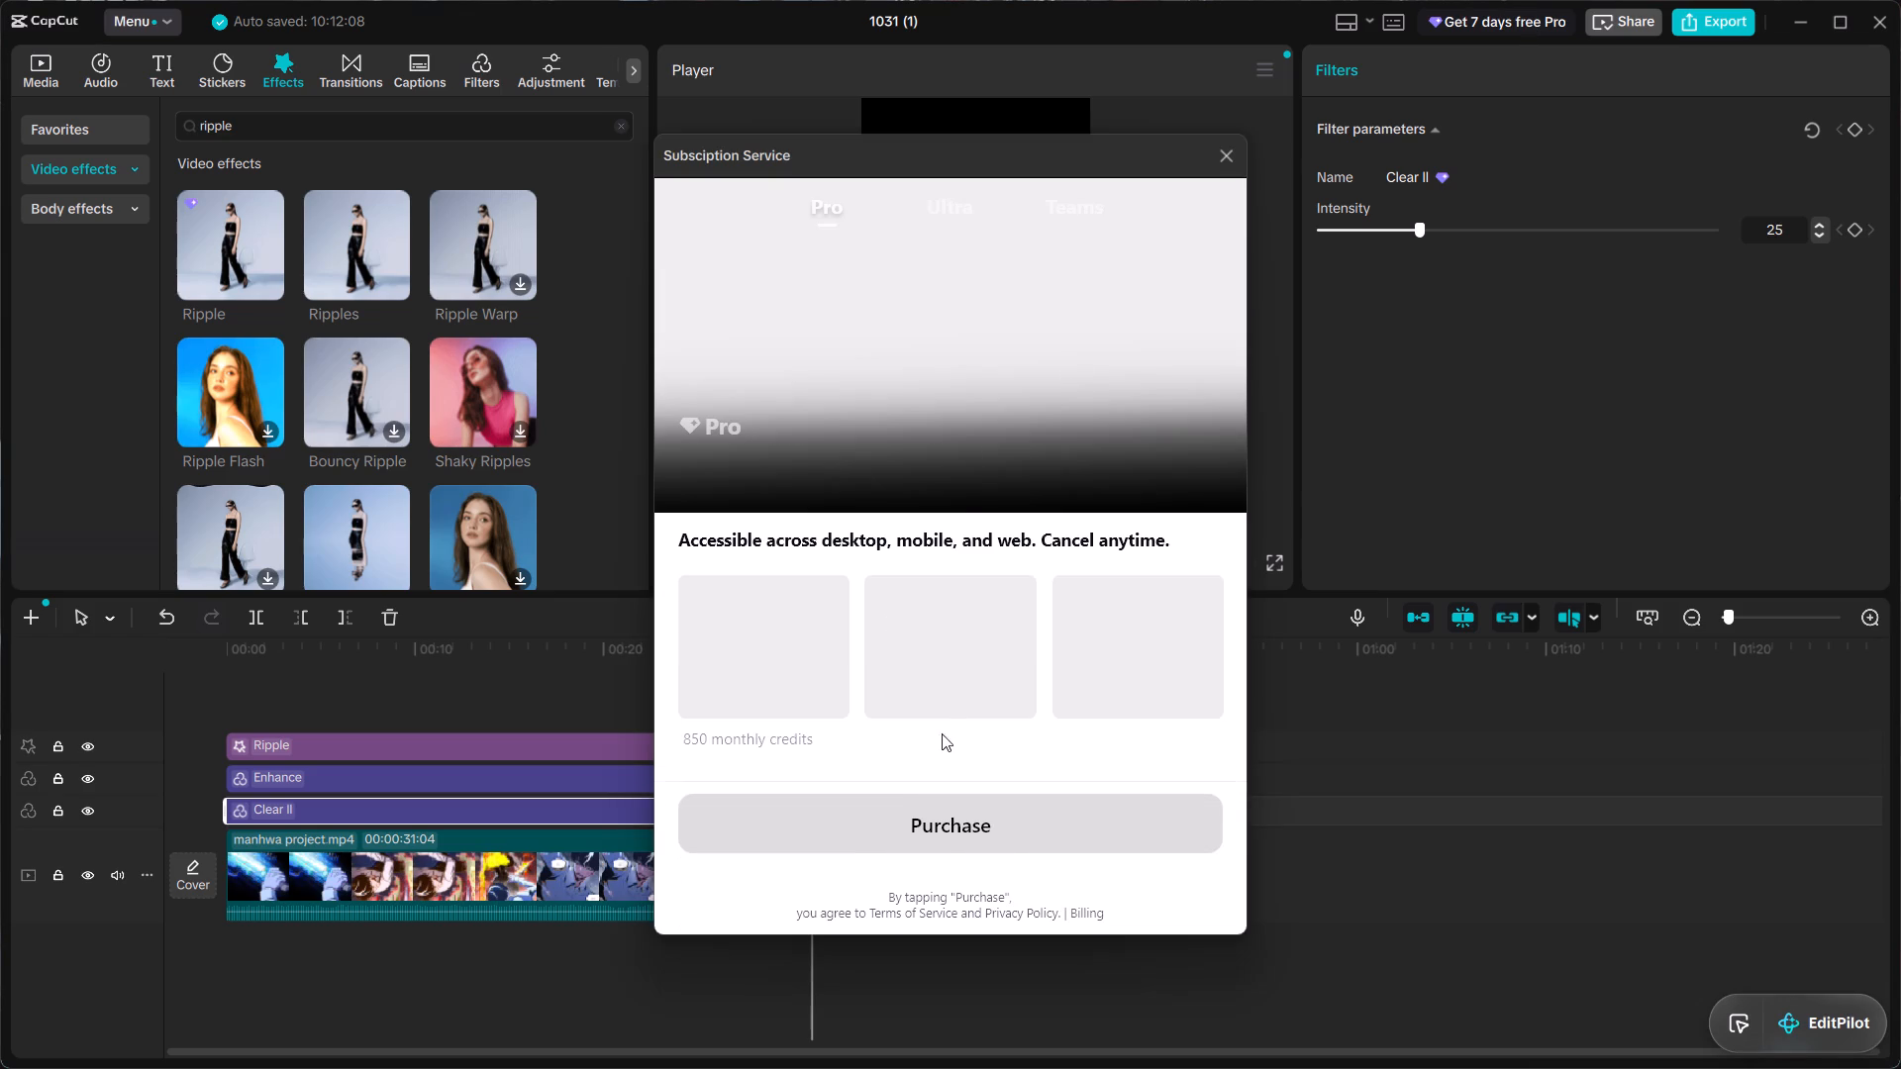
pyautogui.scroll(-3, 926, 681)
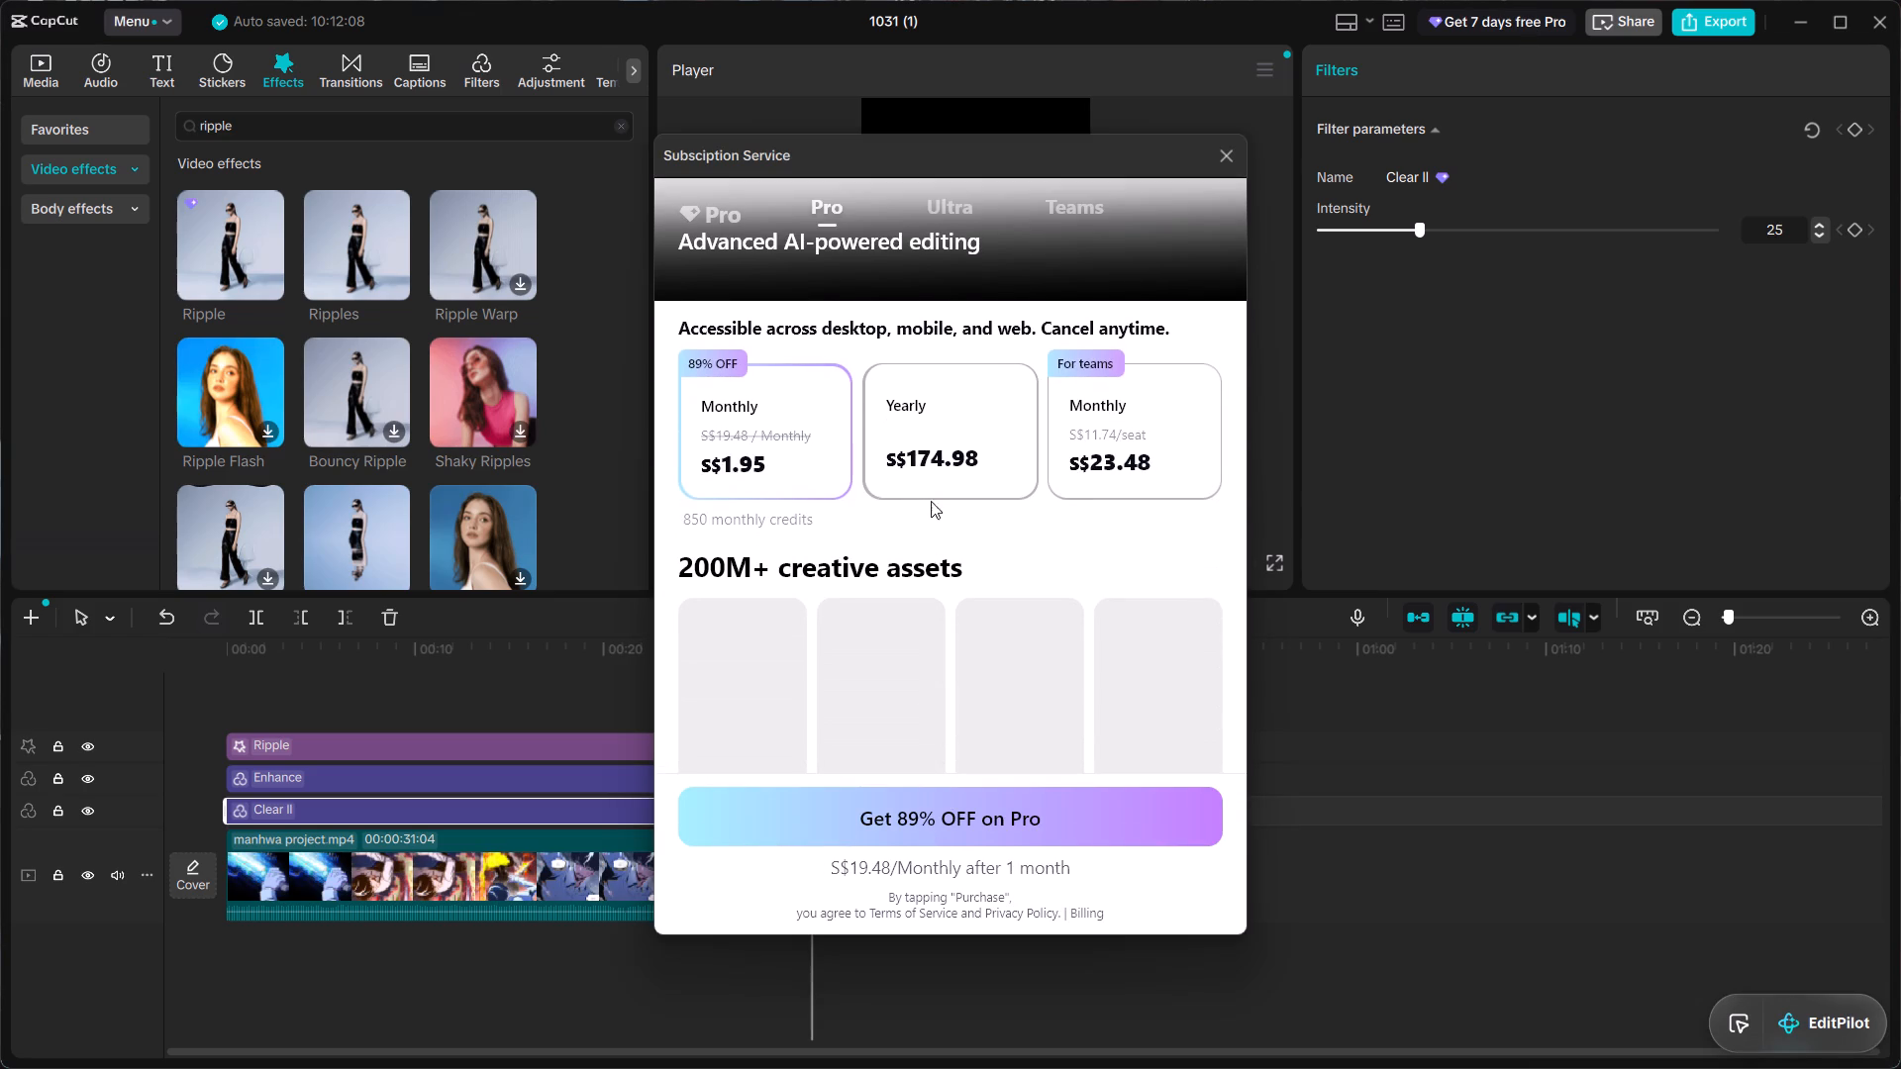
pyautogui.scroll(-4, 750, 530)
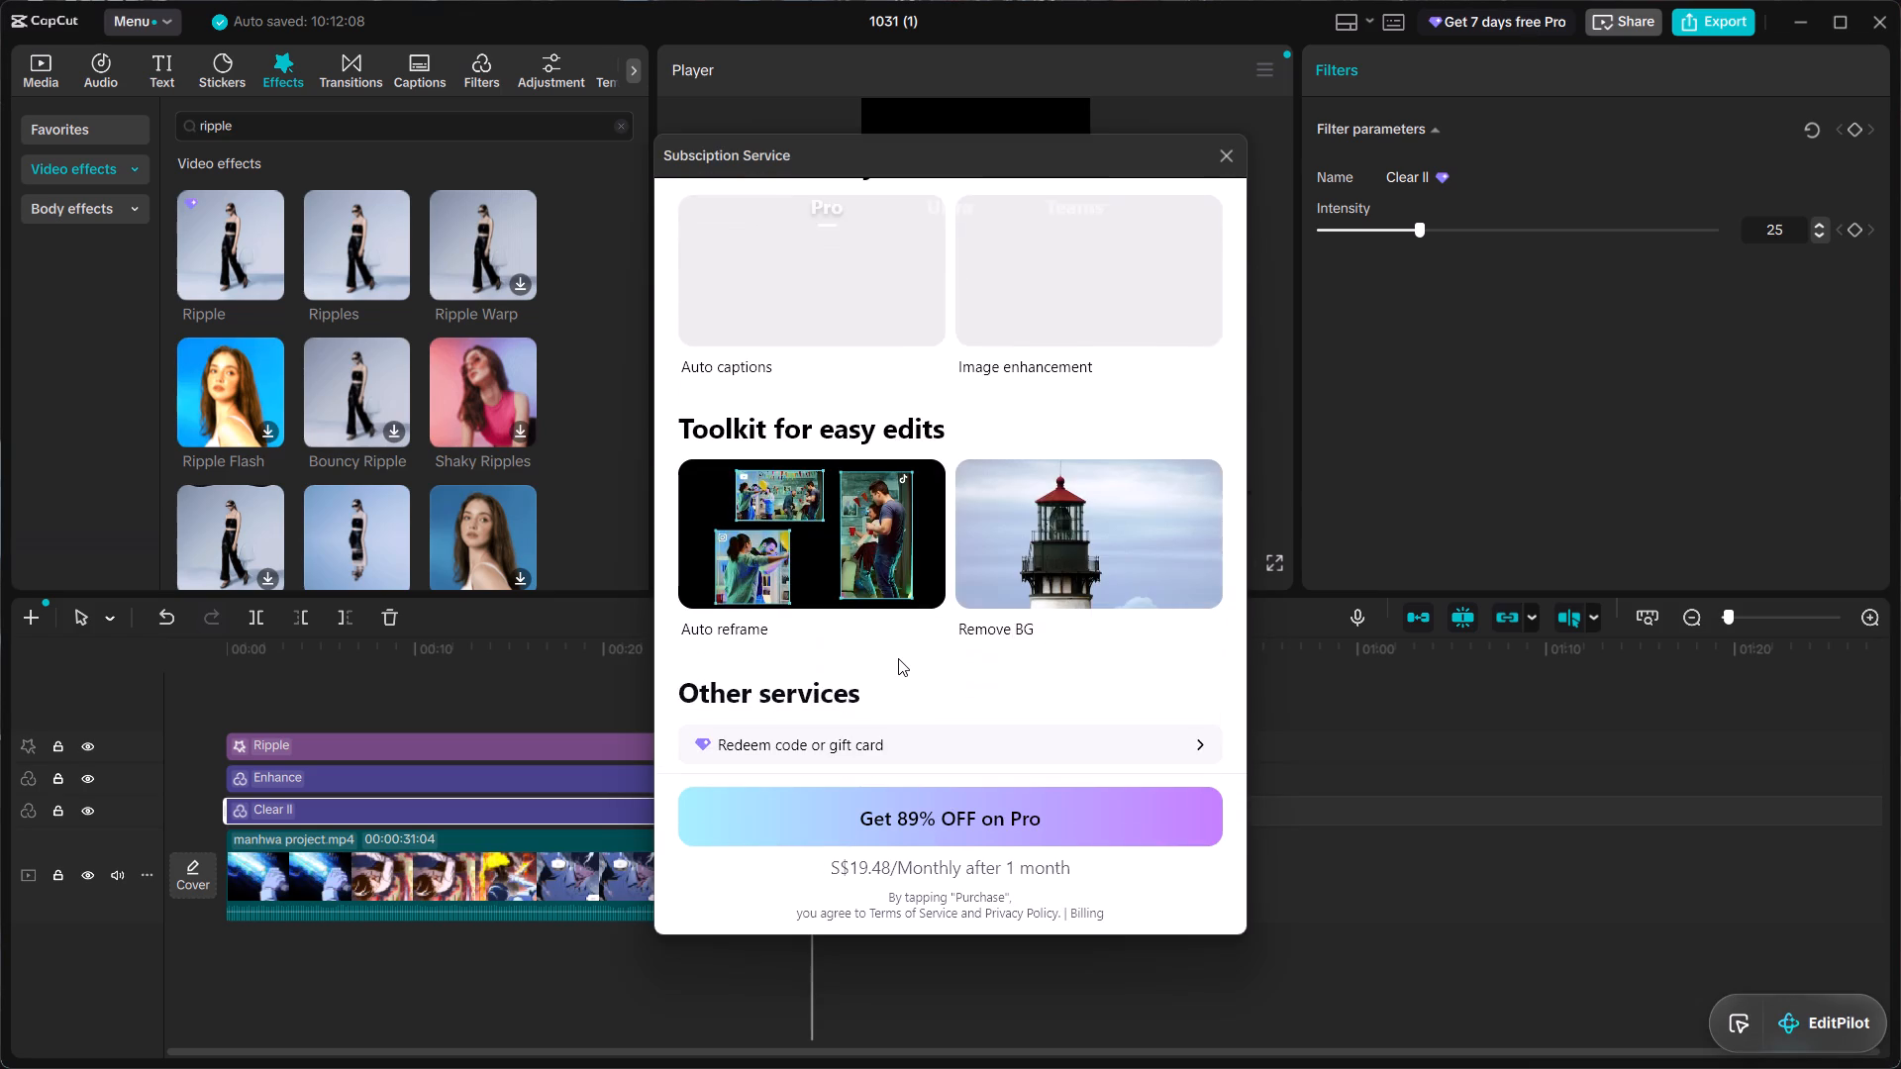
pyautogui.scroll(-6, 898, 658)
pyautogui.scroll(8, 898, 658)
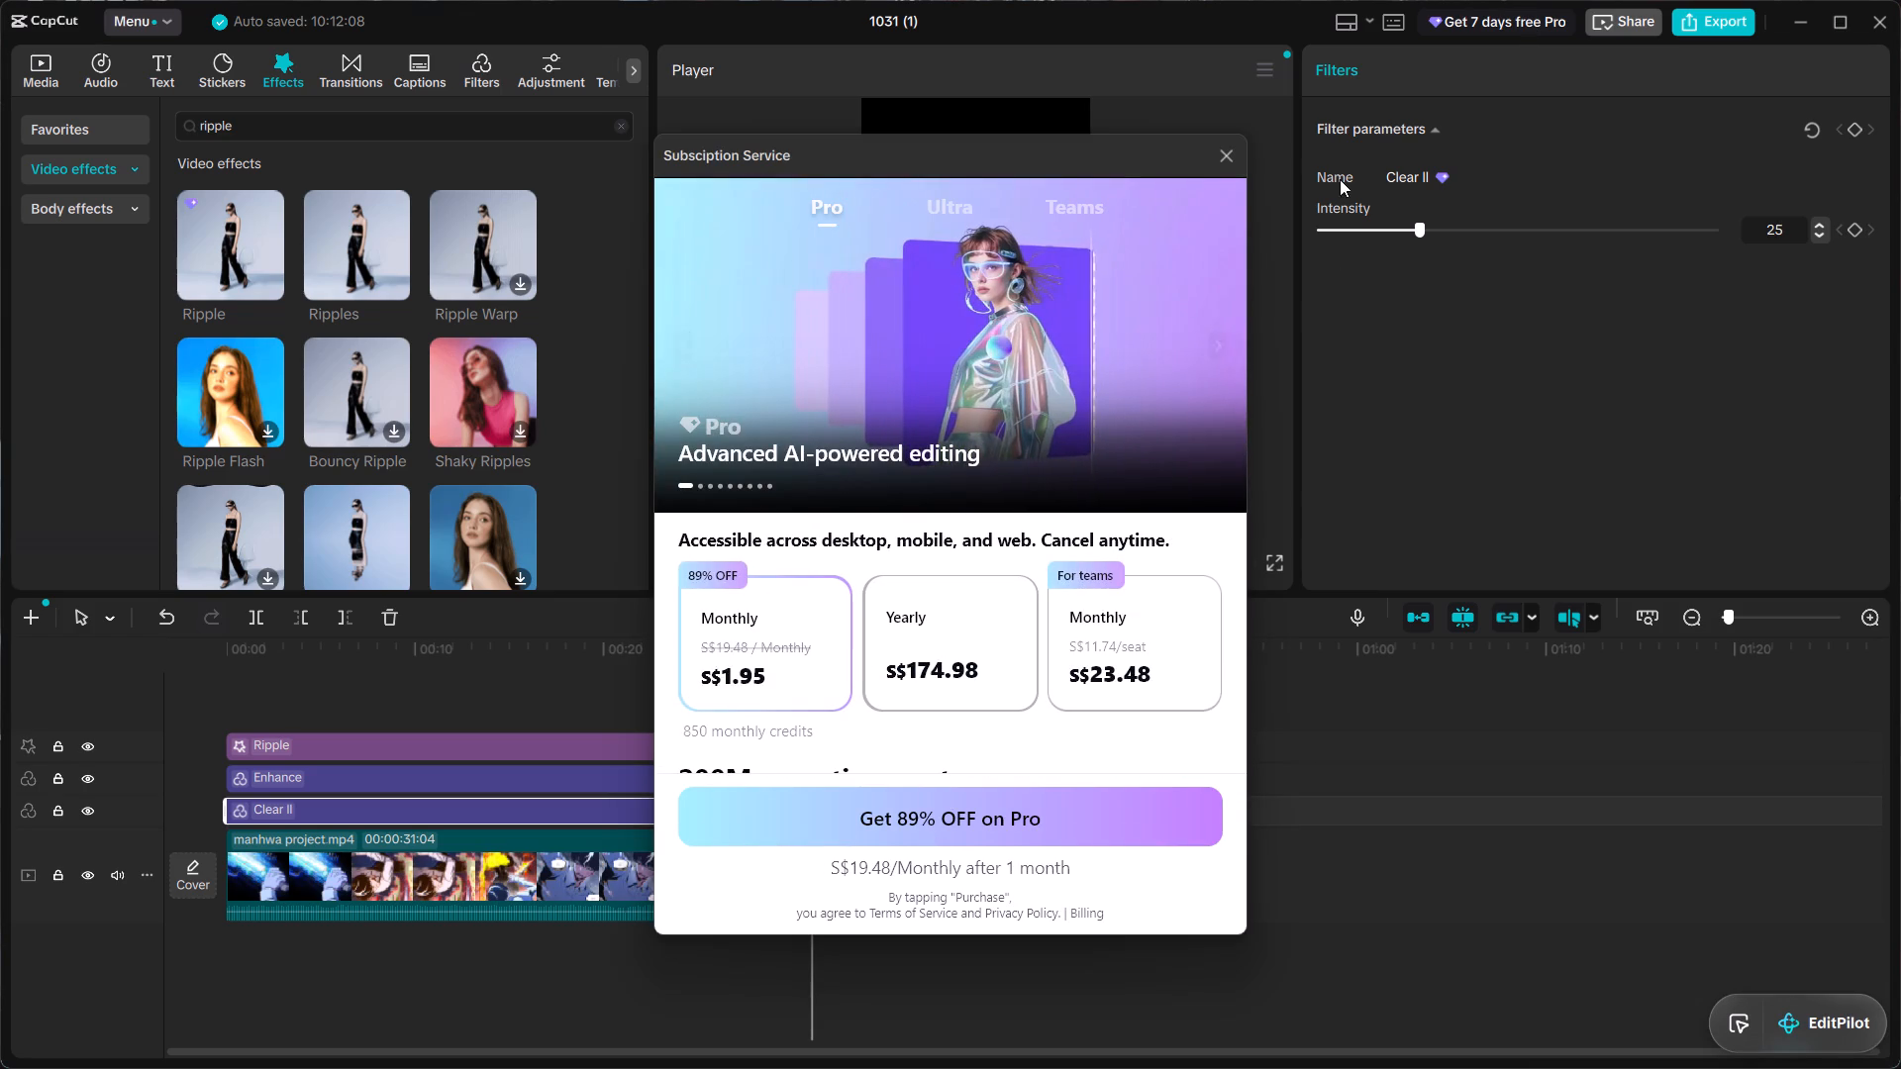
pyautogui.click(1236, 151)
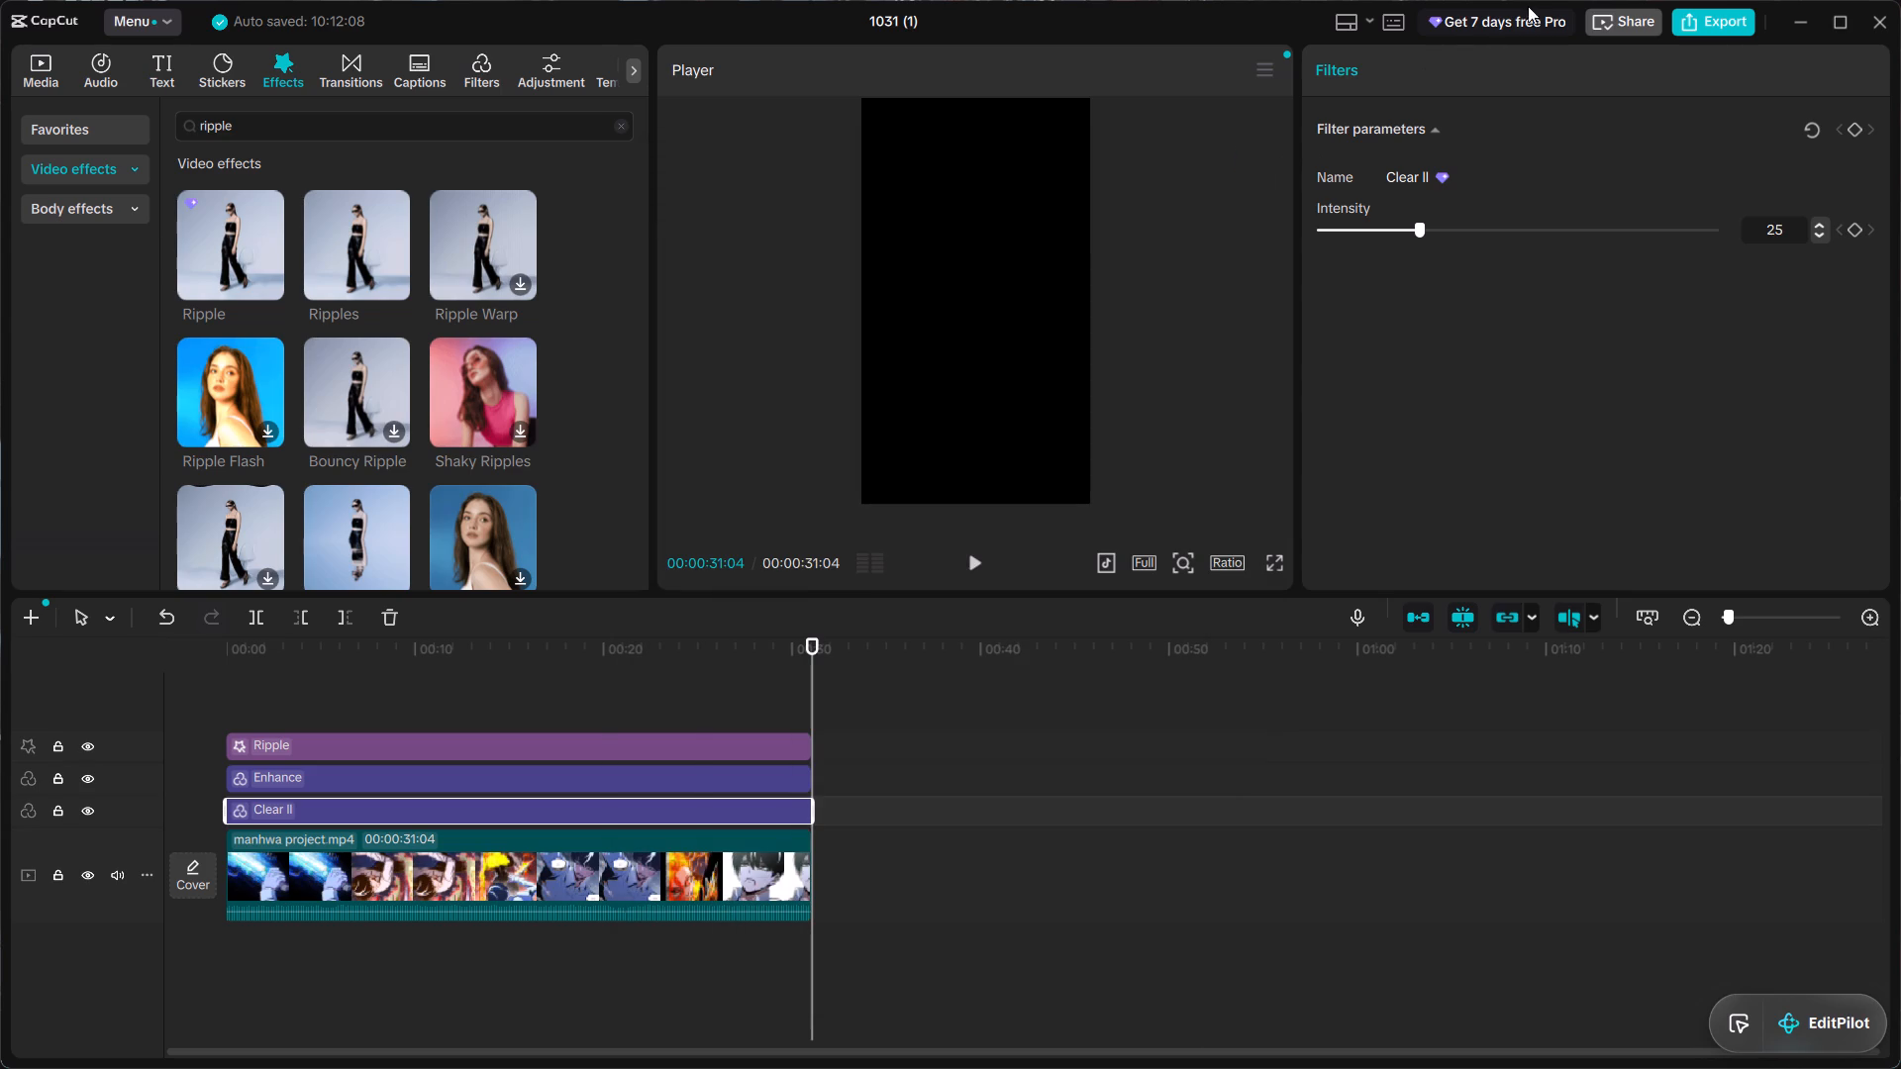
# Try to export the video, read the invite-friends offer for free Pro, and close it.
pyautogui.click(1708, 21)
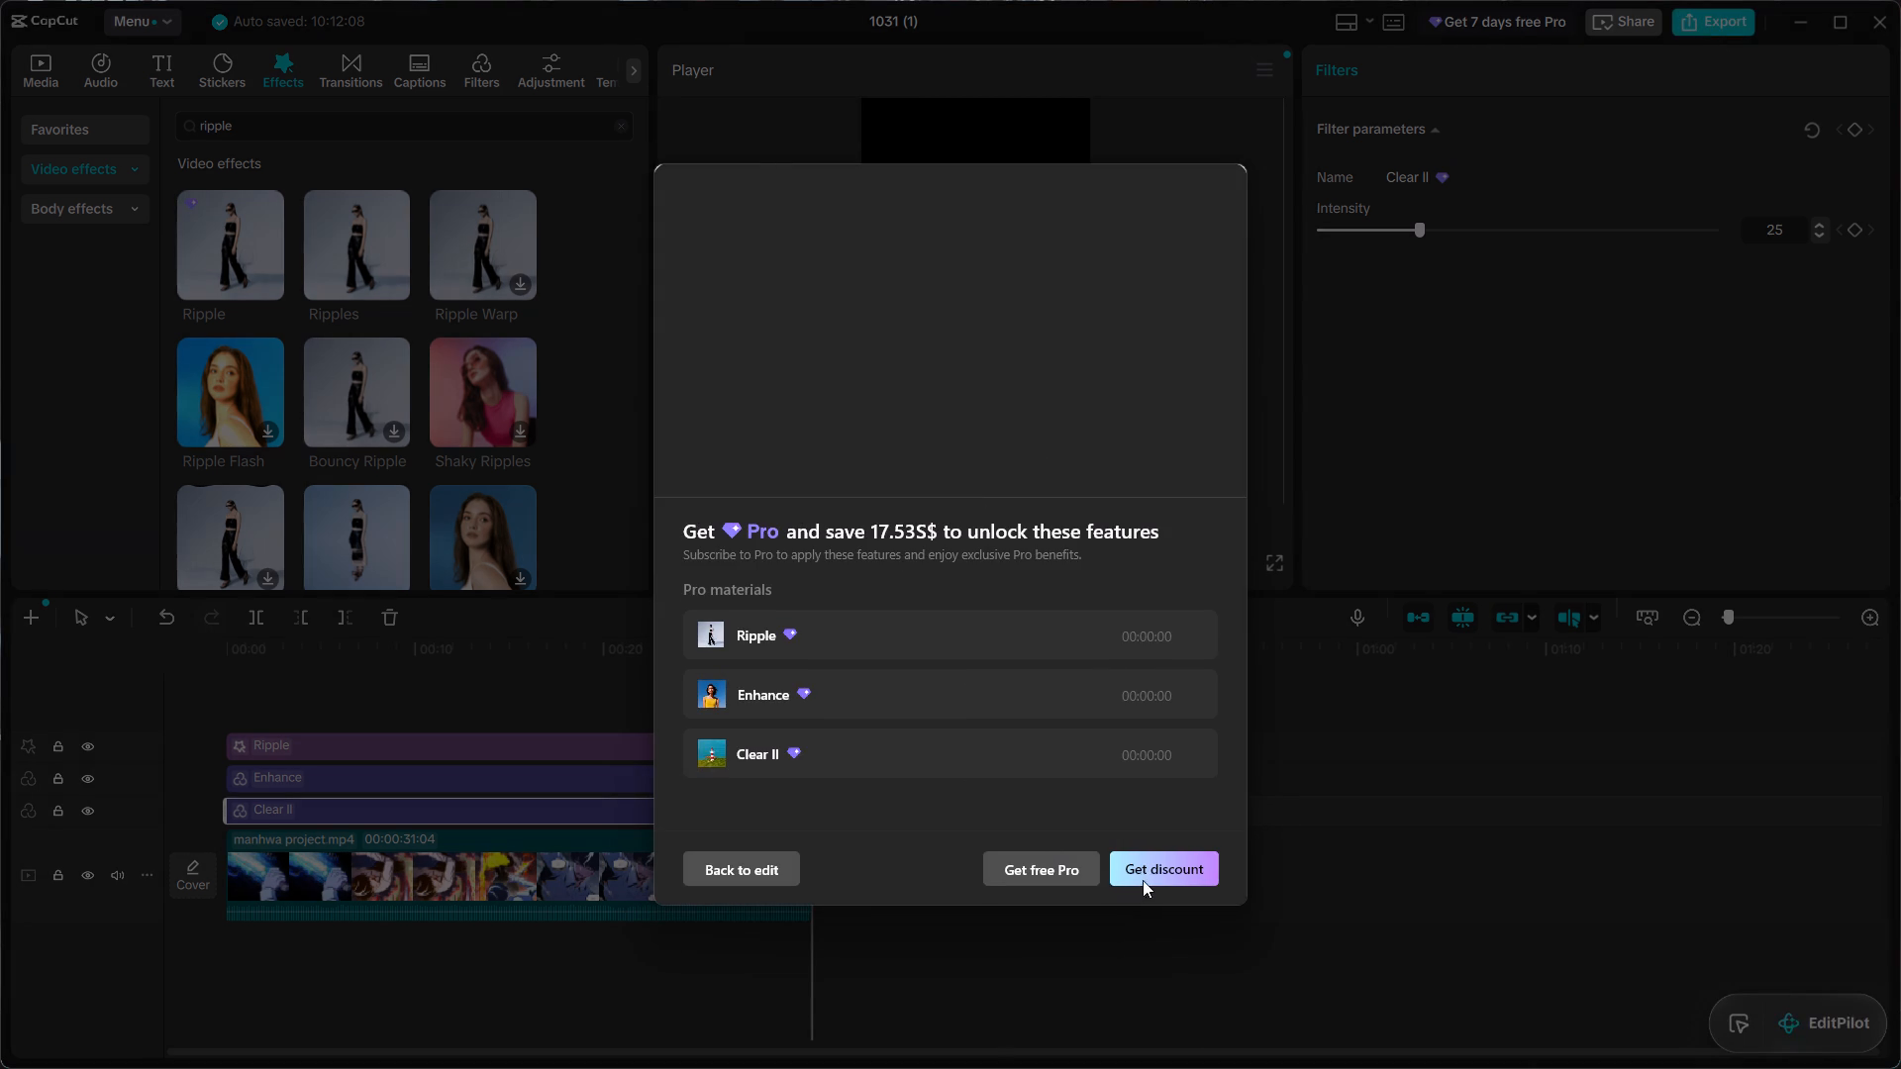
pyautogui.click(1050, 867)
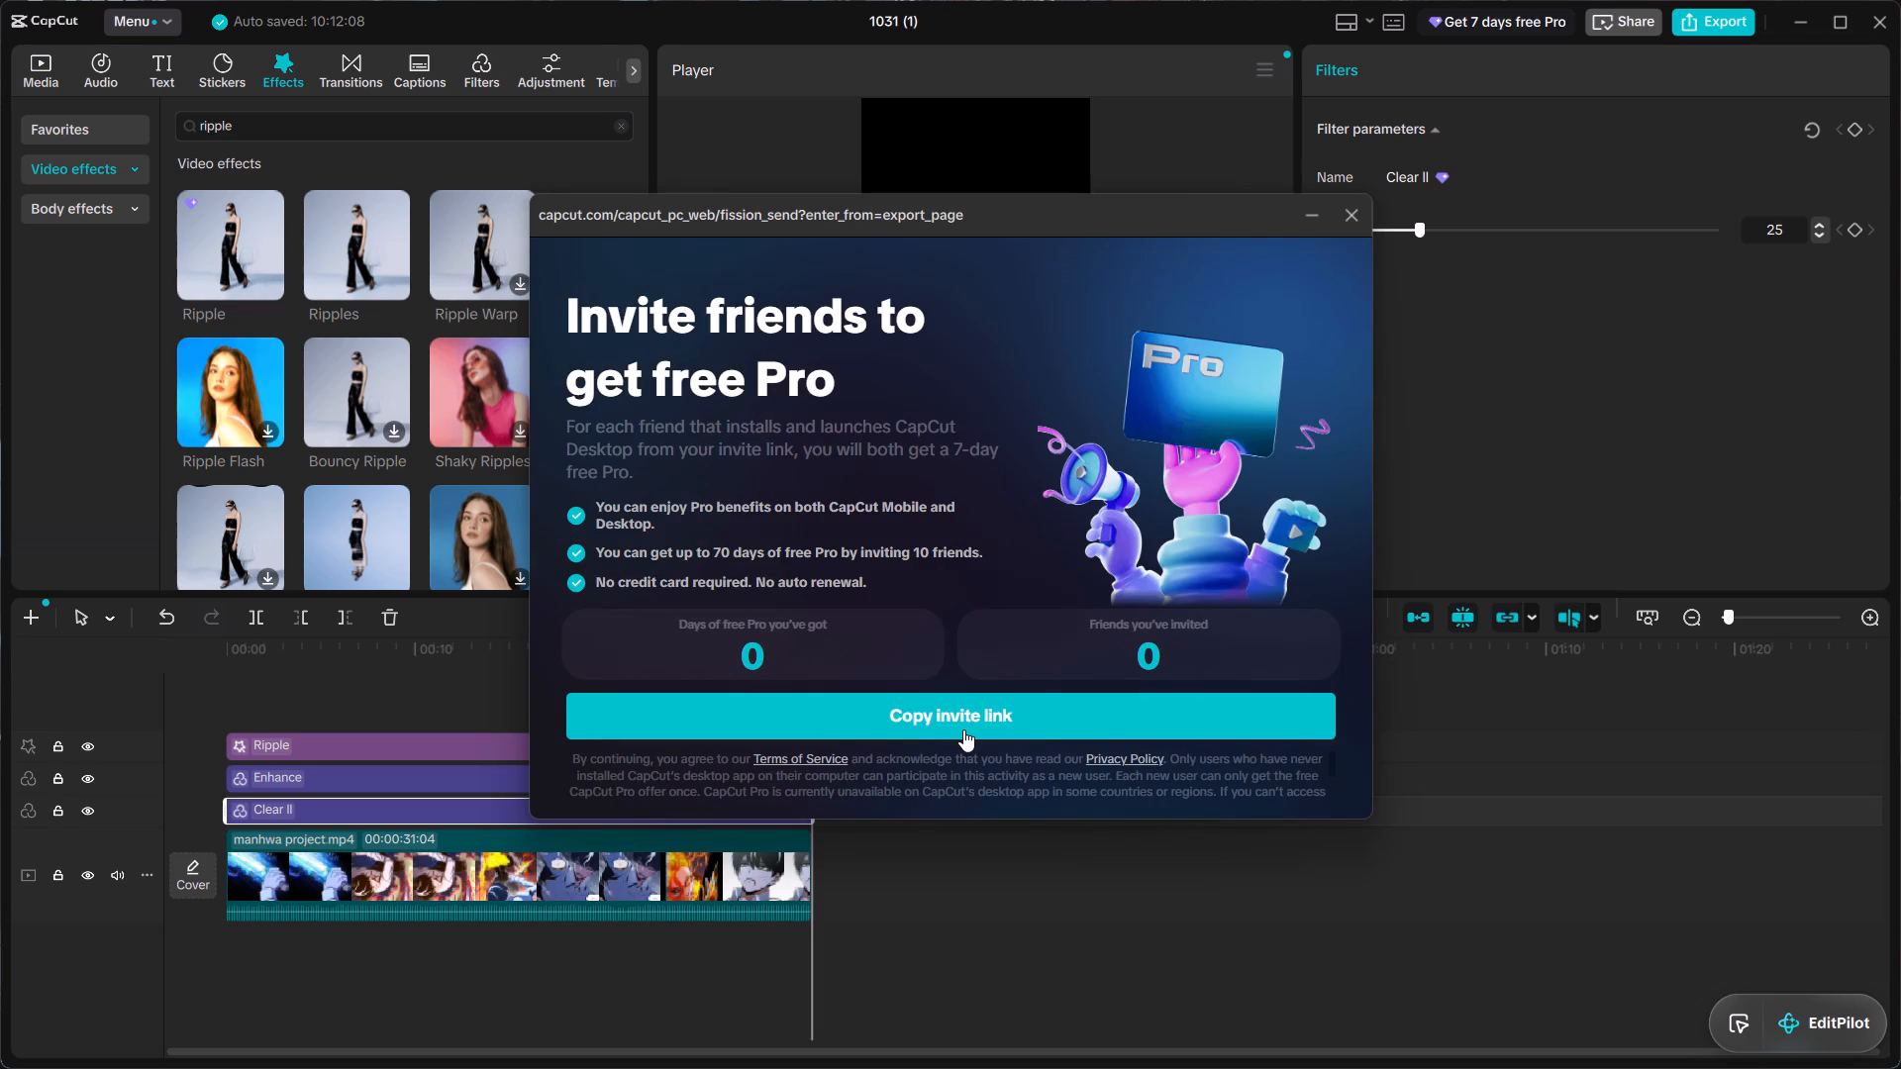
pyautogui.scroll(-5, 938, 589)
pyautogui.click(1351, 207)
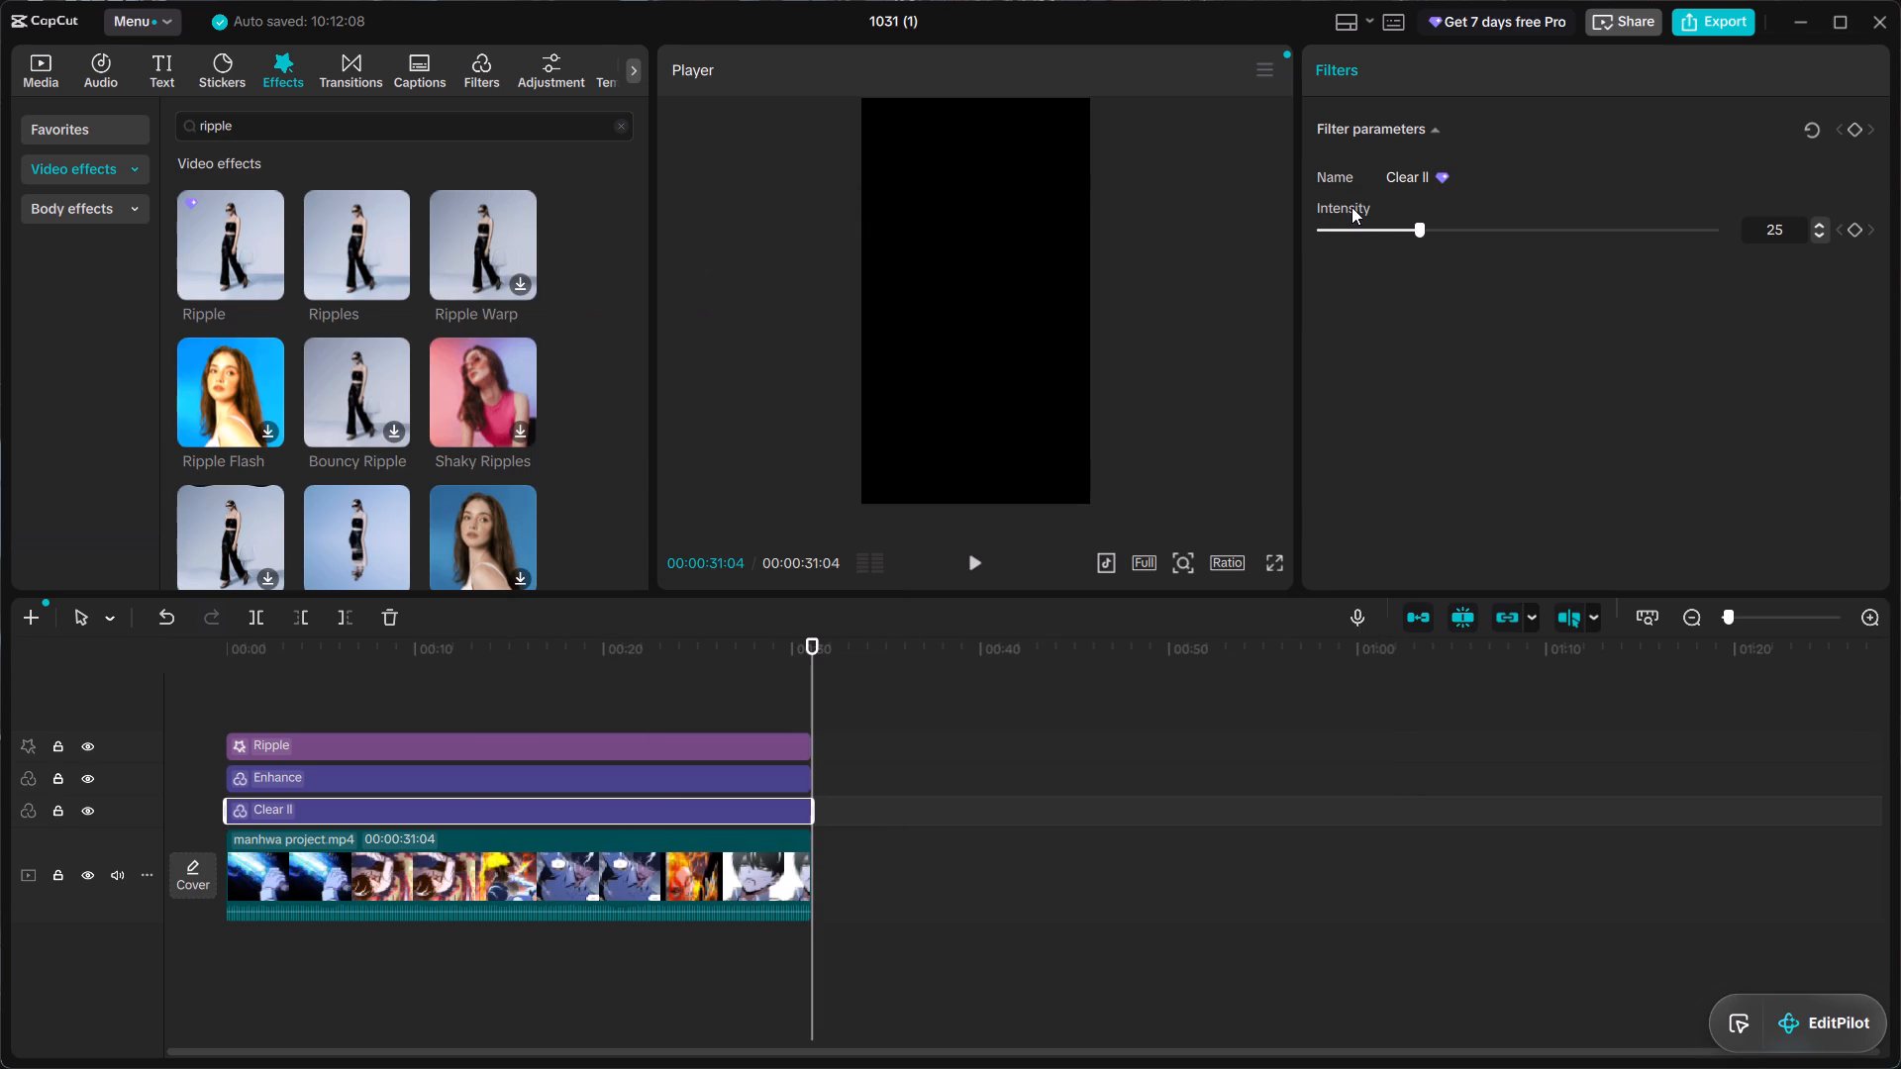
# Try to export the video again, check the Pro discount and free Pro offers, and dismiss both.
pyautogui.click(1709, 24)
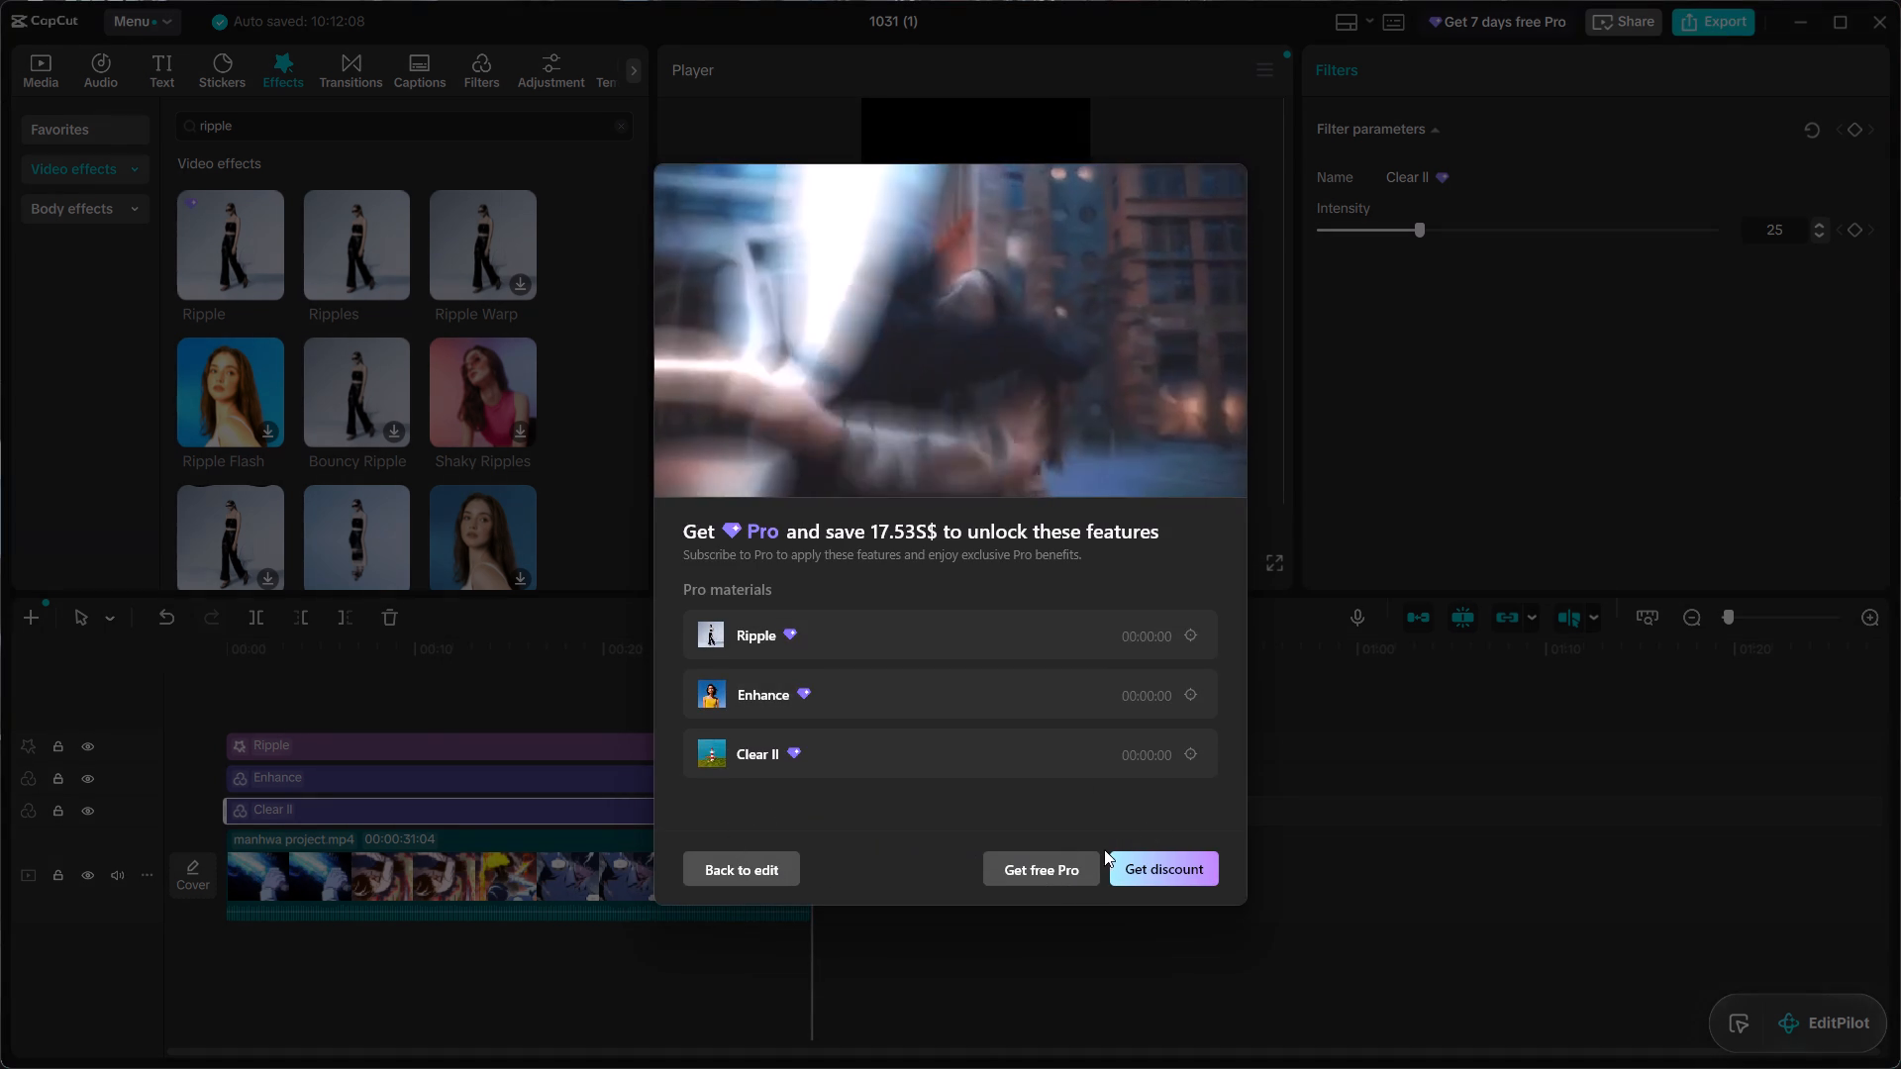
pyautogui.click(1170, 869)
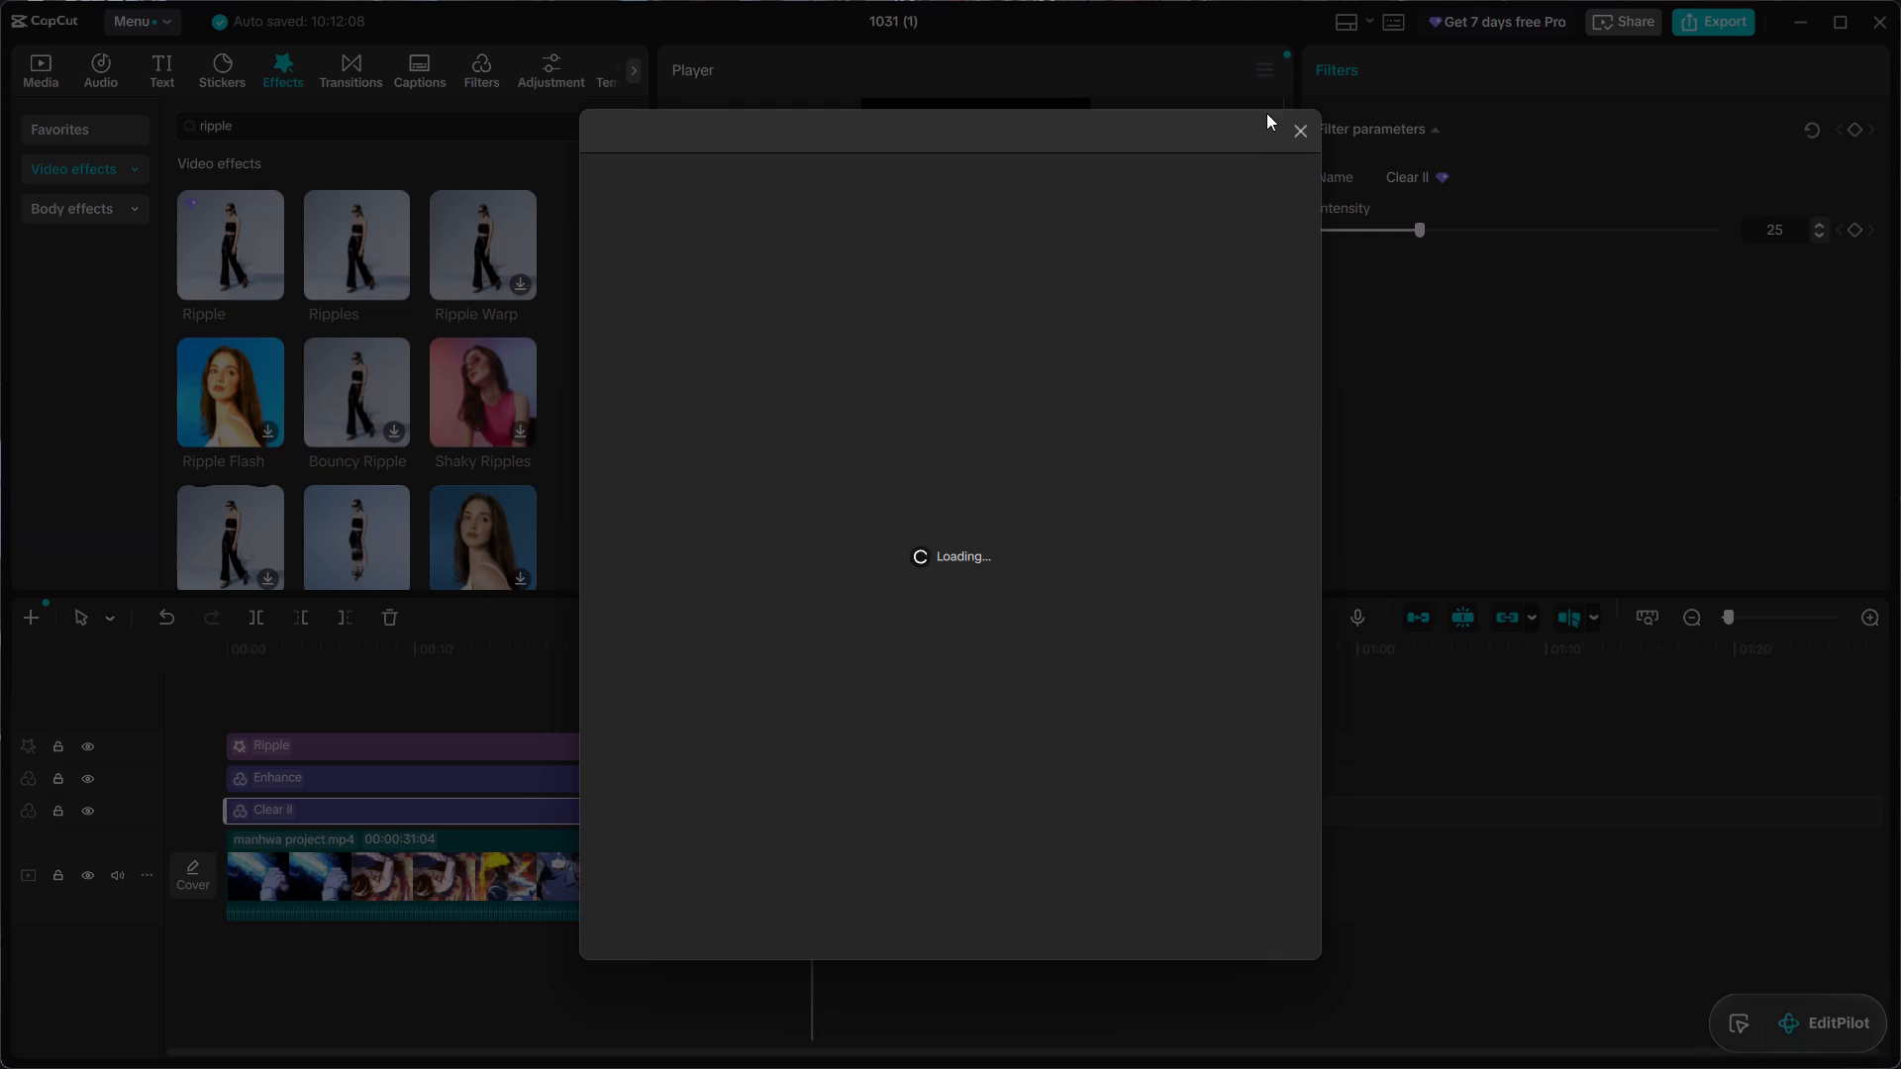
pyautogui.click(1301, 132)
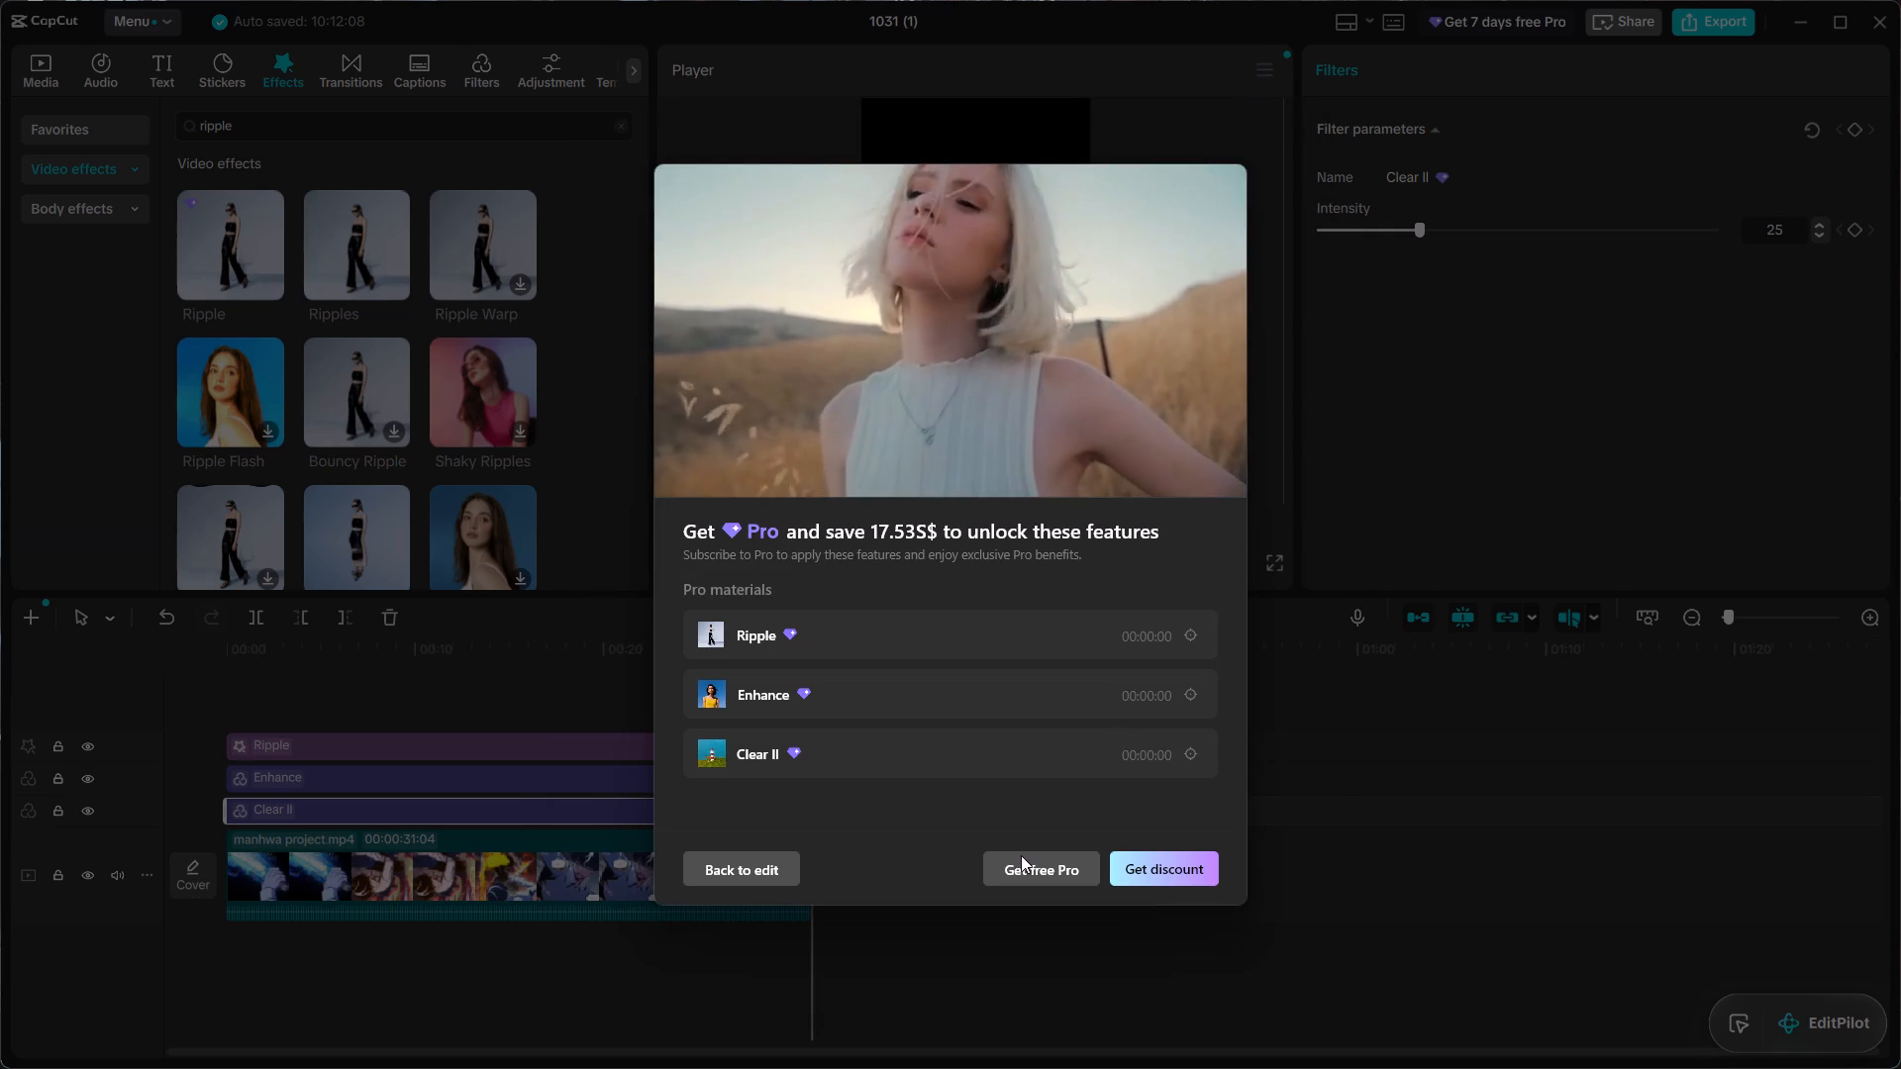
pyautogui.click(1026, 862)
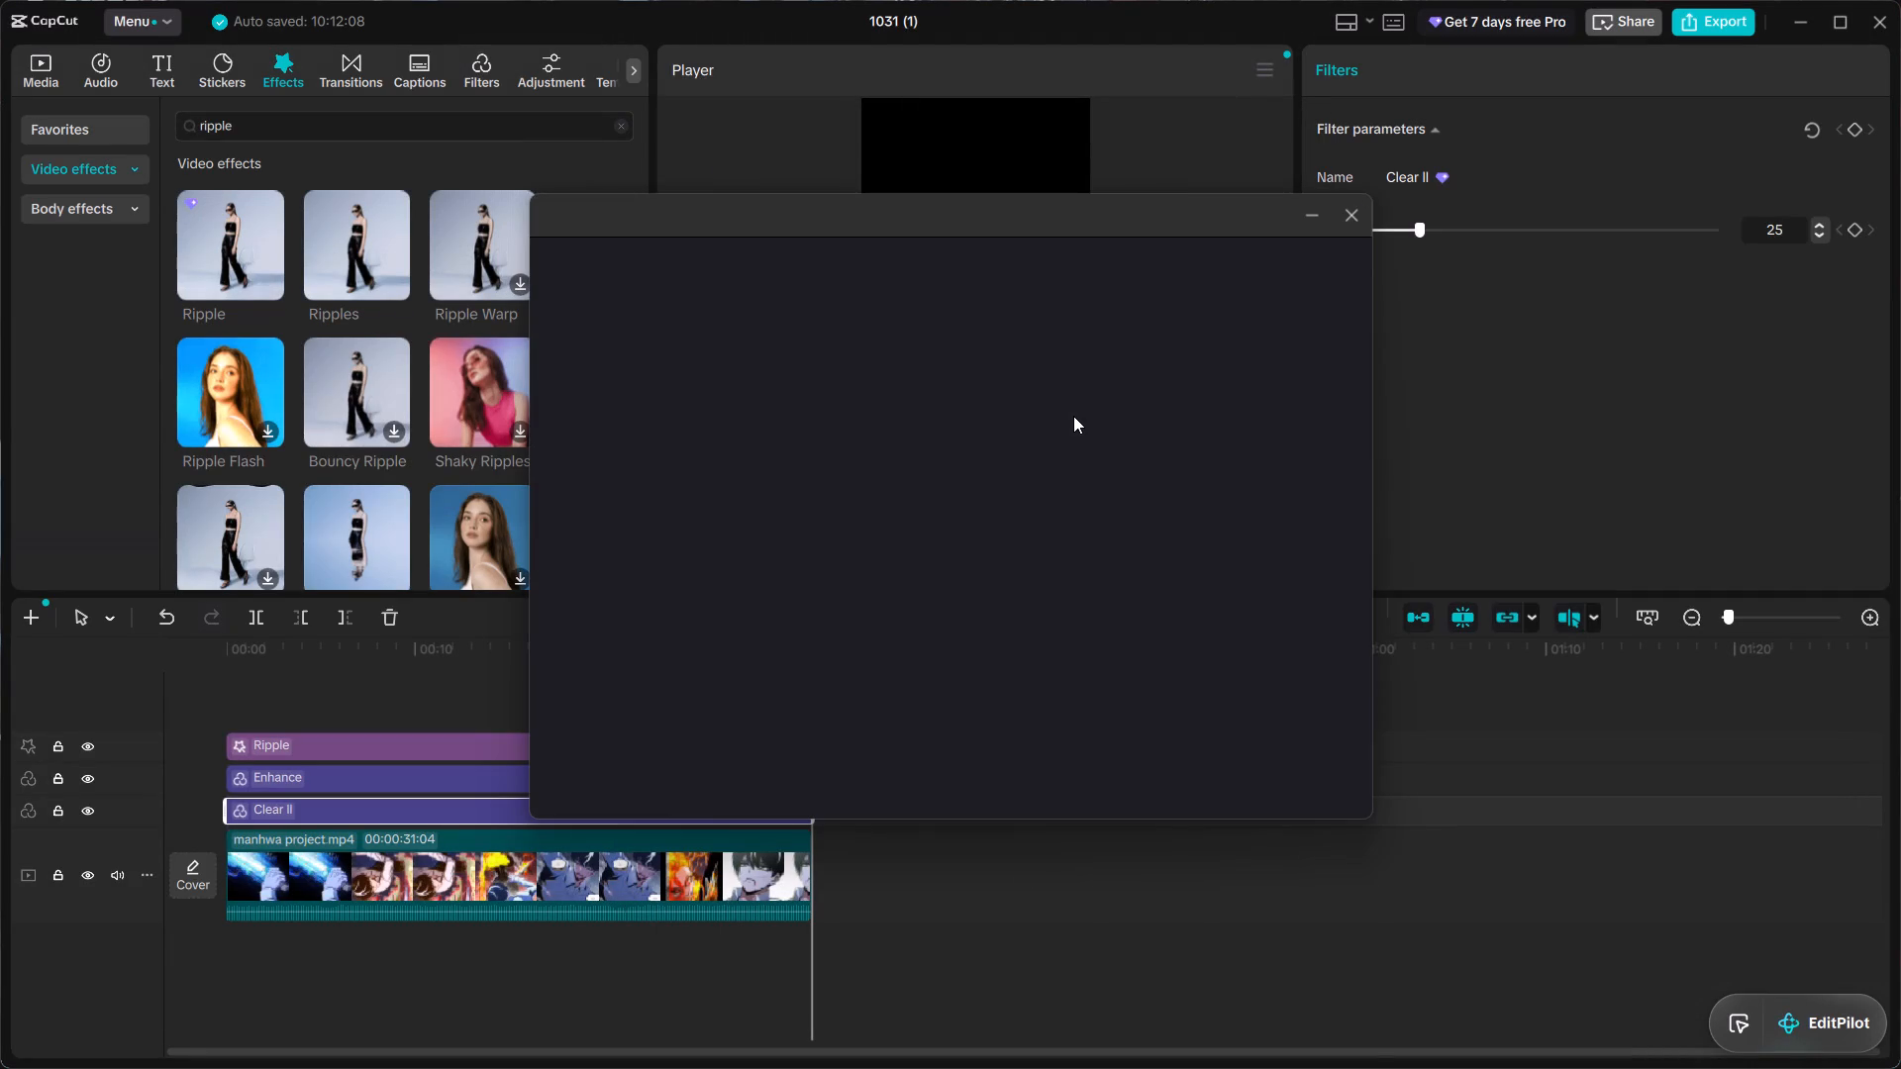
pyautogui.click(1355, 230)
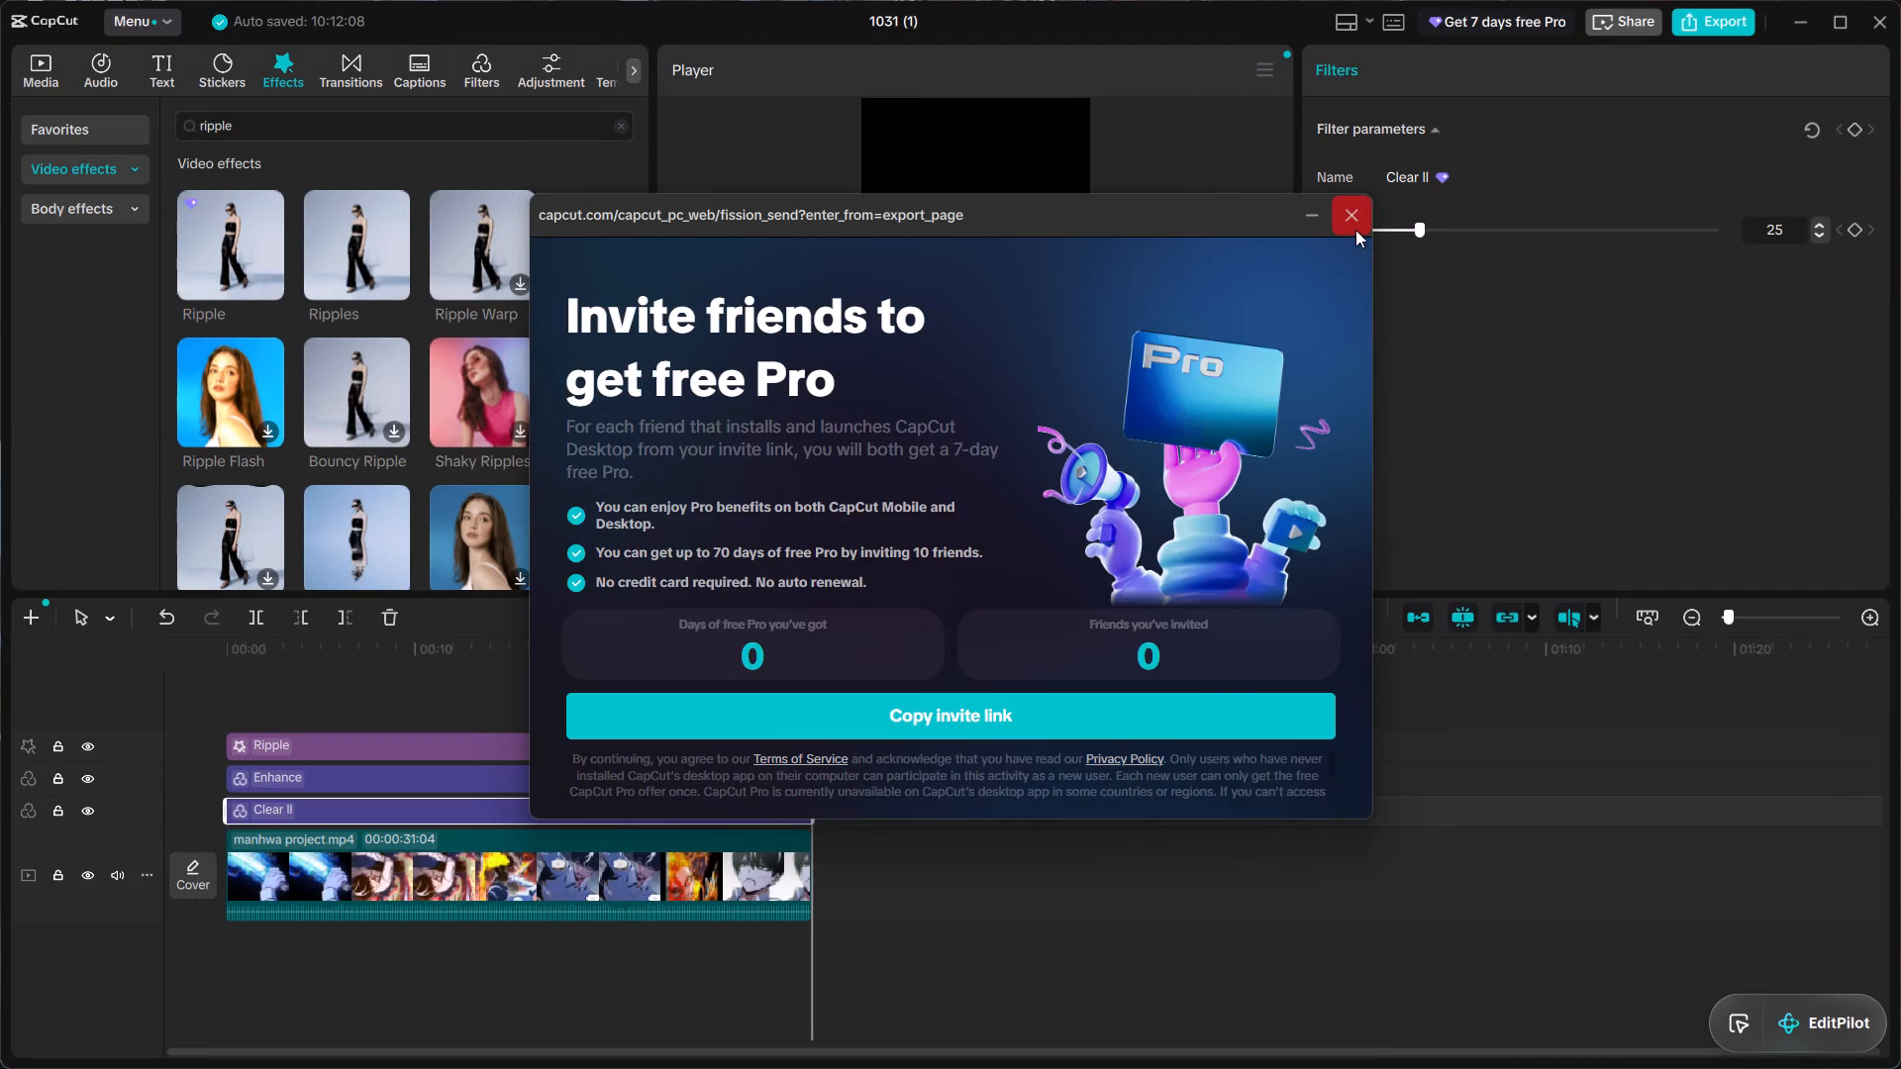
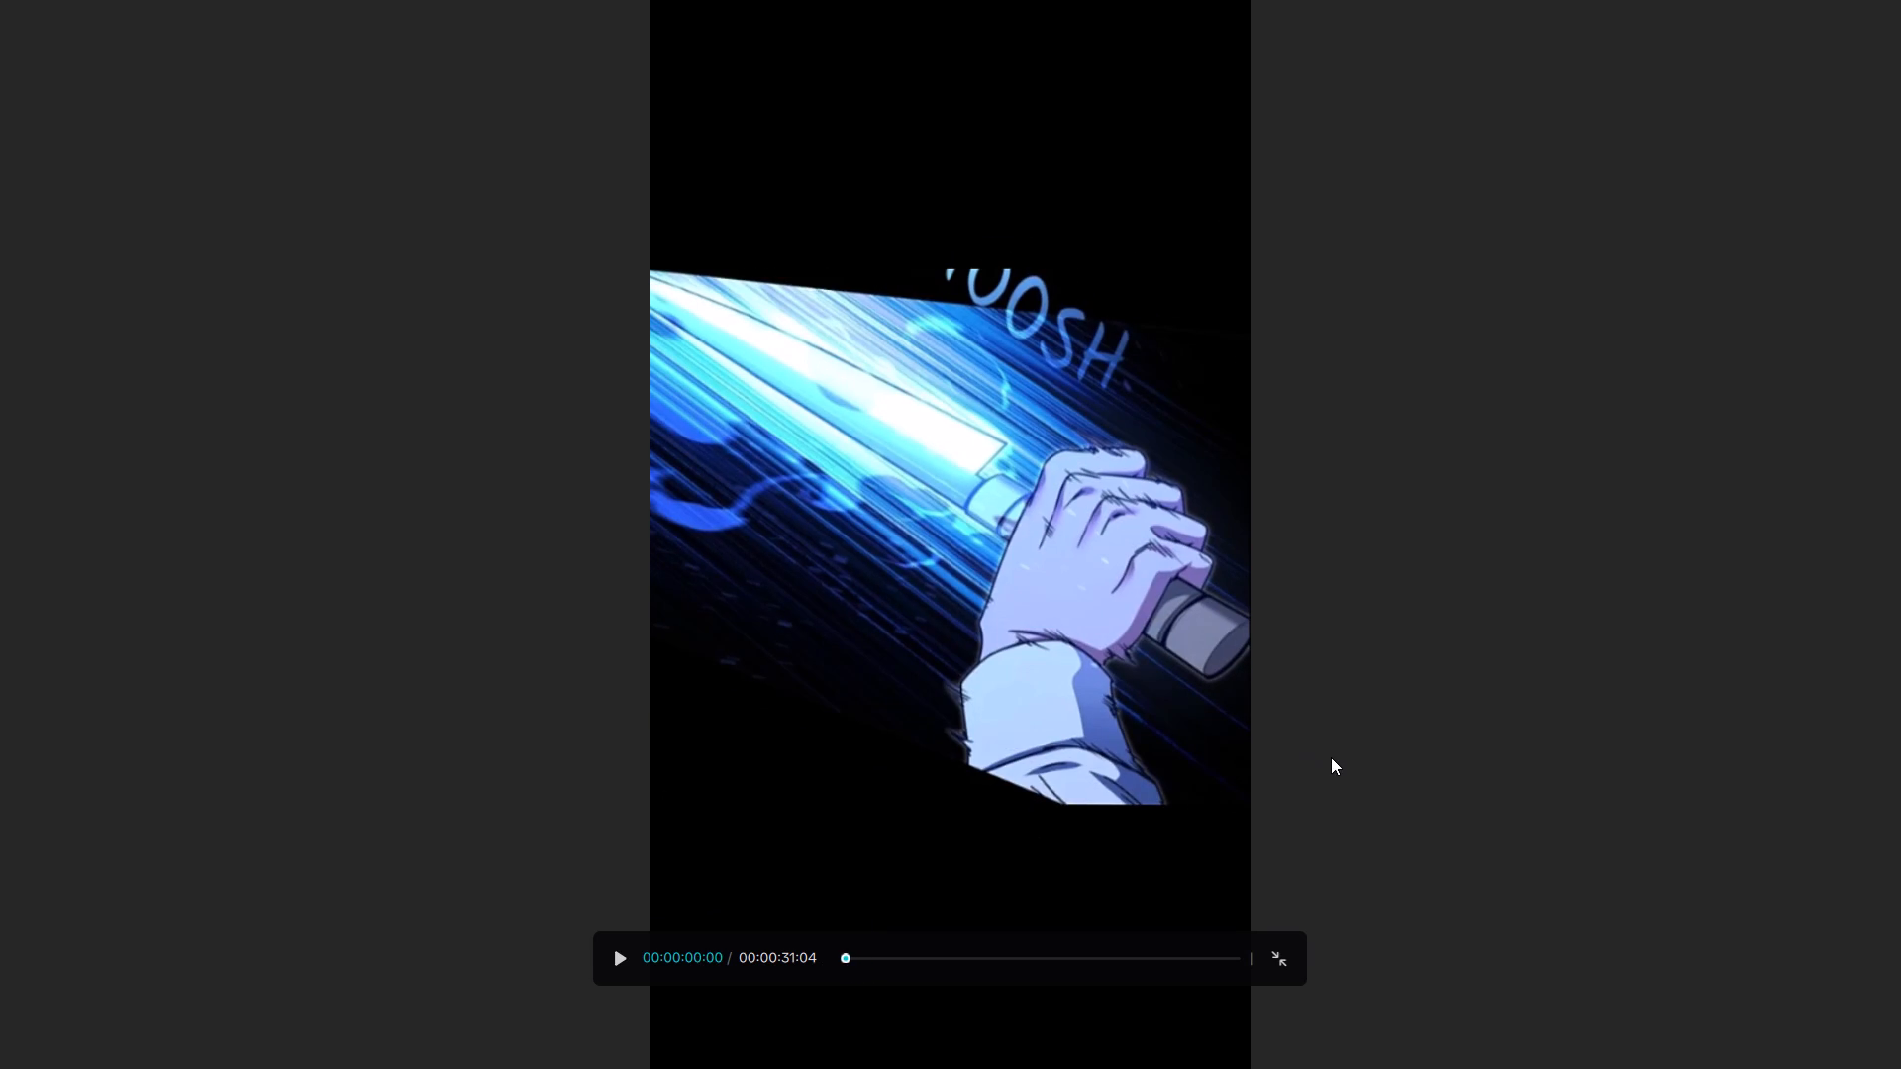
# Play the edited manhwa video full screen from the start to review the effects, and return to the editor.
pyautogui.click(616, 950)
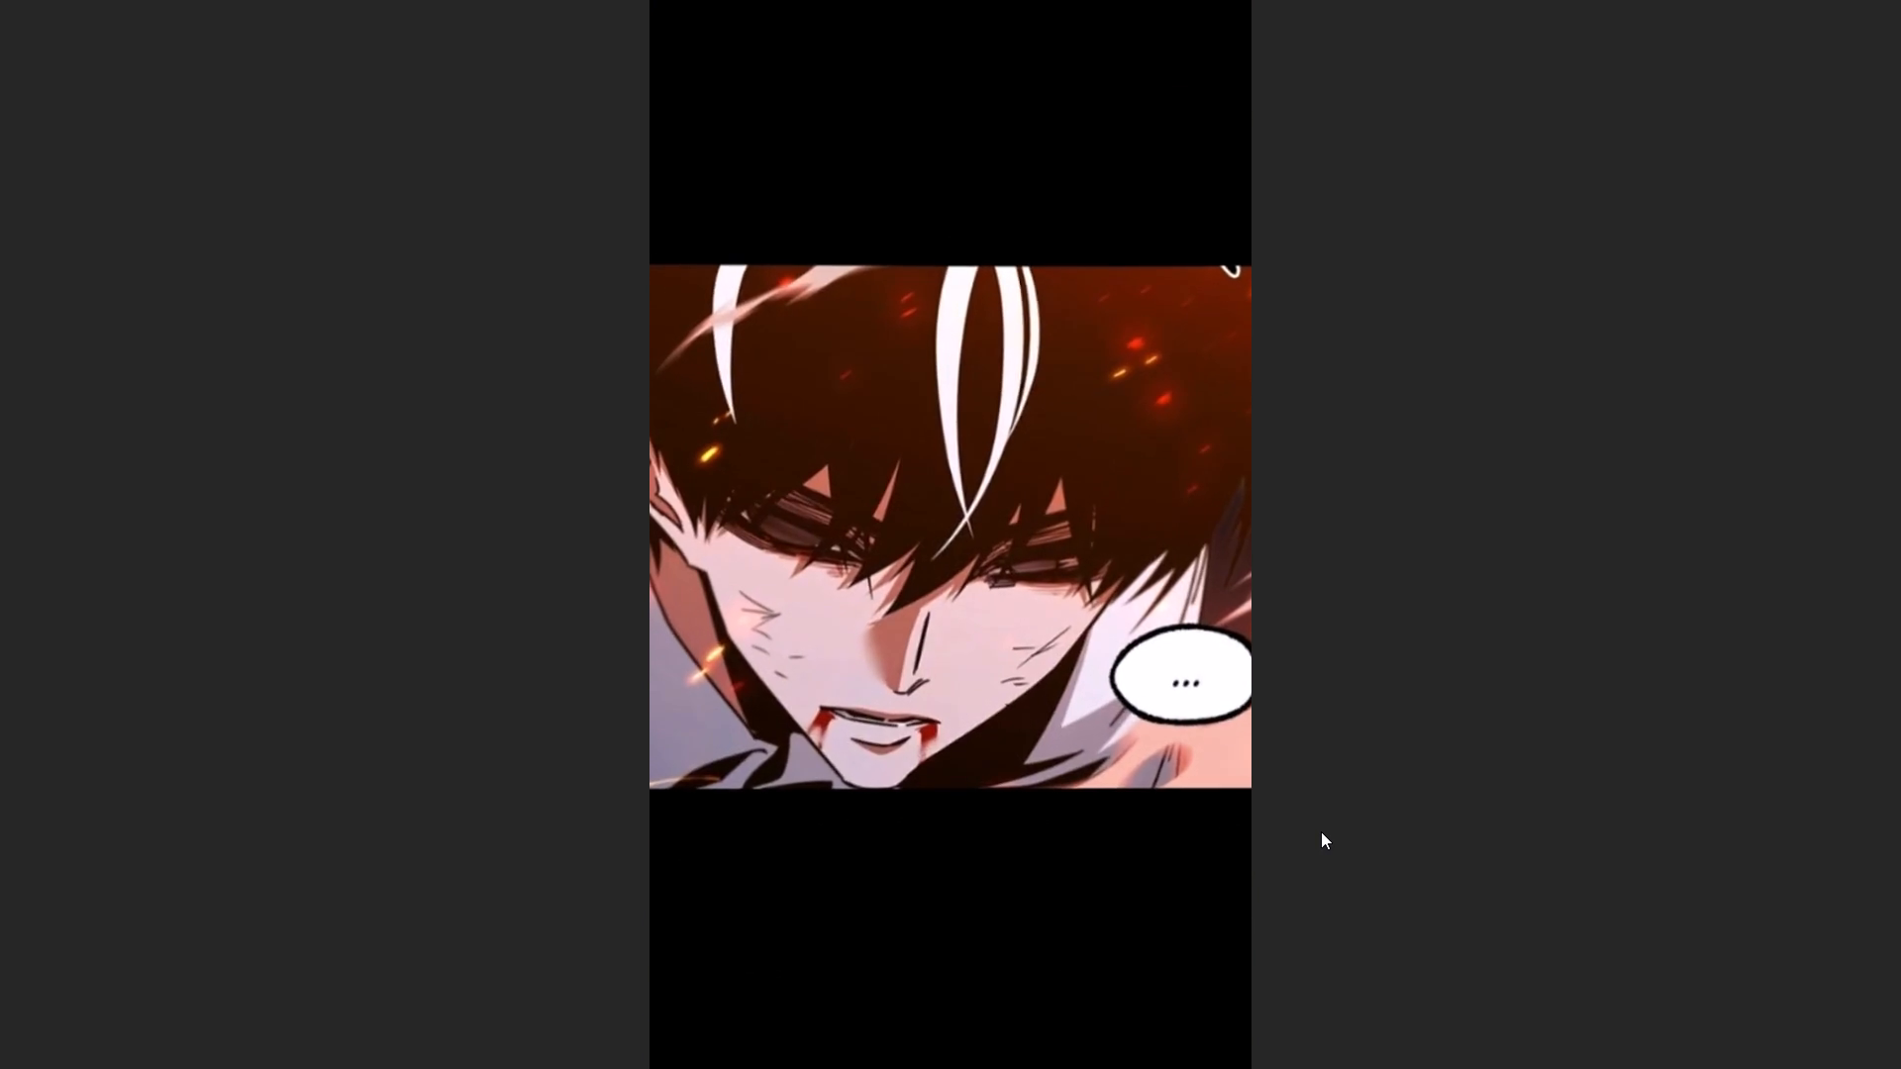
pyautogui.click(1321, 831)
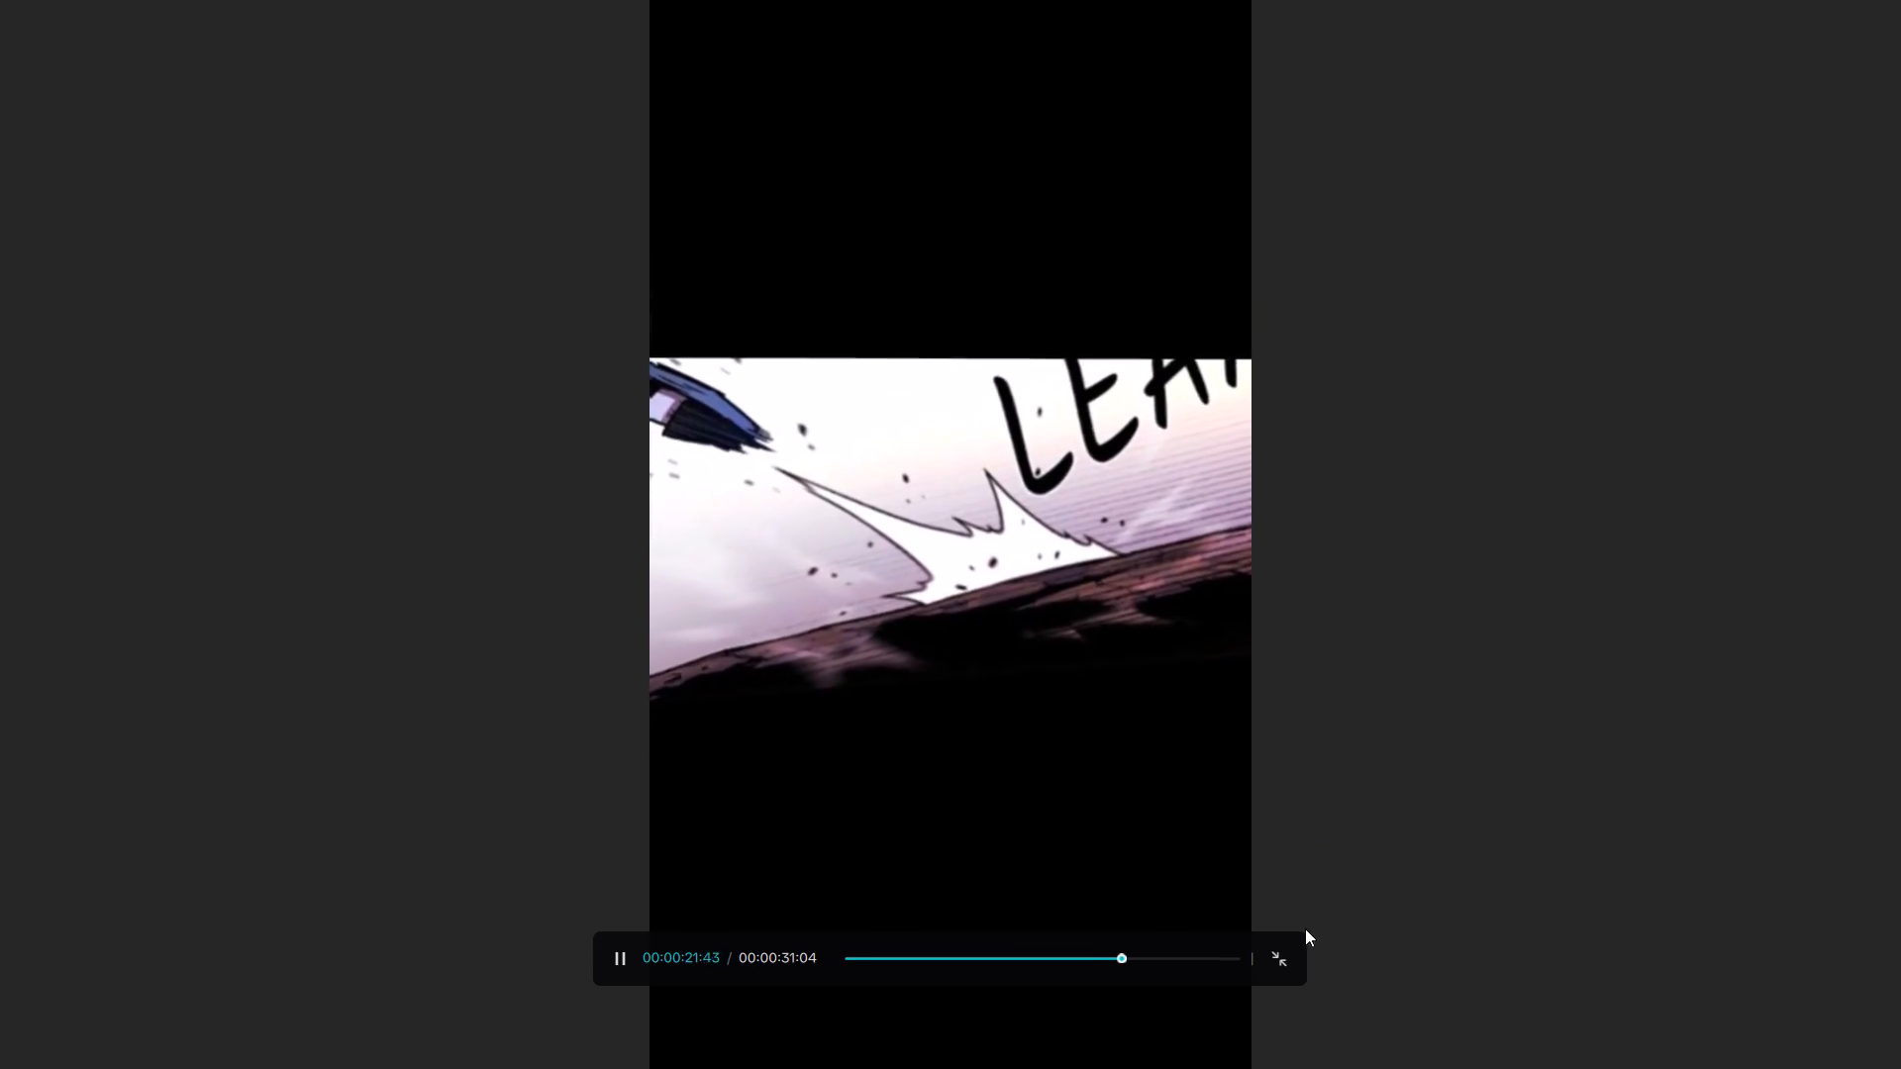
pyautogui.click(1289, 960)
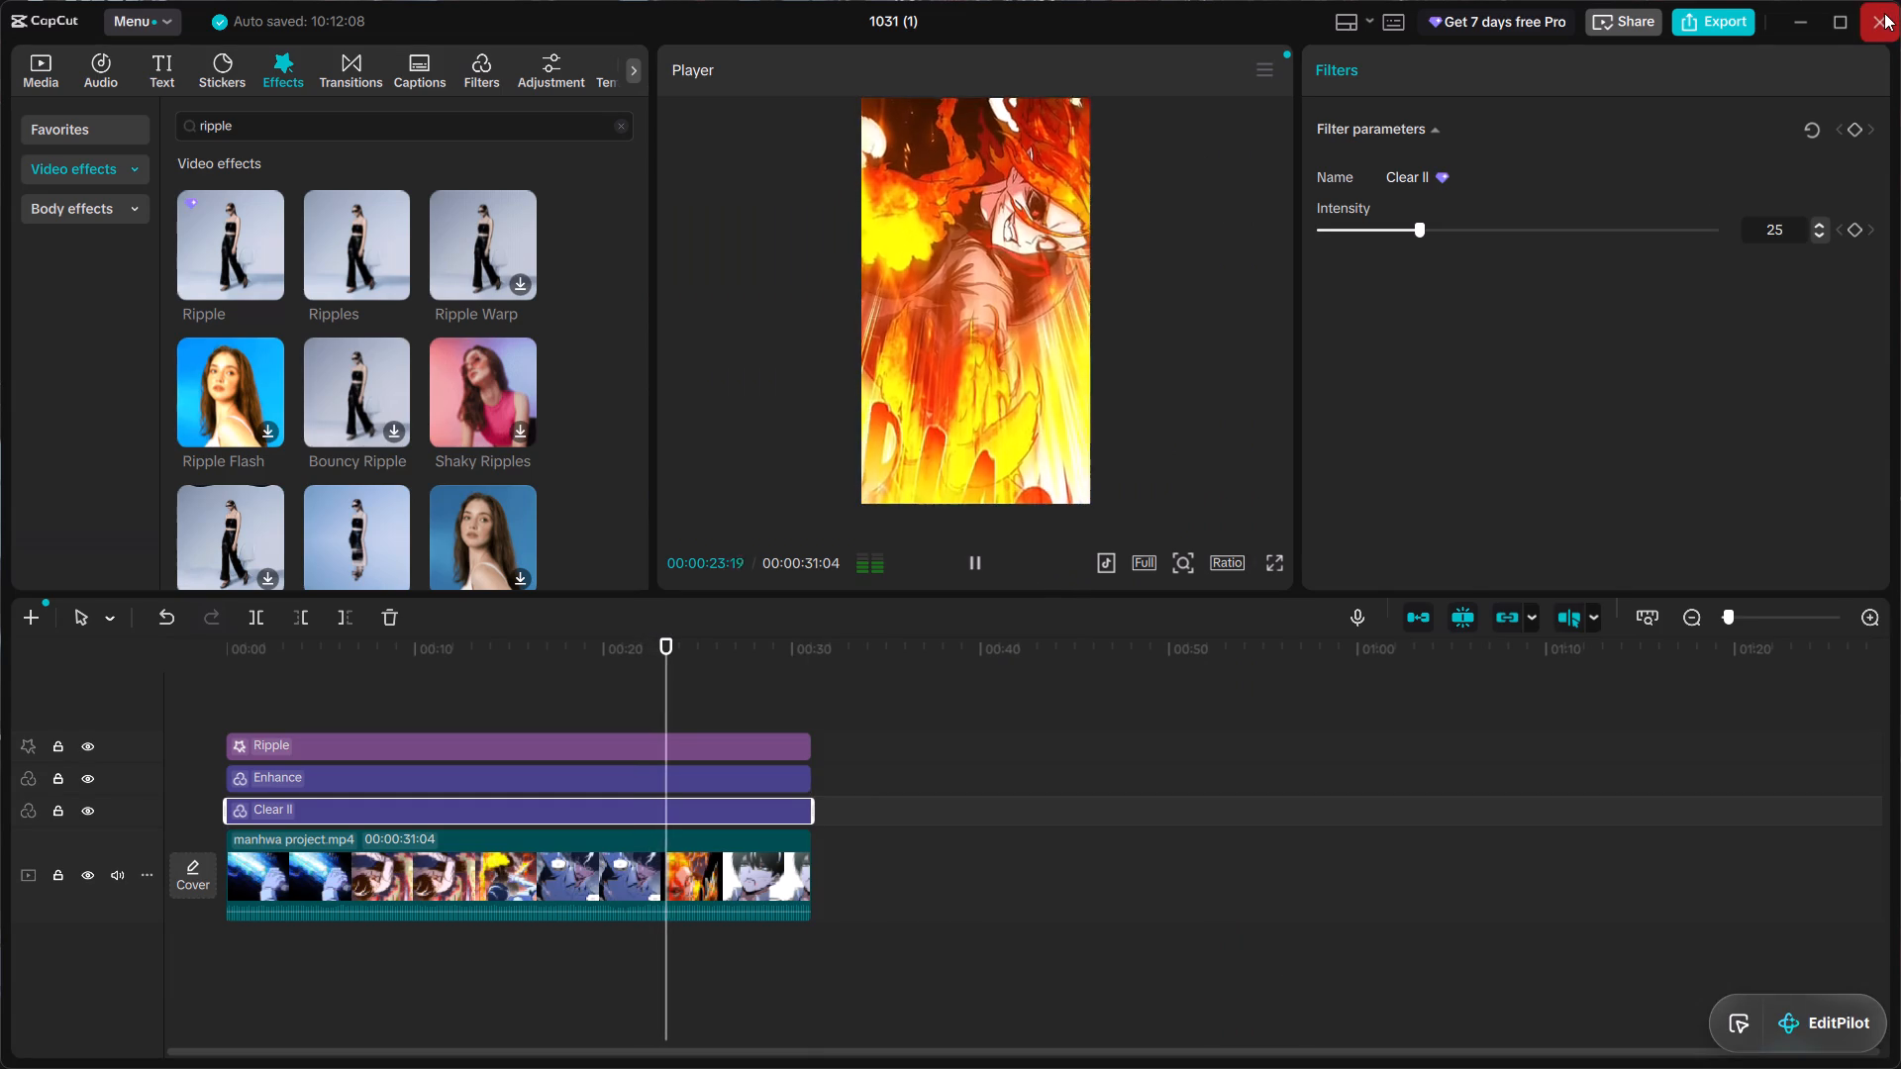
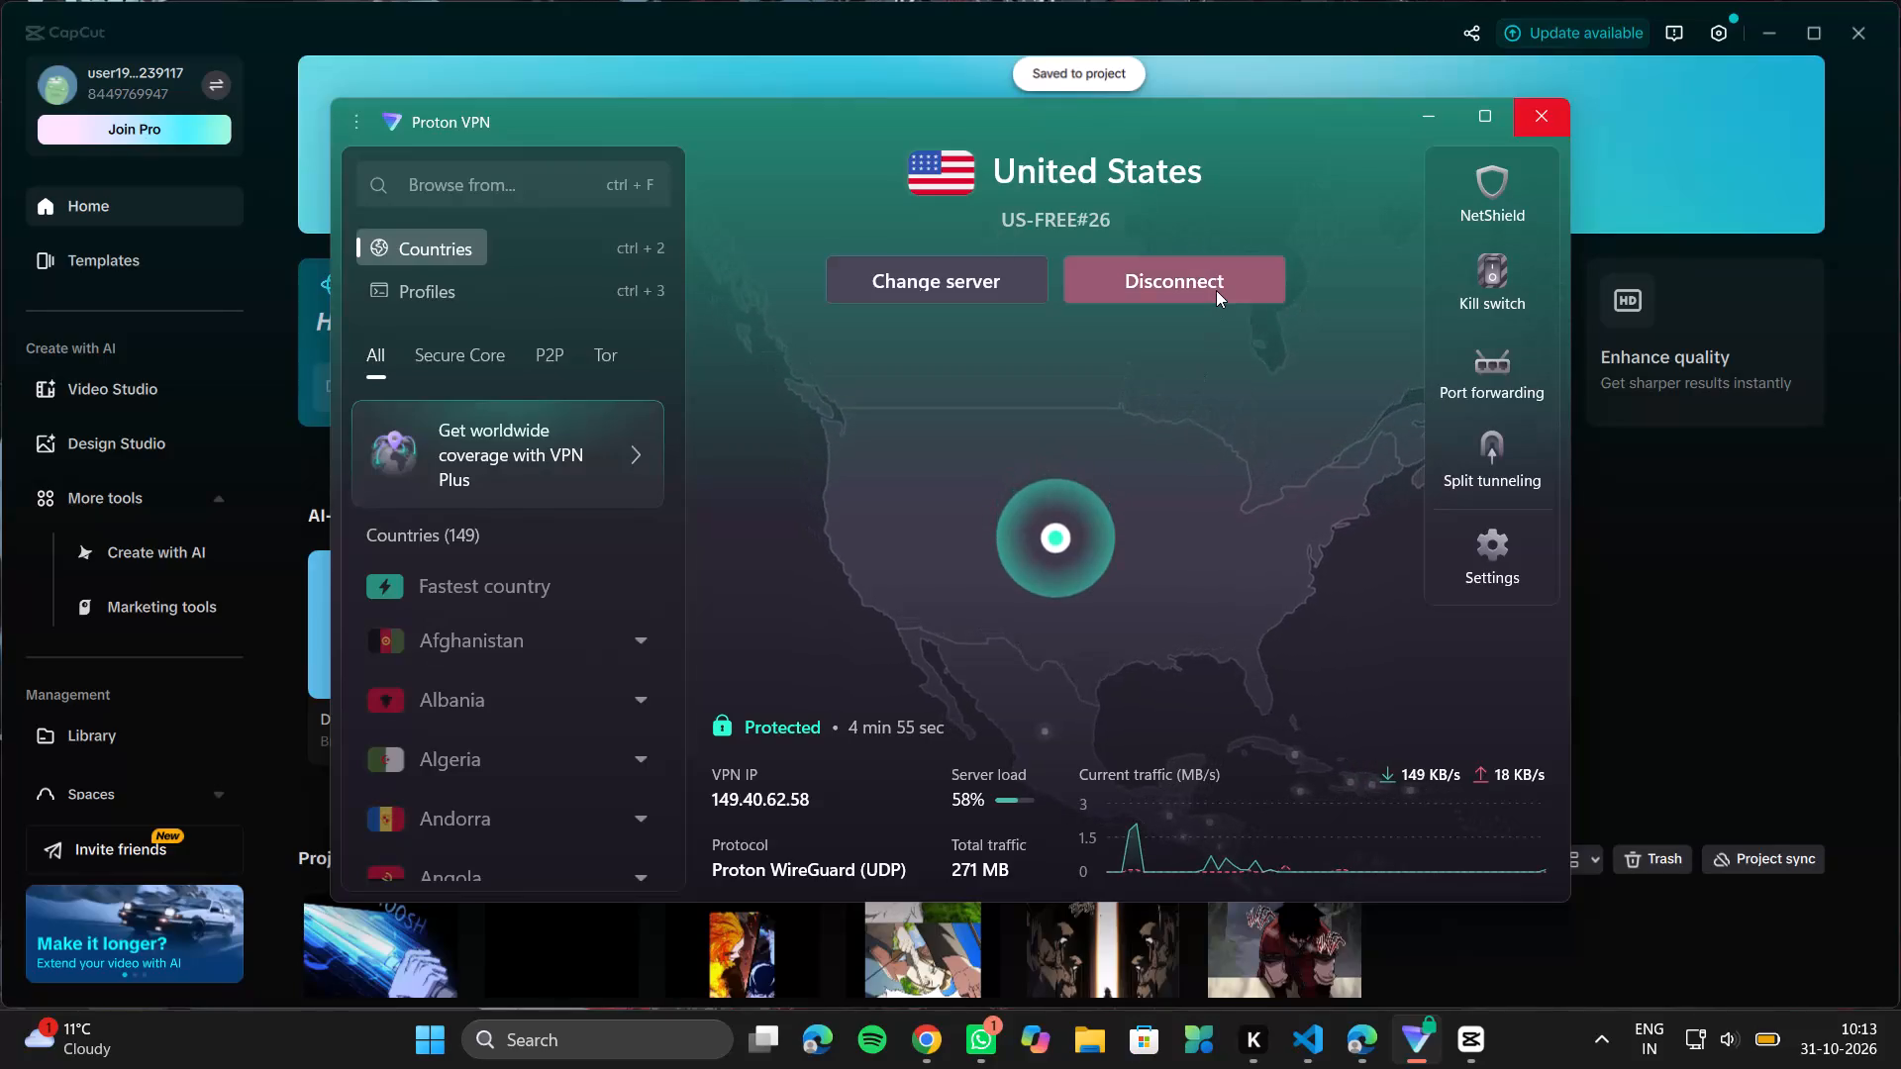
# Disconnect Proton VPN from the United States server and close its window.
pyautogui.click(1216, 290)
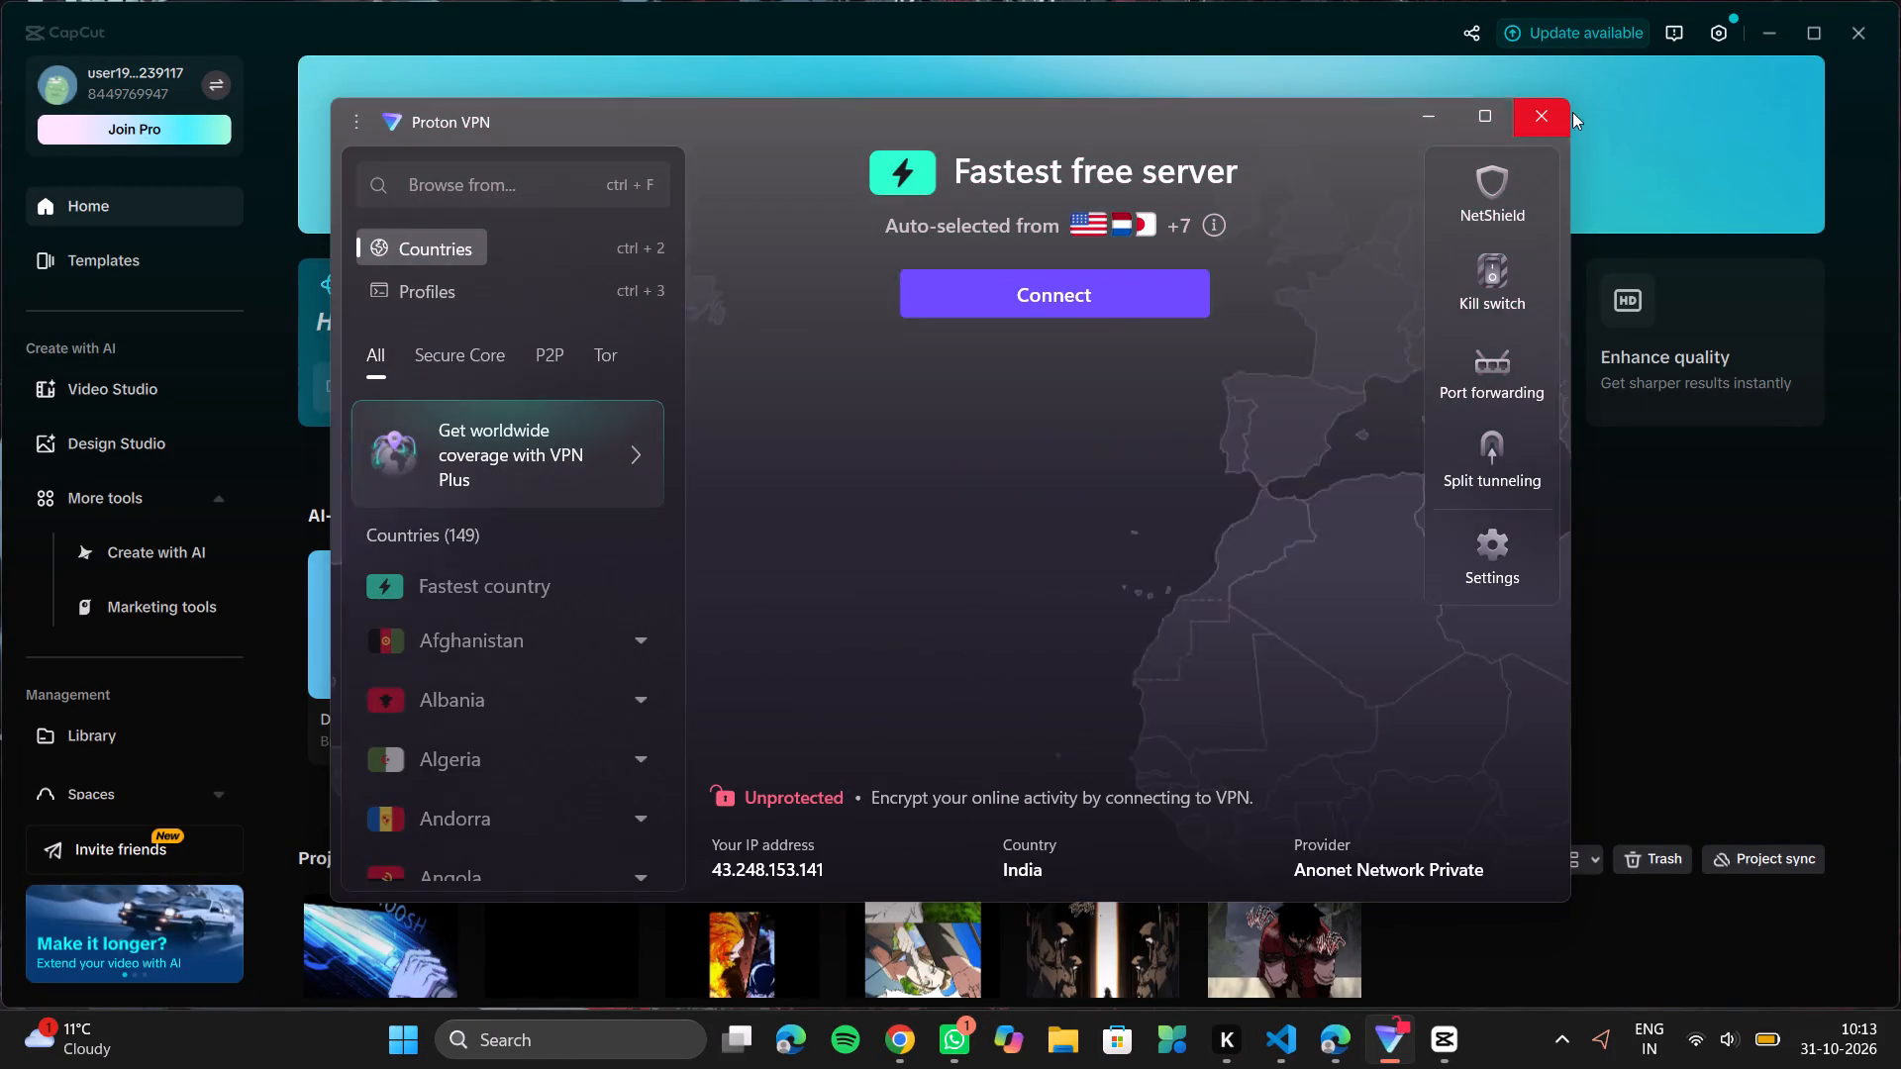
pyautogui.click(1559, 103)
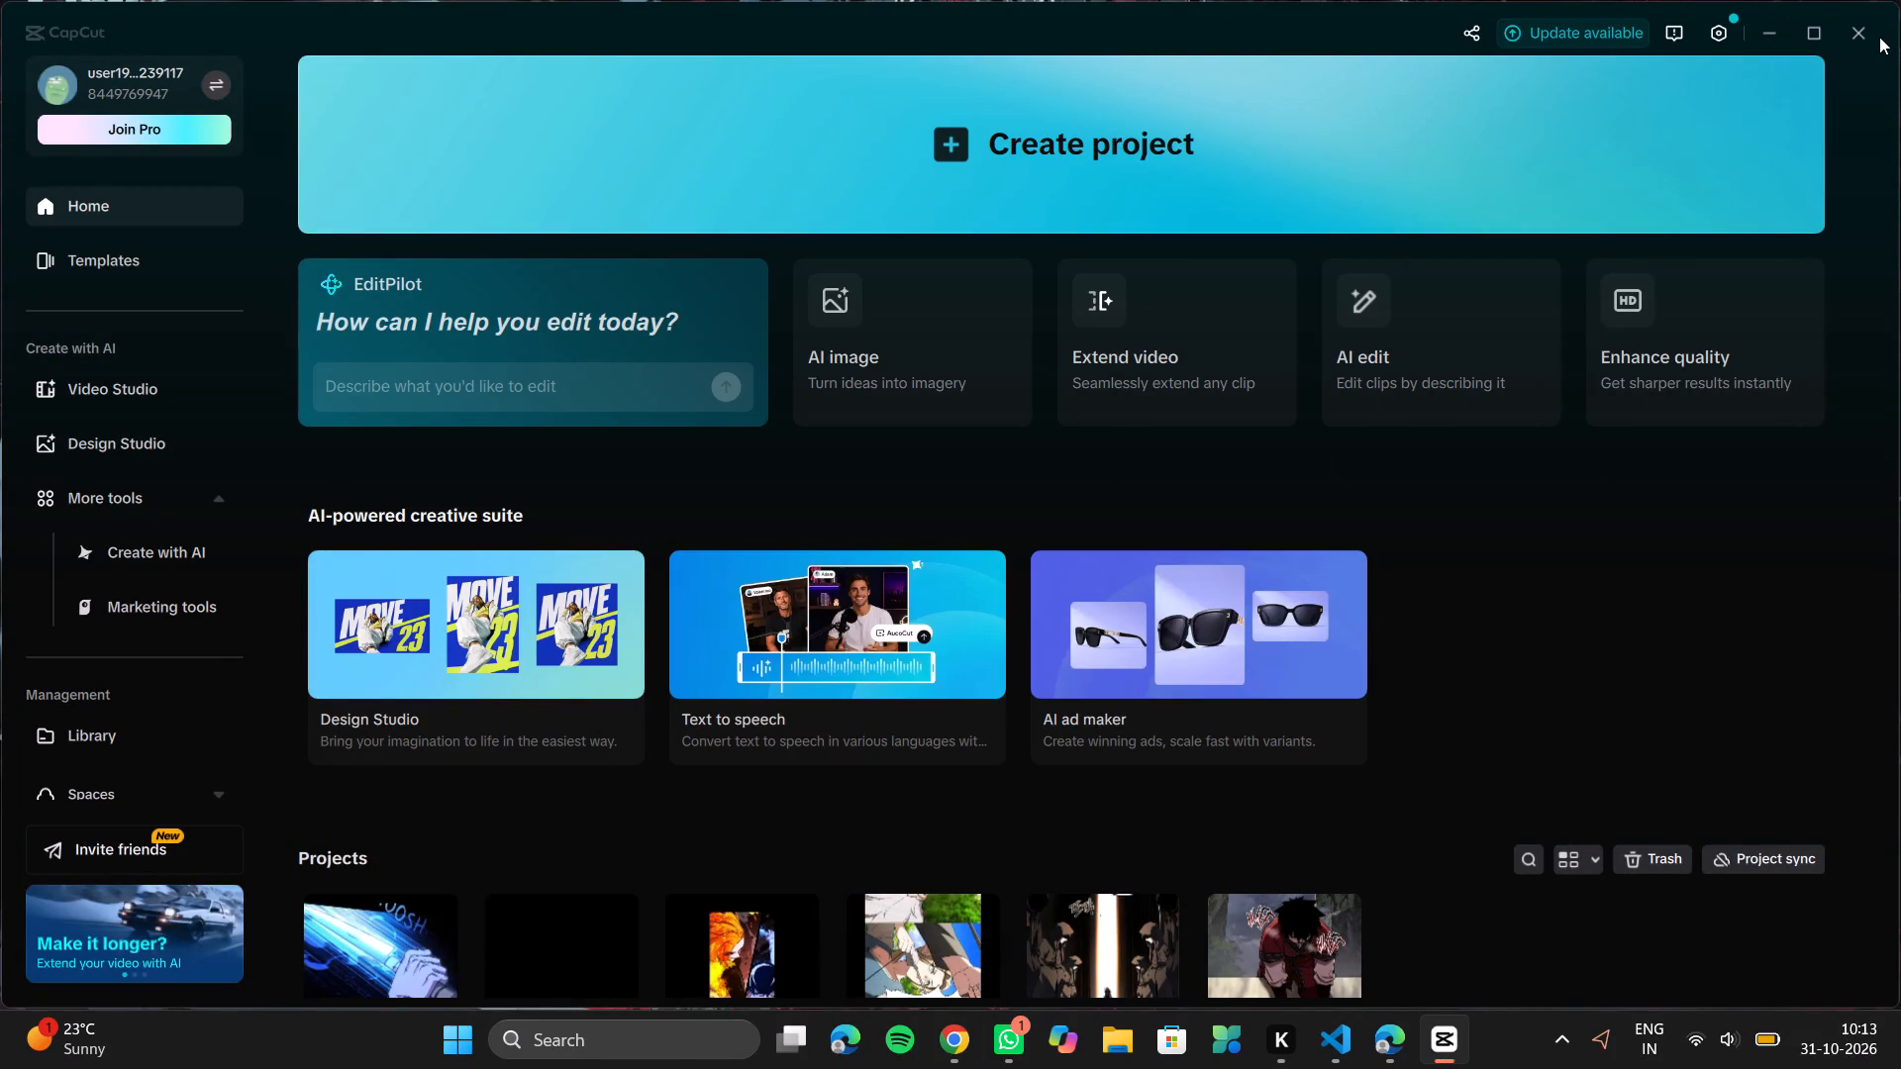
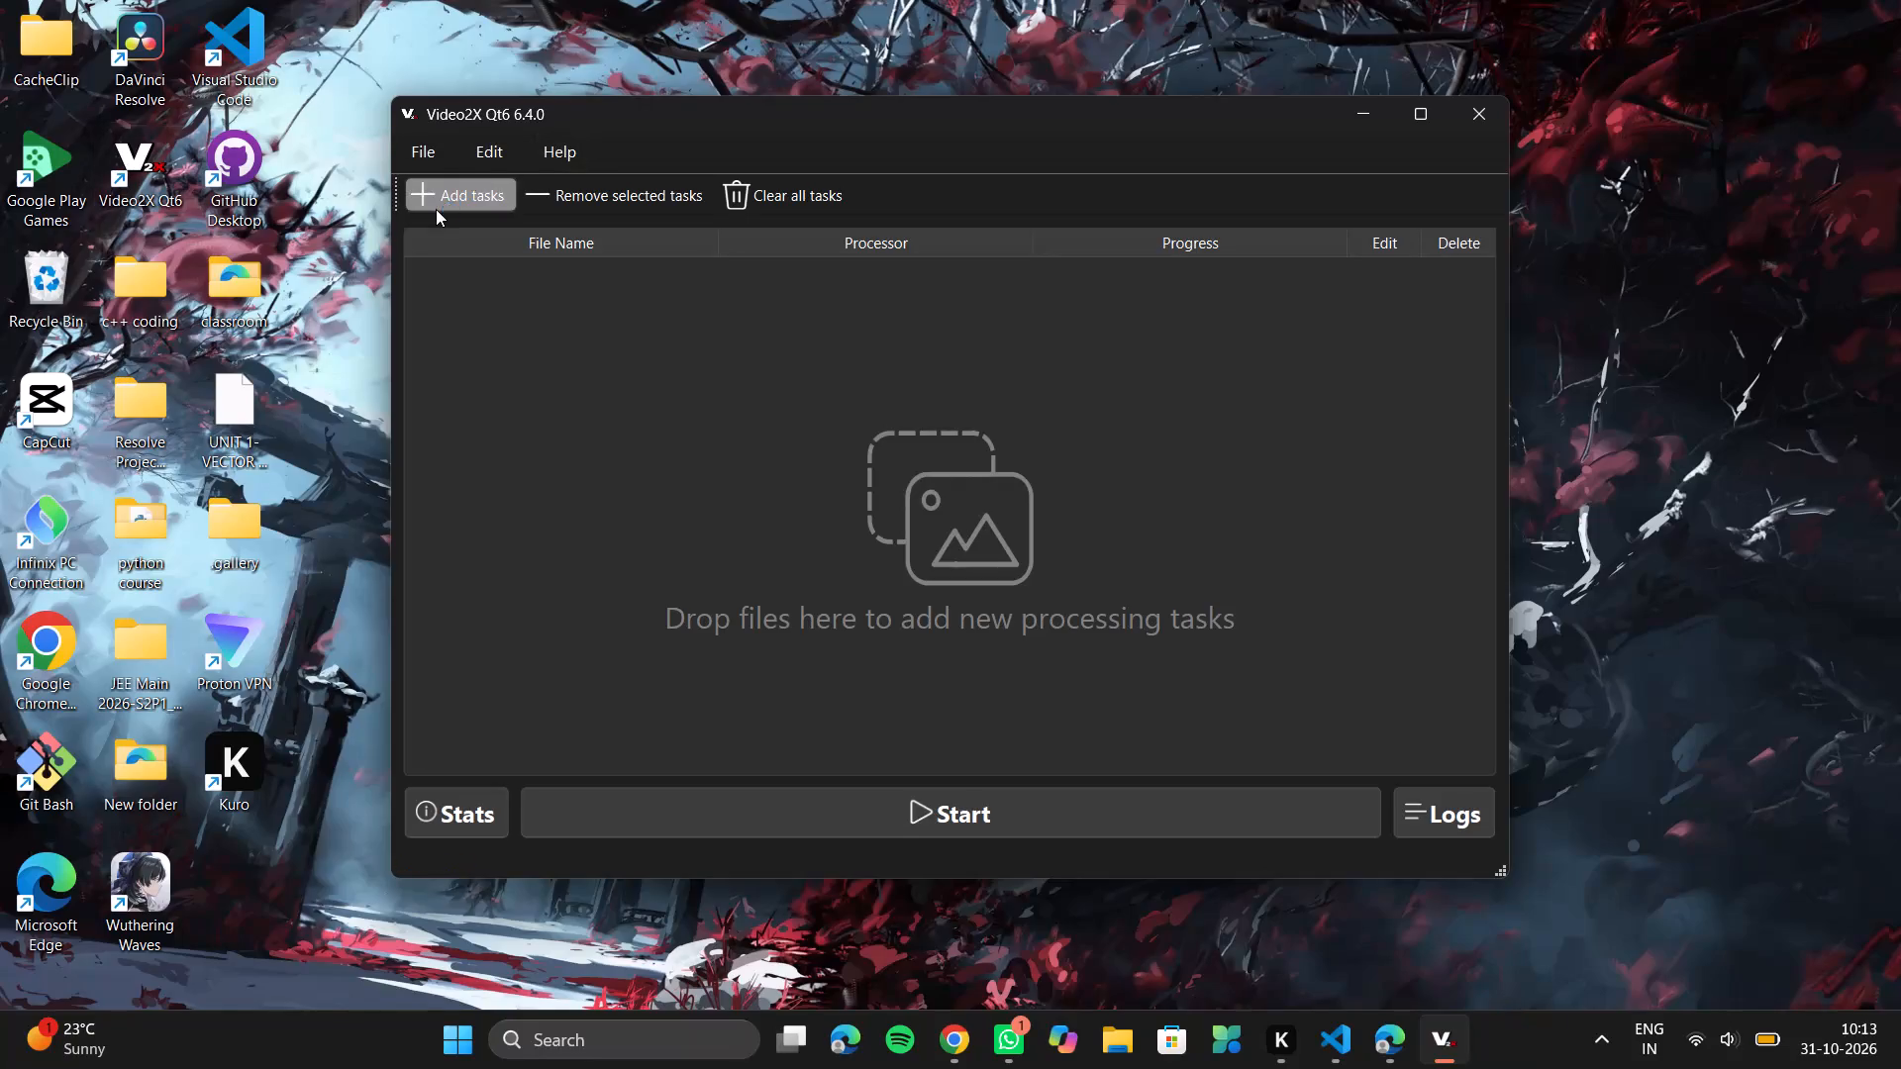
# Add manhwa project.mp4 from the Downloads folder as a new Video2X processing task.
pyautogui.click(436, 209)
pyautogui.scroll(1, 494, 390)
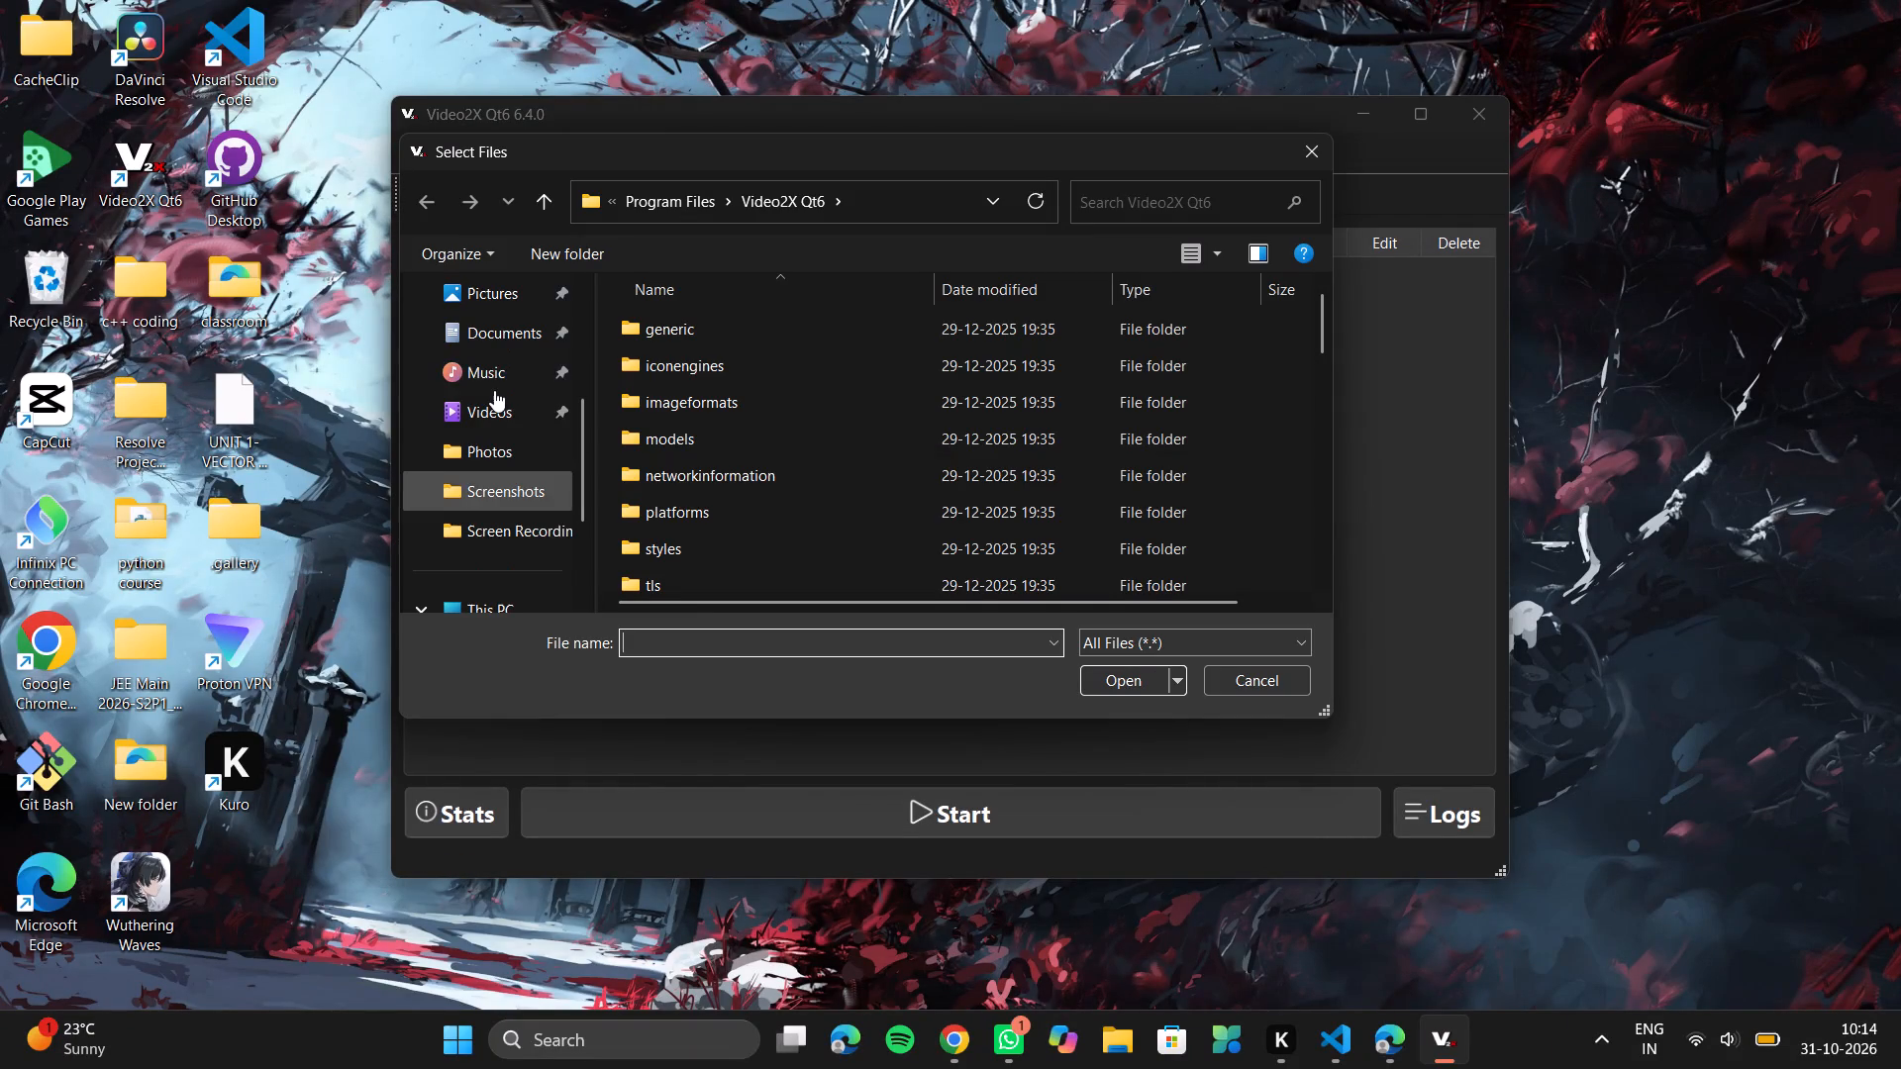
pyautogui.scroll(1, 523, 310)
pyautogui.click(529, 352)
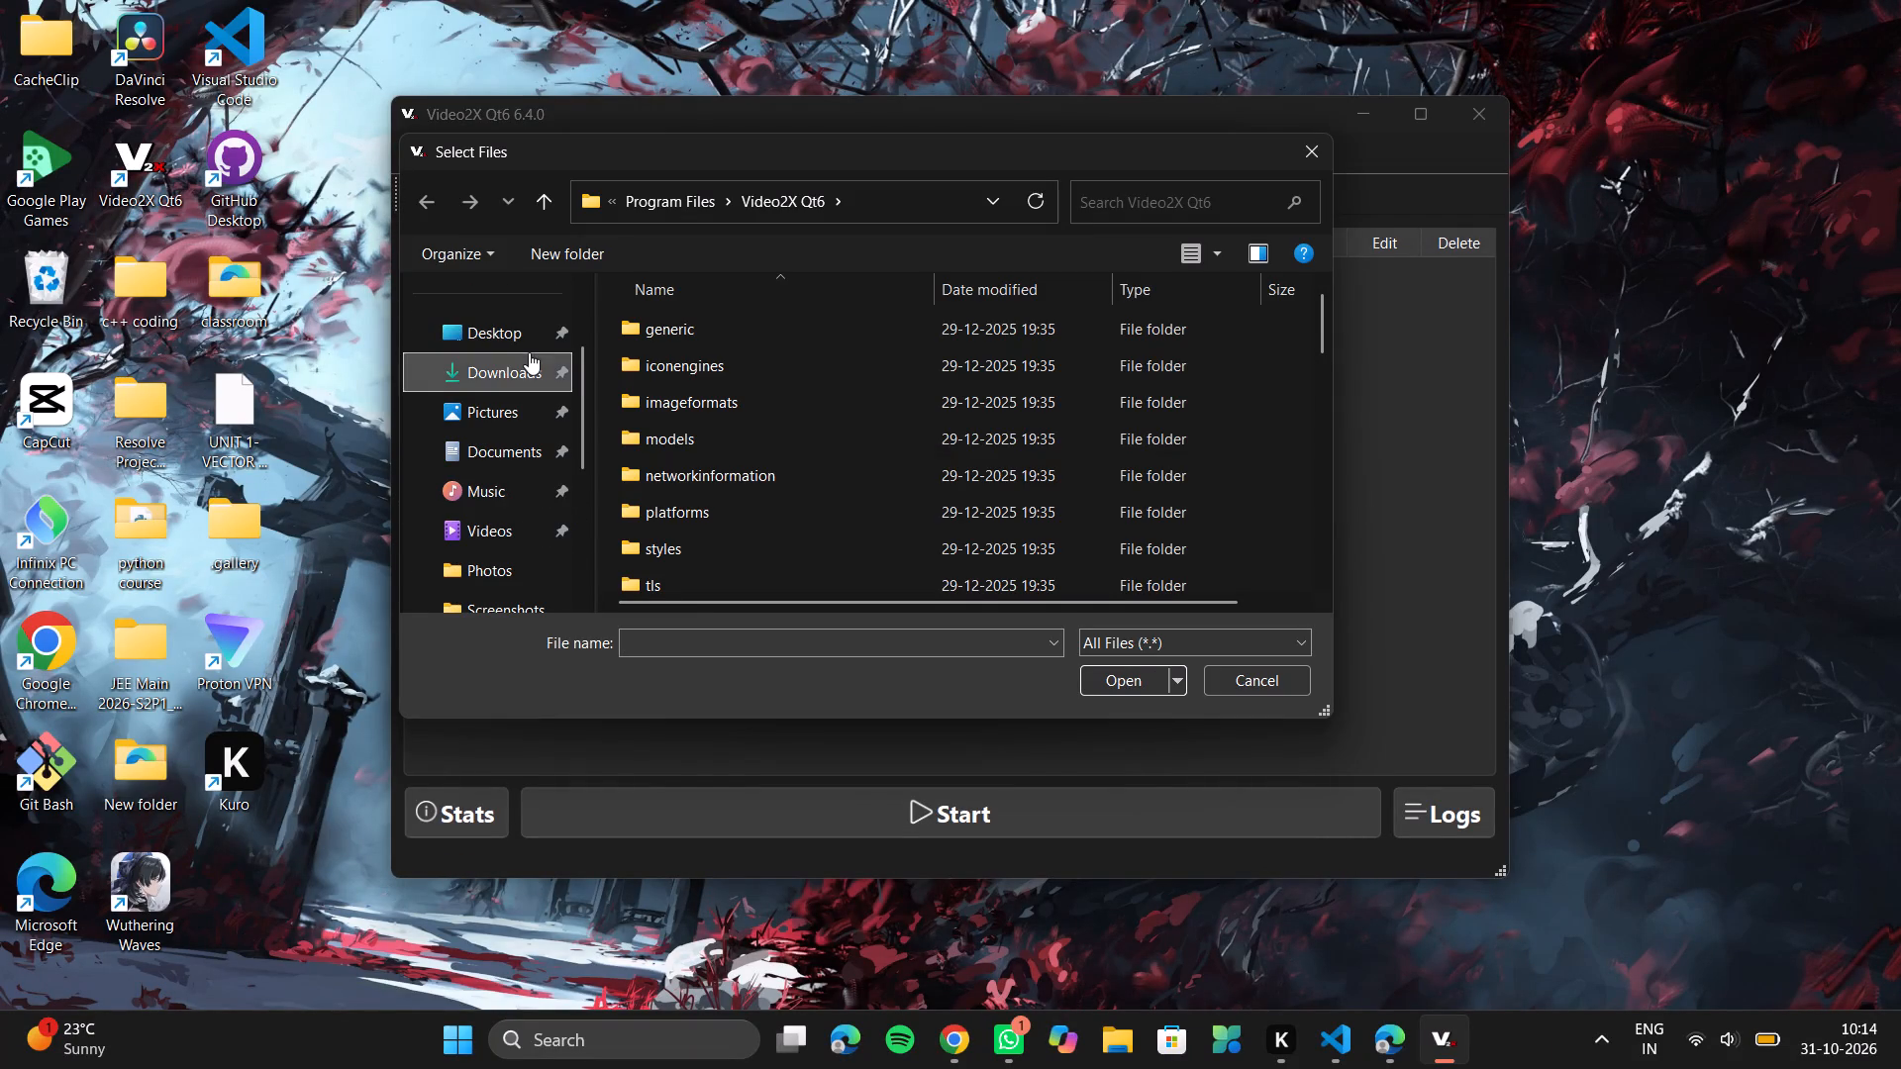
pyautogui.click(721, 370)
pyautogui.click(1130, 673)
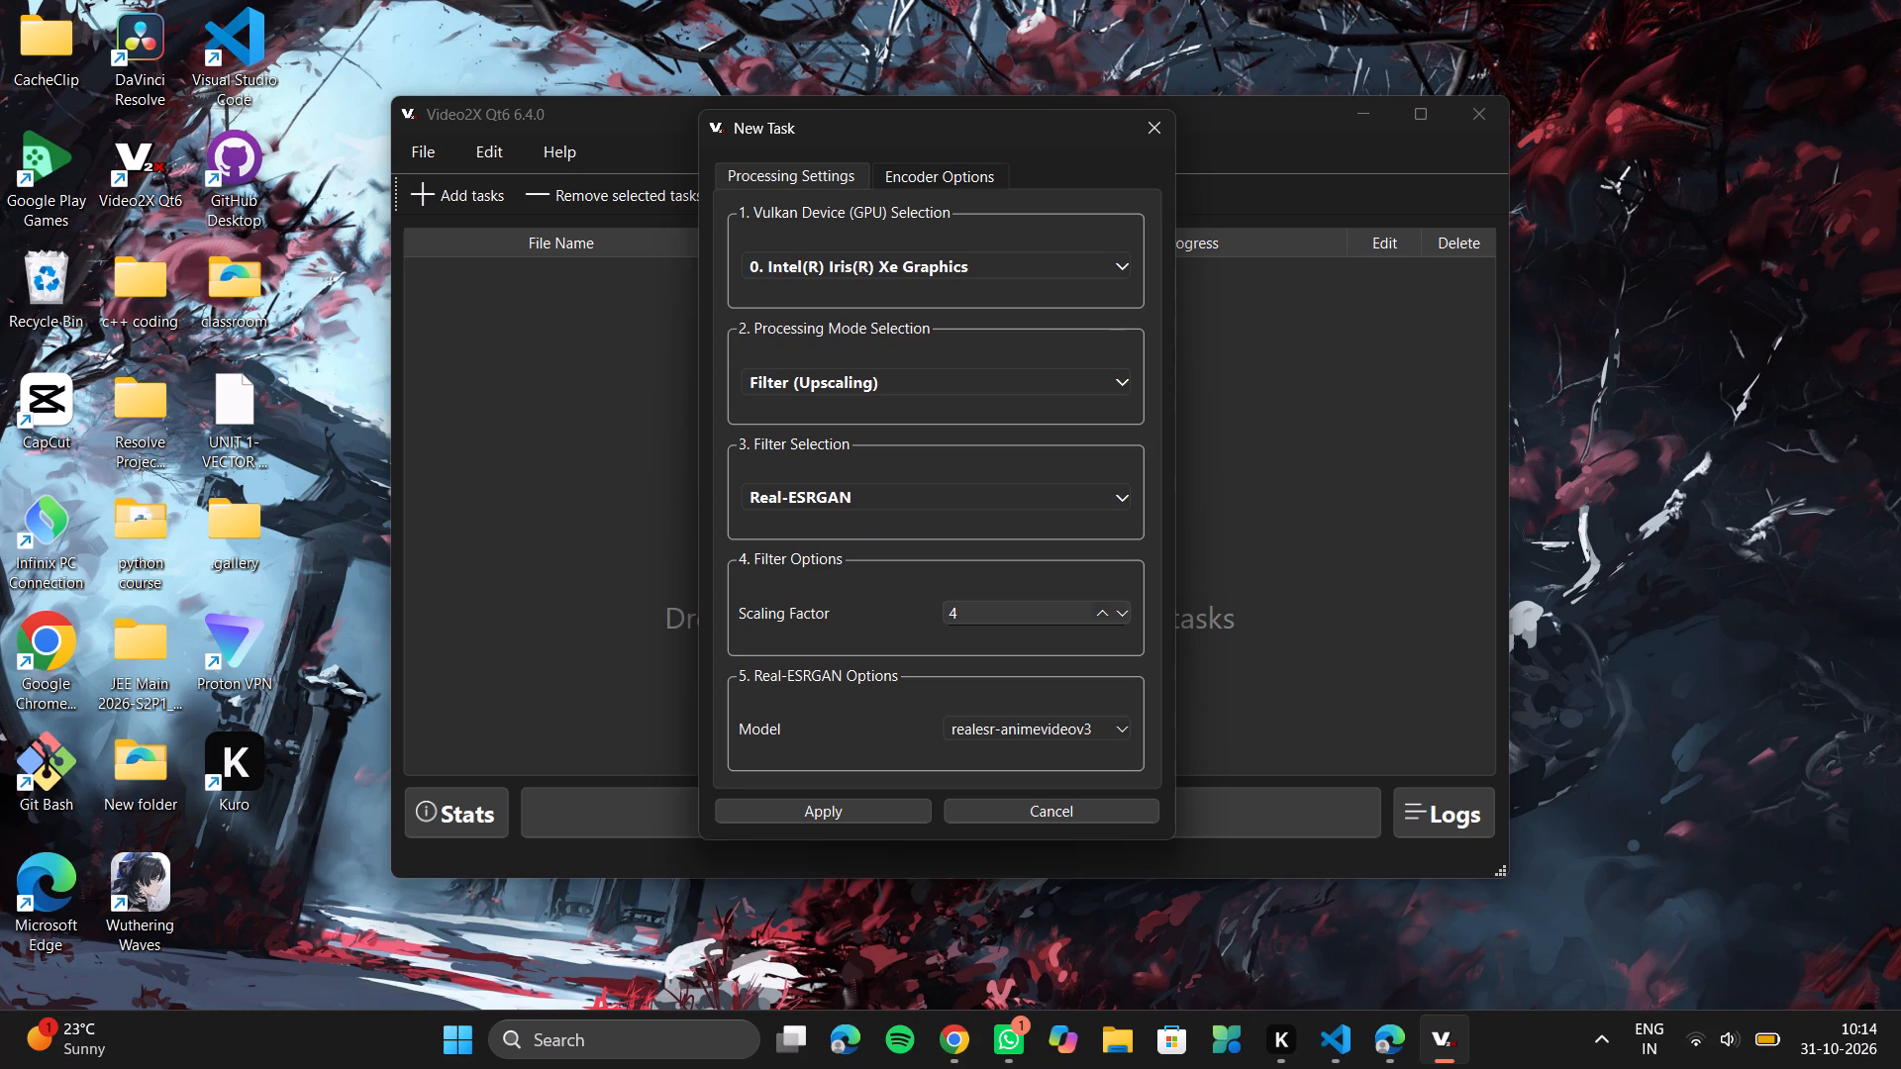
# Configure the Real-ESRGAN upscaling task with a scaling factor of 2 and the output suffix .mp4, and apply it.
pyautogui.click(963, 613)
pyautogui.press('BackSpace')
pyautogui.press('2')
pyautogui.click(971, 178)
pyautogui.click(1001, 263)
pyautogui.press('BackSpace')
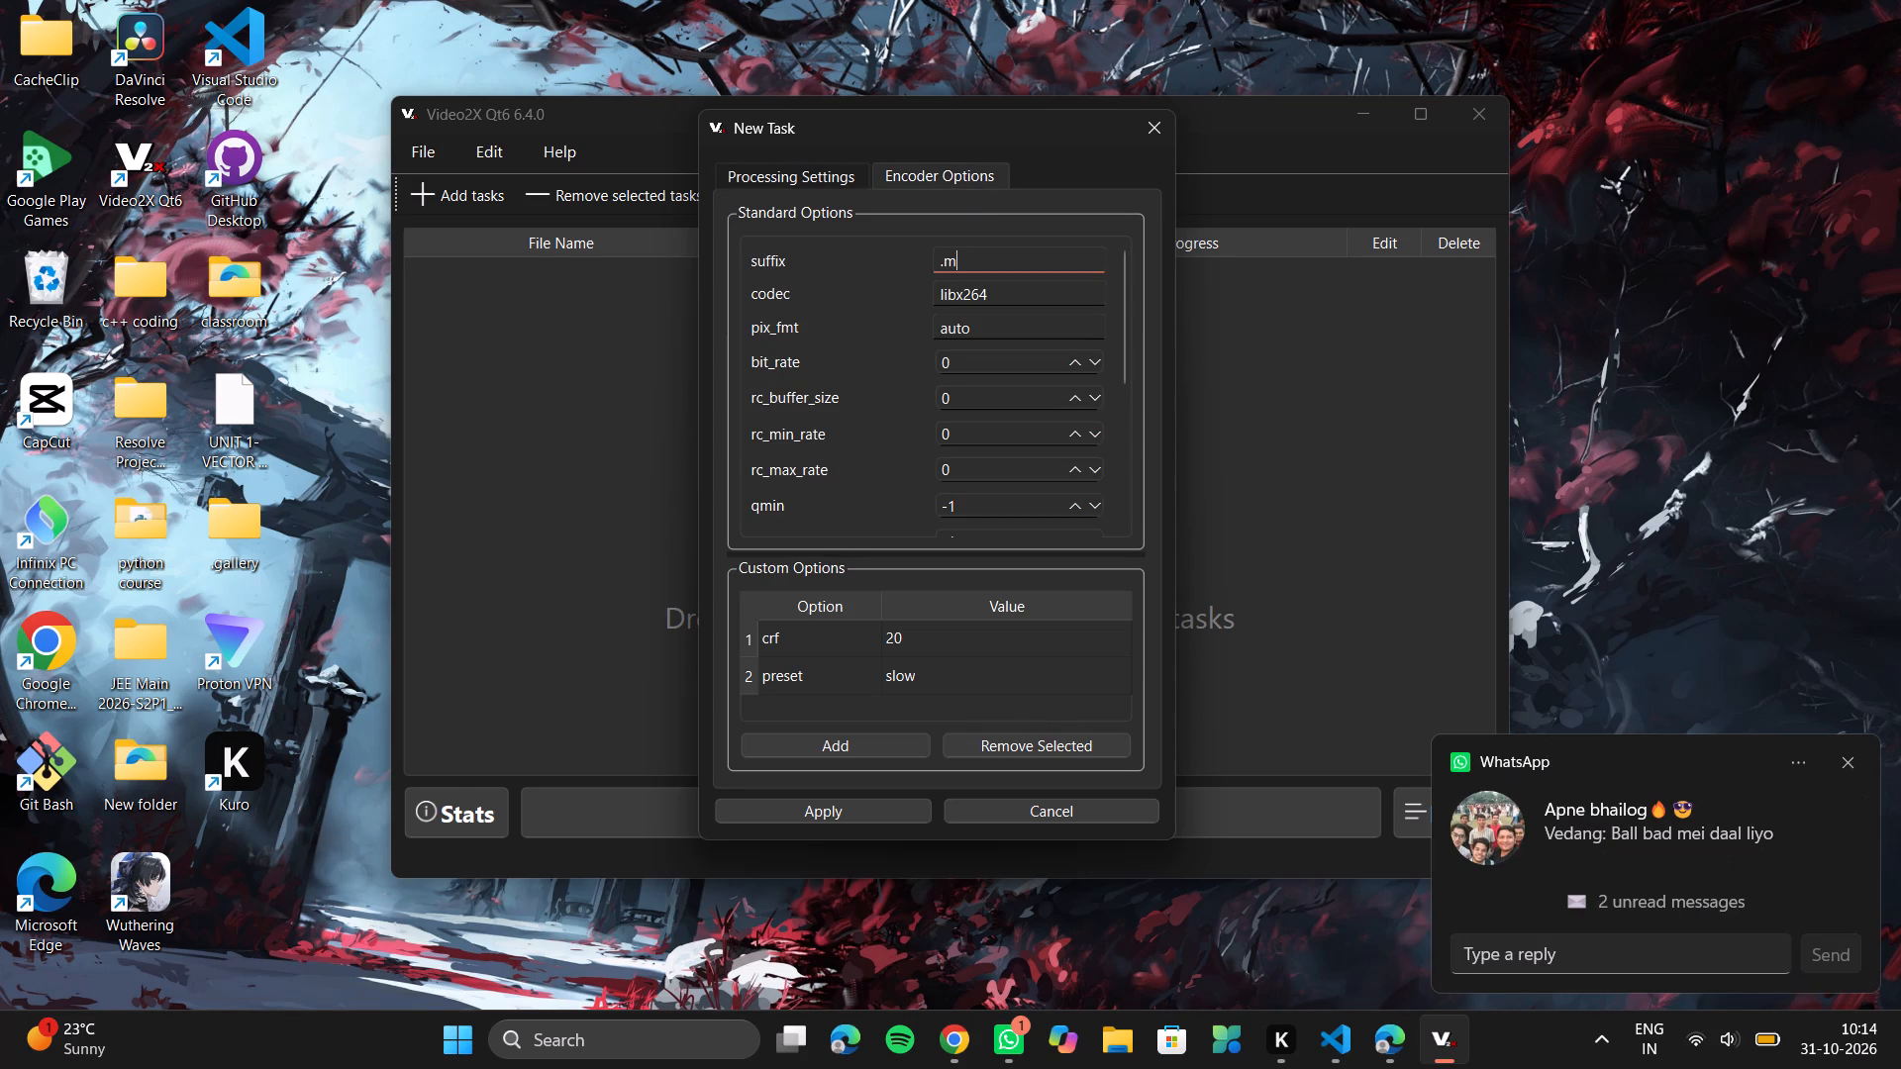
pyautogui.press('BackSpace')
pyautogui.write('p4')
pyautogui.click(850, 825)
# Start processing the queued upscaling task for manhwa project.mp4.
pyautogui.click(850, 825)
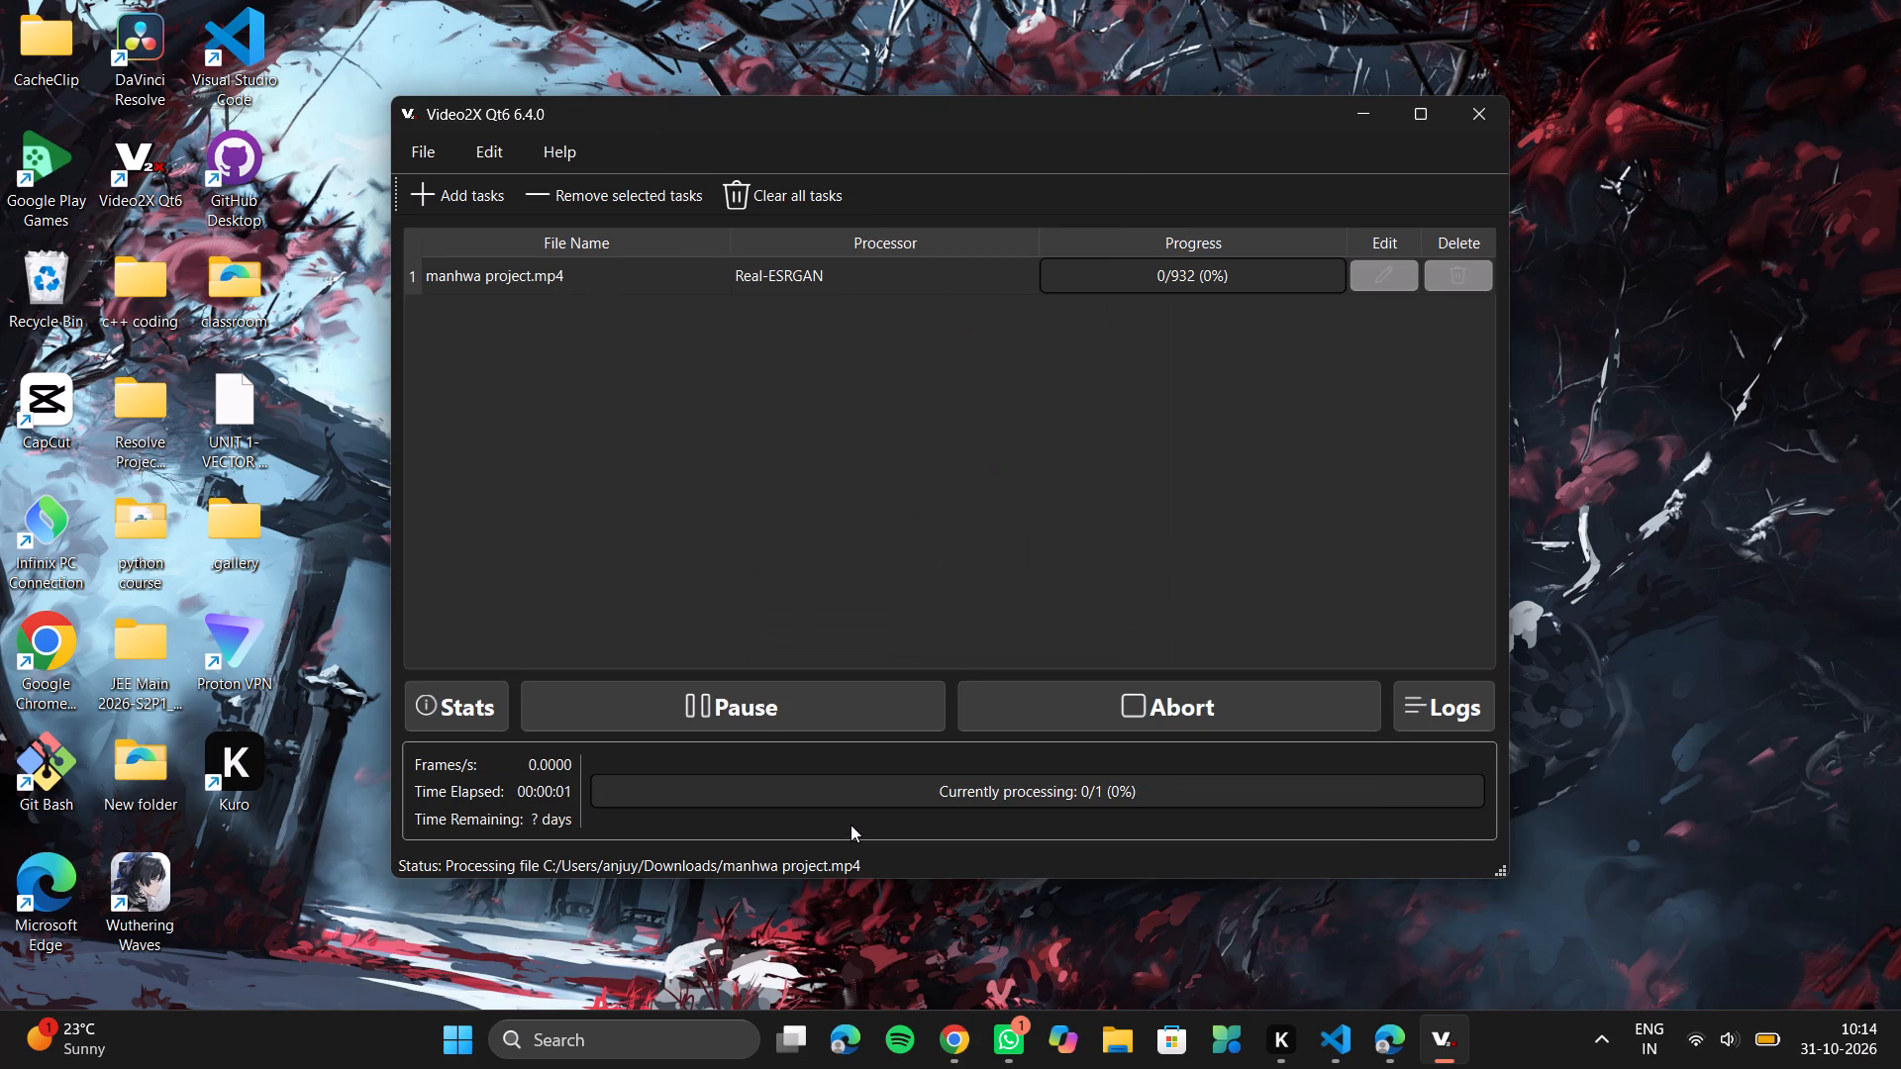